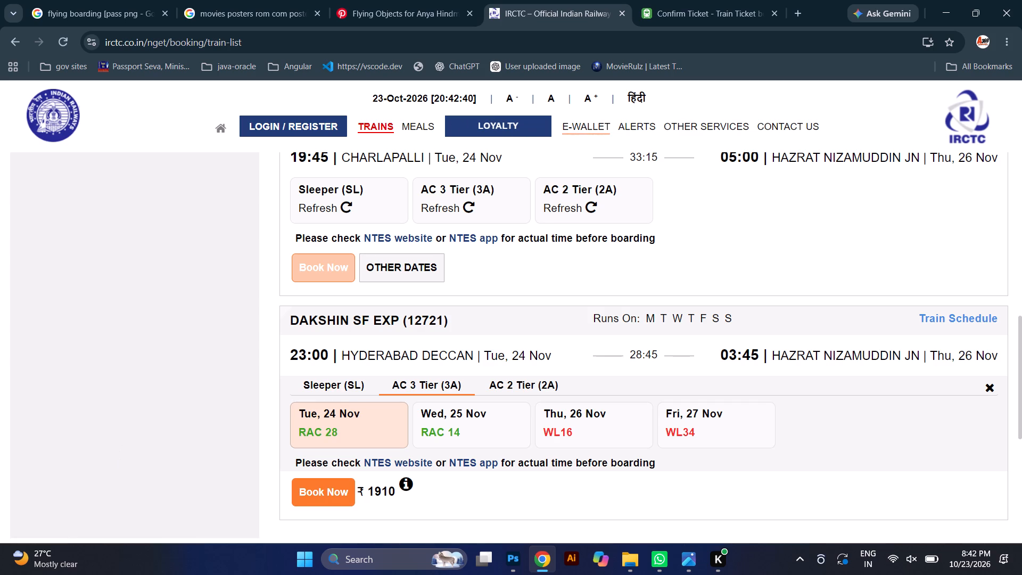
# Switch to Photoshop with the MM- ANNOUNCEMENT.psd poster and fit the whole poster in view.
pyautogui.click(510, 564)
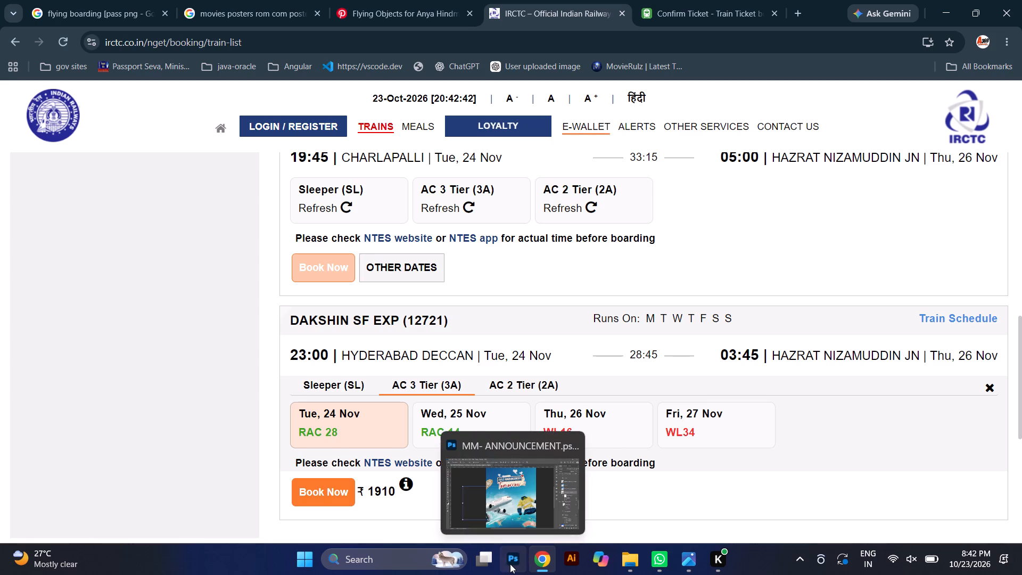
pyautogui.hotkey('ctrl', '-')
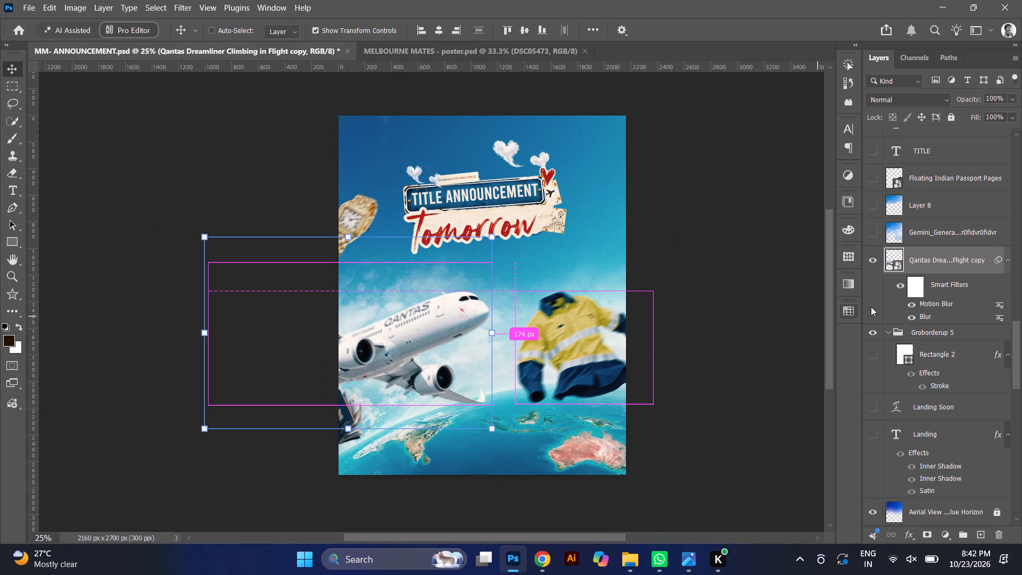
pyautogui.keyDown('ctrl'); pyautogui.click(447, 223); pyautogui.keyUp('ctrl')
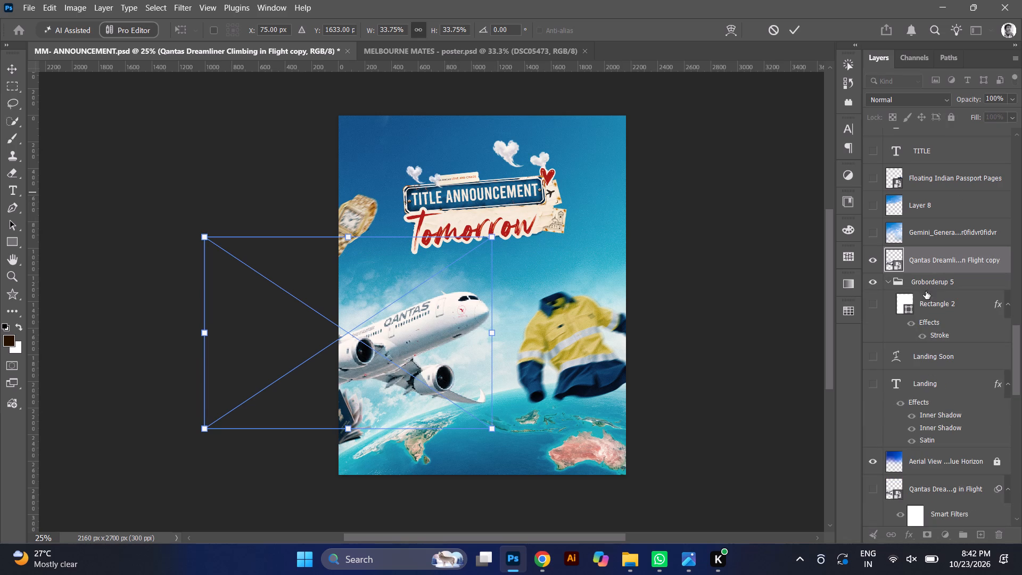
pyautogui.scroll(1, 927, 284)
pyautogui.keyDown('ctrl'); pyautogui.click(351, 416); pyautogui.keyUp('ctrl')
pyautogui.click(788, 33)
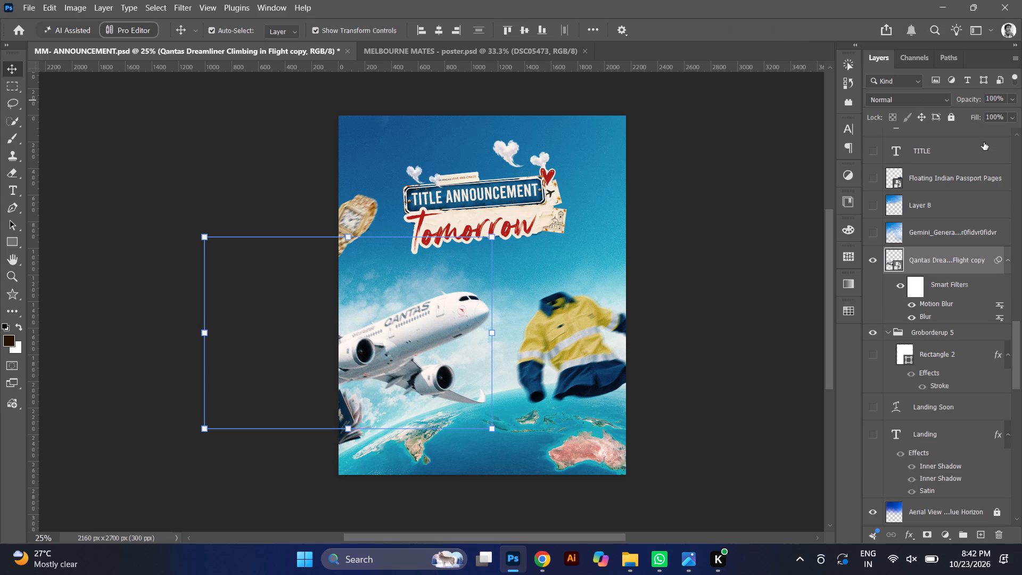
# Check the hidden Floating Indian Passport Pages layer's visibility and look through the layer stack for the passport shown on the poster.
pyautogui.click(951, 210)
pyautogui.click(942, 183)
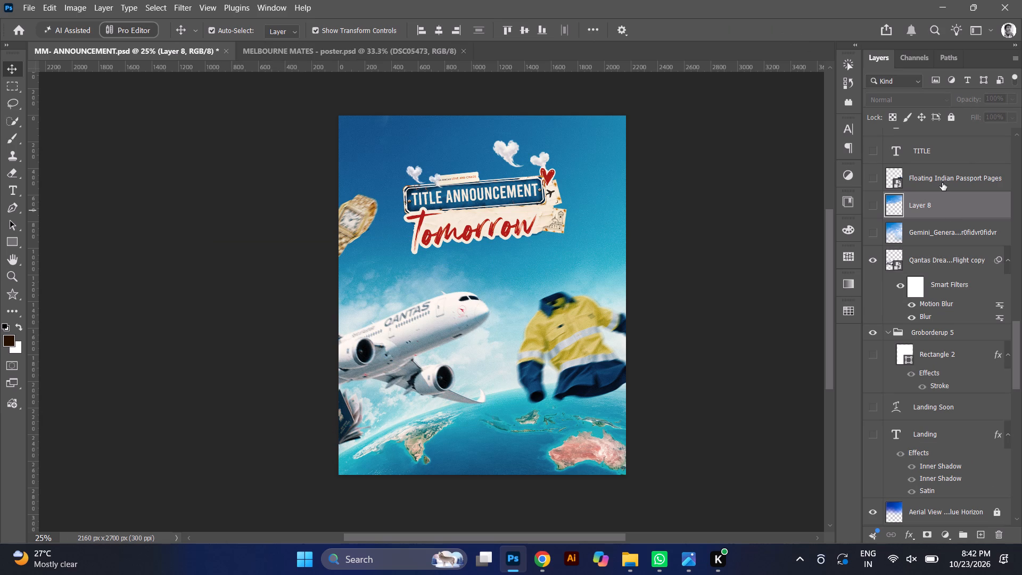
pyautogui.click(874, 177)
pyautogui.click(874, 177)
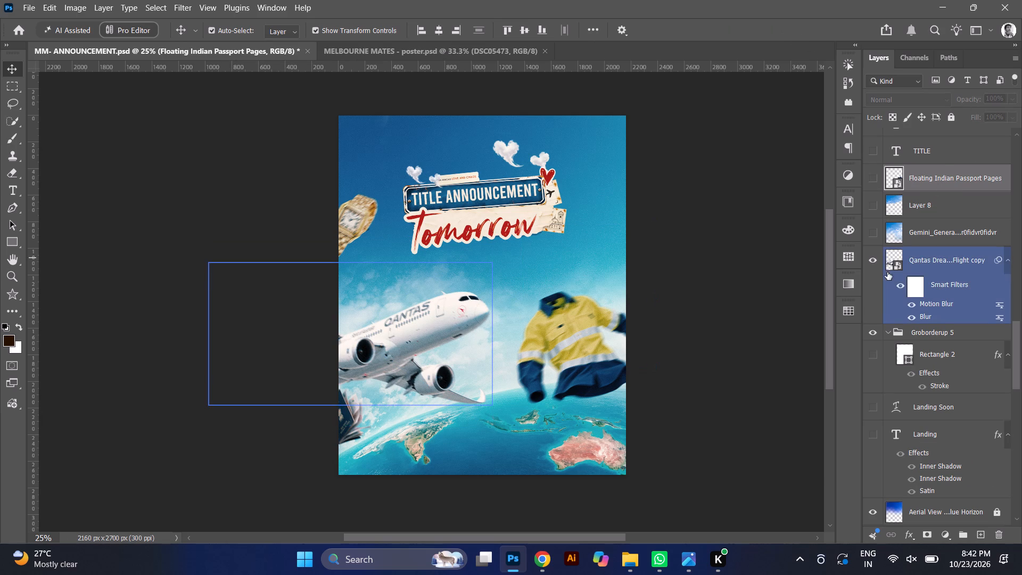
pyautogui.scroll(-1, 911, 396)
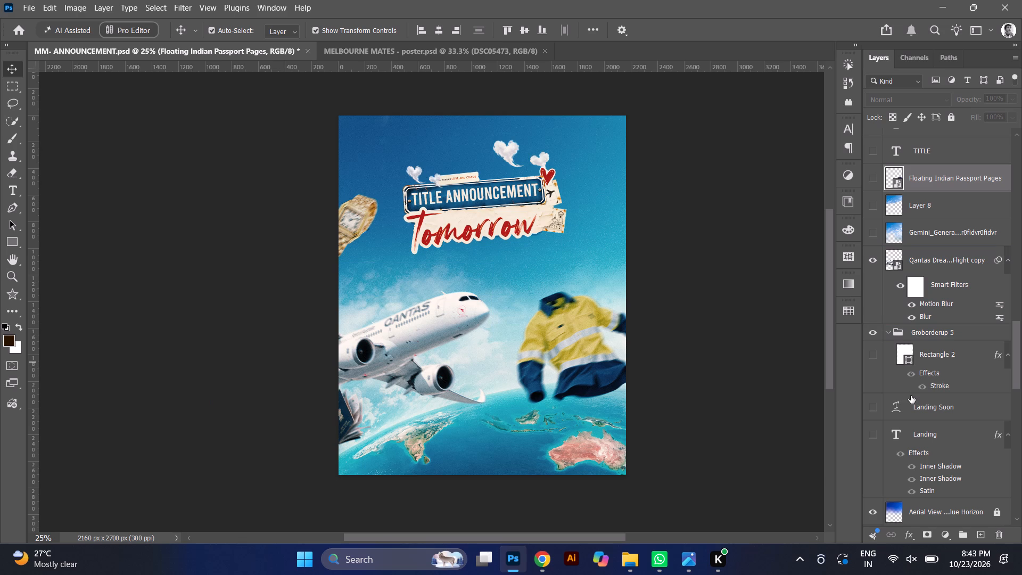
pyautogui.scroll(-1, 911, 396)
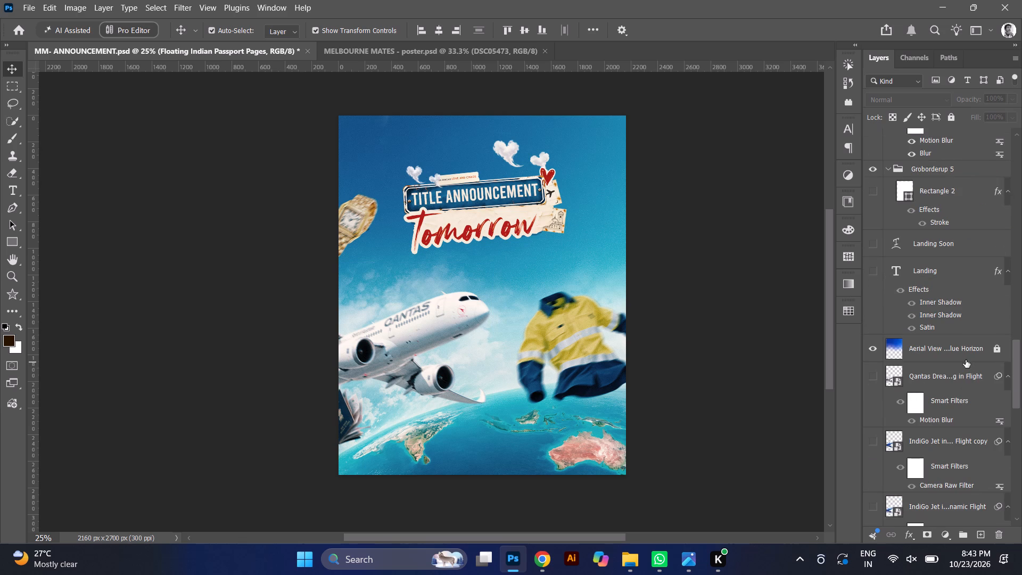
pyautogui.scroll(-2, 934, 359)
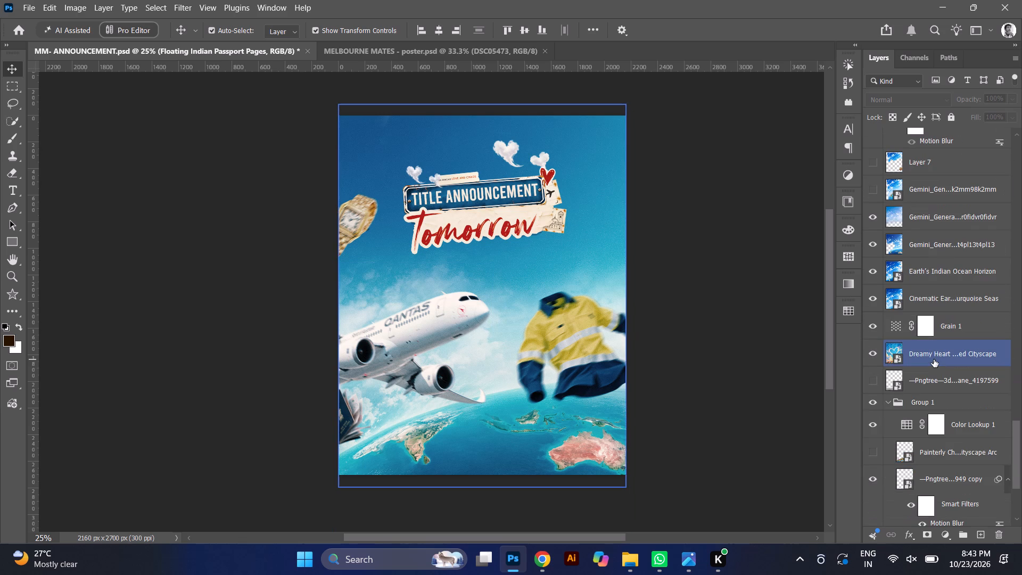
pyautogui.scroll(-1, 934, 359)
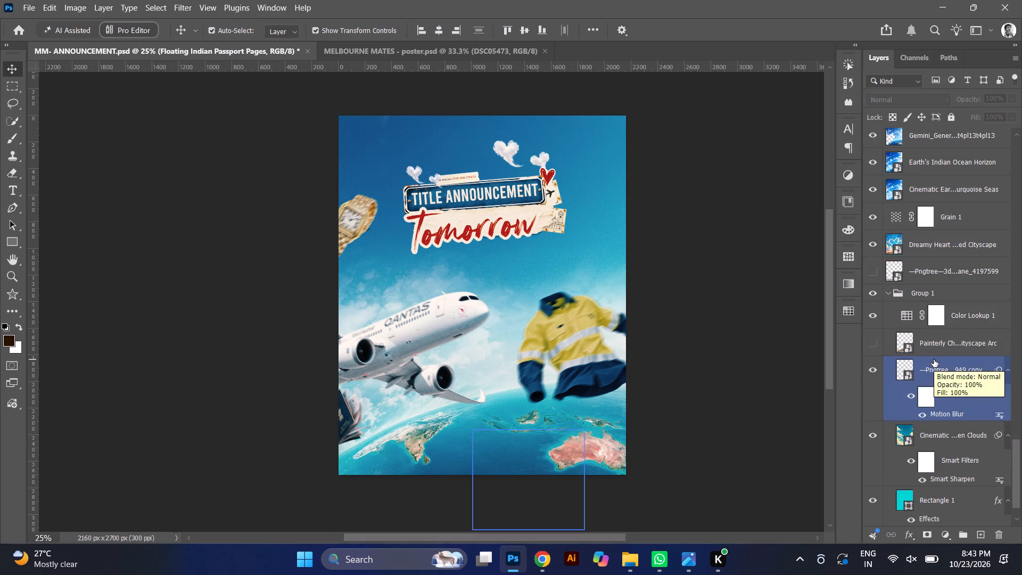
pyautogui.scroll(-1, 930, 368)
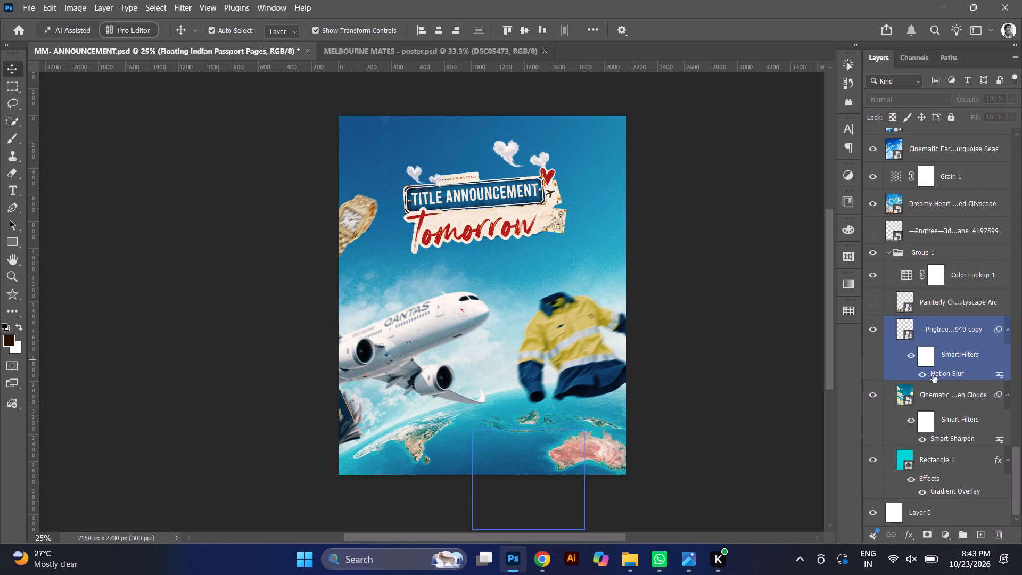
pyautogui.scroll(-2, 929, 465)
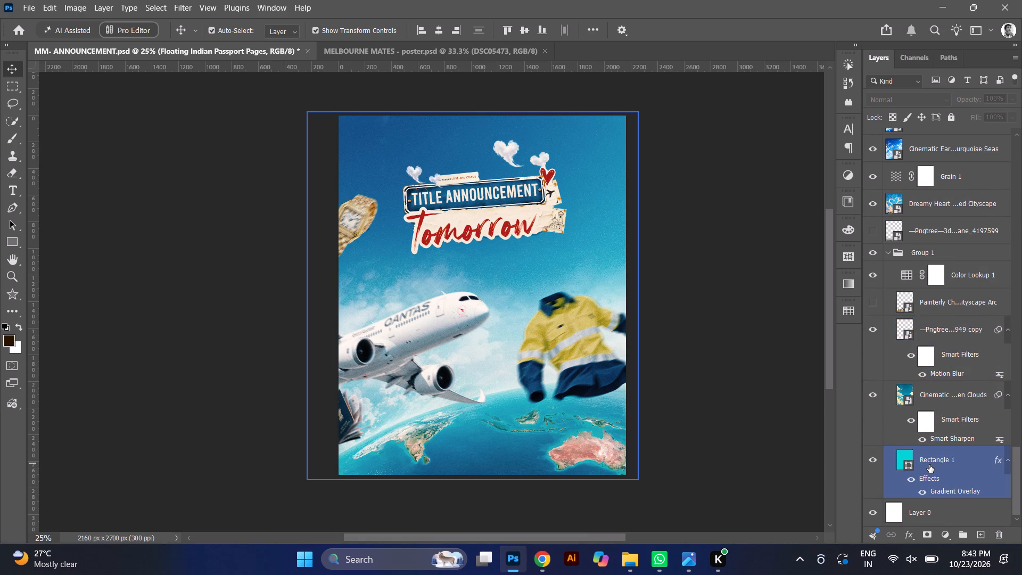
pyautogui.scroll(3, 929, 465)
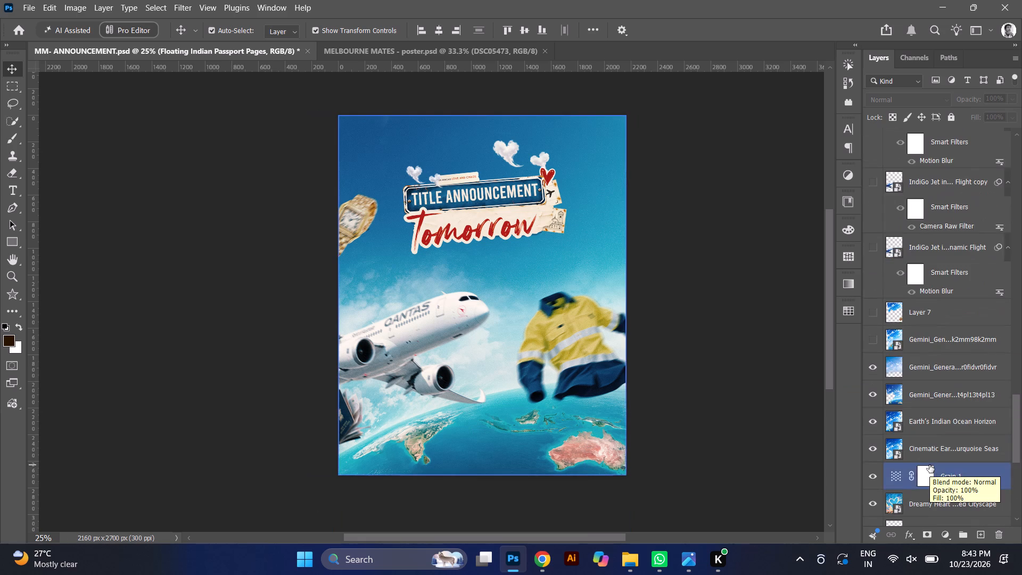
pyautogui.scroll(3, 929, 465)
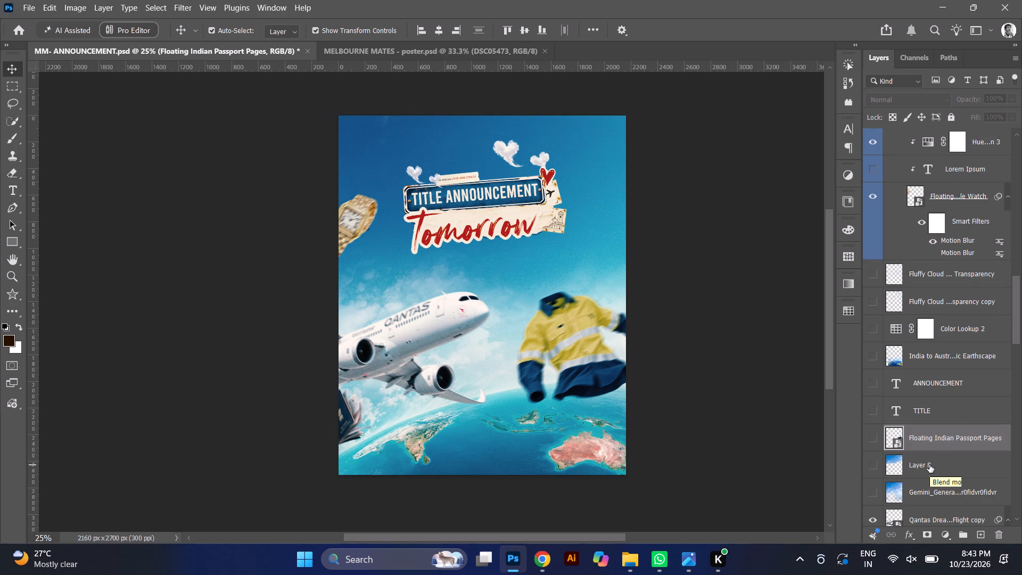
# Move the Group 2 passport slightly inward and down at the poster's left edge, and rotate it counterclockwise to about -48°.
pyautogui.scroll(3, 929, 465)
pyautogui.scroll(1, 928, 184)
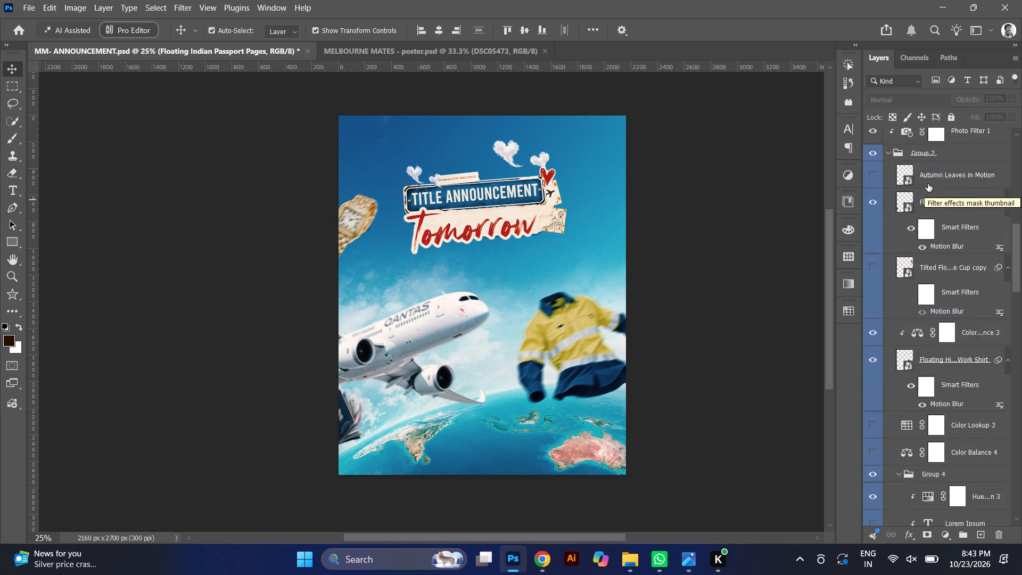
pyautogui.scroll(1, 928, 184)
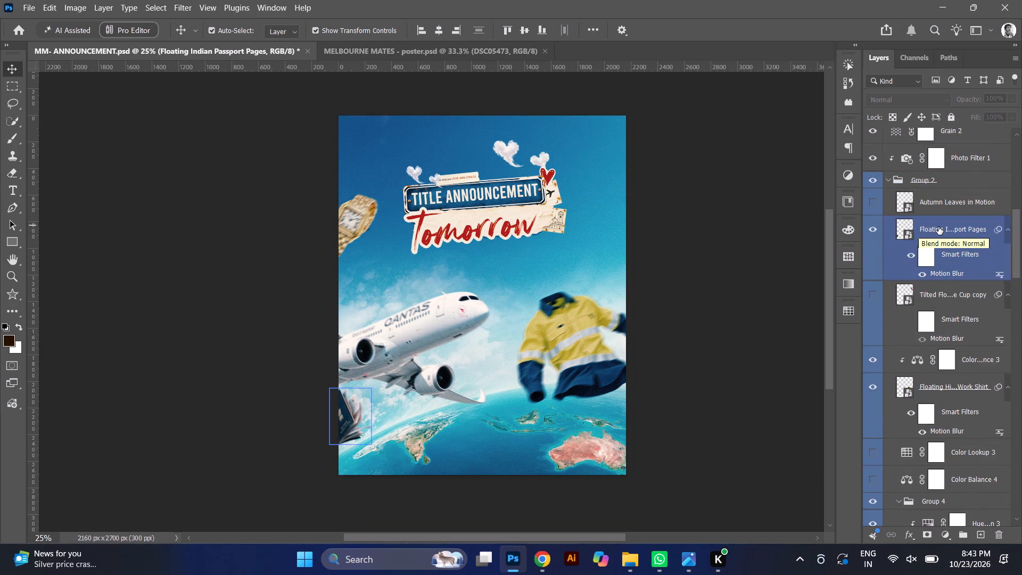
pyautogui.click(938, 227)
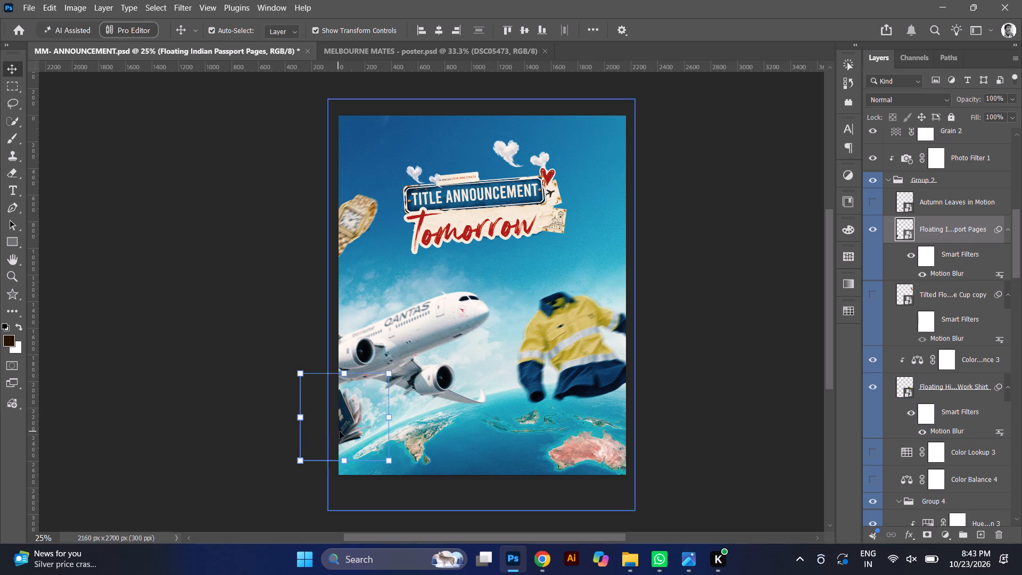
pyautogui.moveTo(342, 429); pyautogui.dragTo(346, 434)
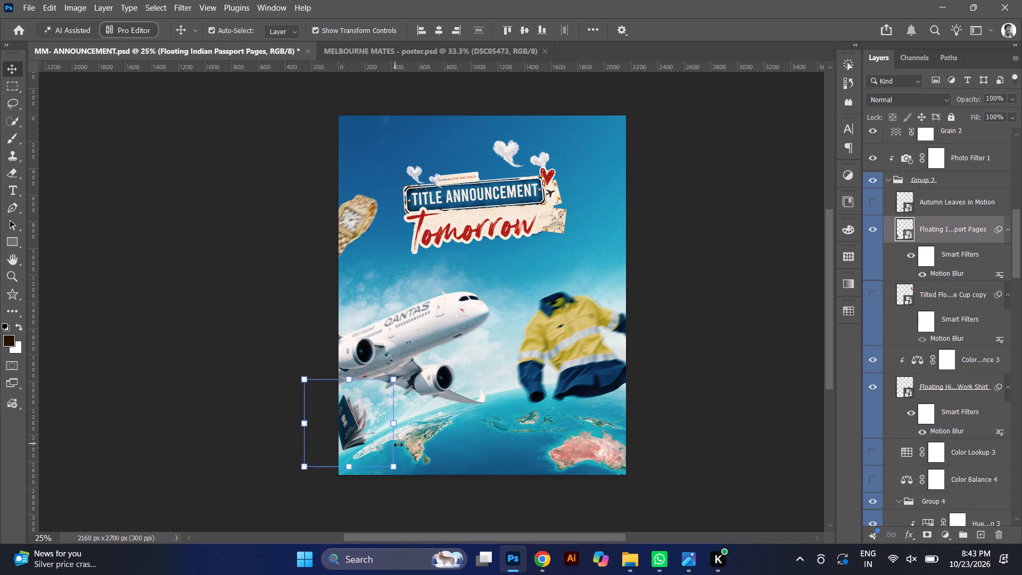
pyautogui.moveTo(407, 371); pyautogui.dragTo(399, 365)
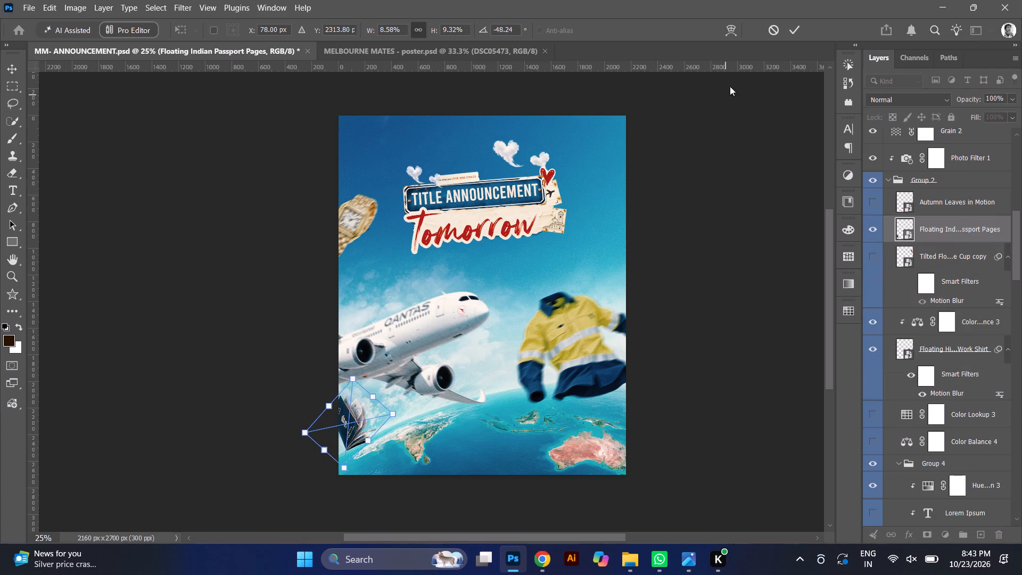
pyautogui.click(793, 37)
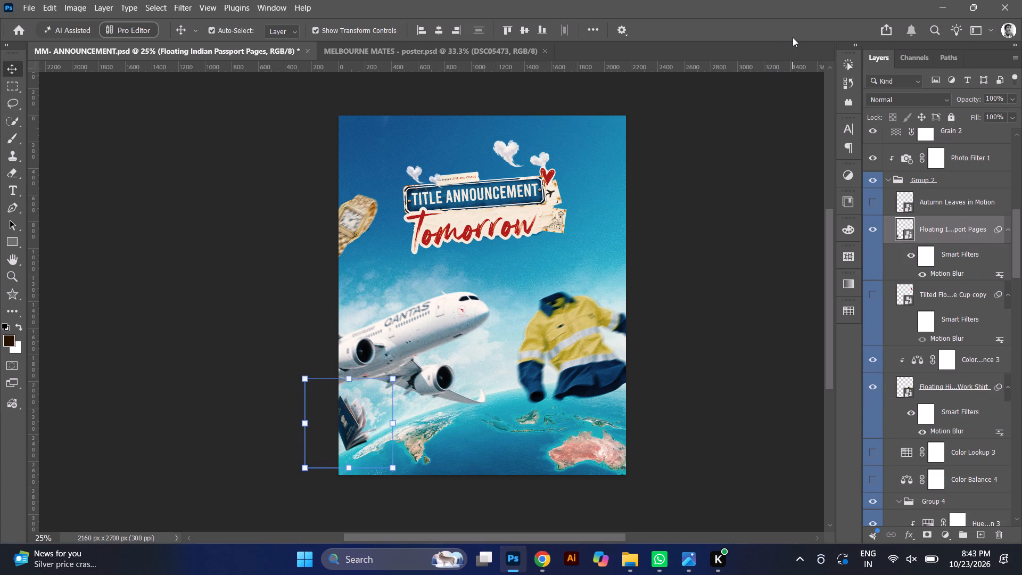
# Preview the poster with the hidden Group 3 switched on, and hide the group again.
pyautogui.scroll(1, 952, 179)
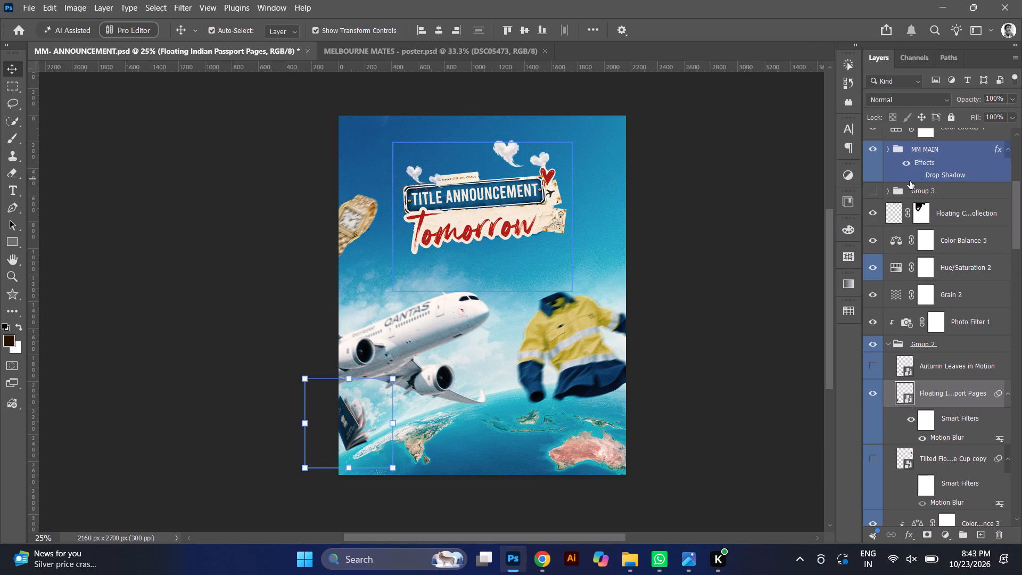
pyautogui.scroll(1, 891, 152)
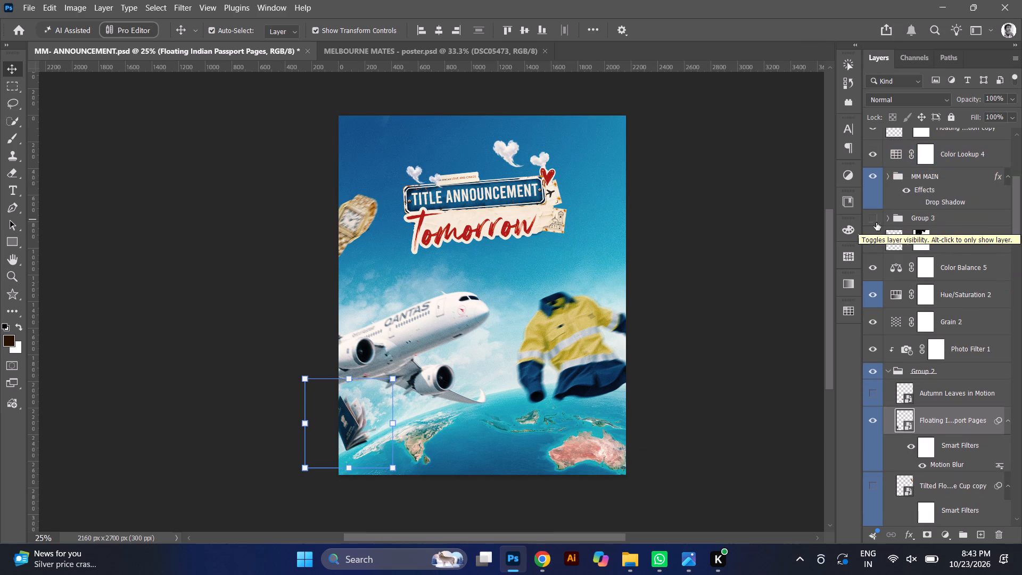
pyautogui.click(872, 220)
pyautogui.click(872, 220)
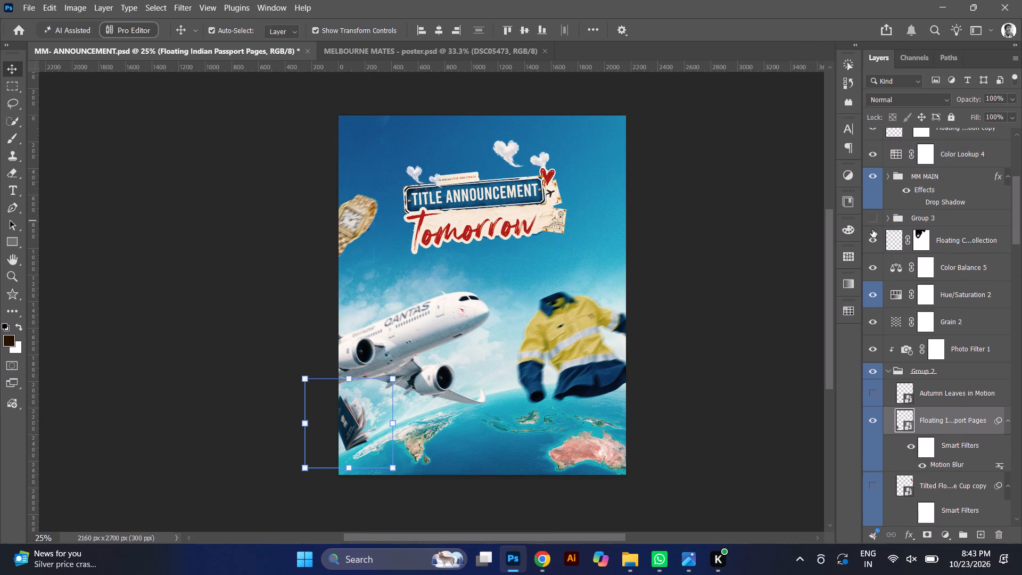
pyautogui.click(872, 220)
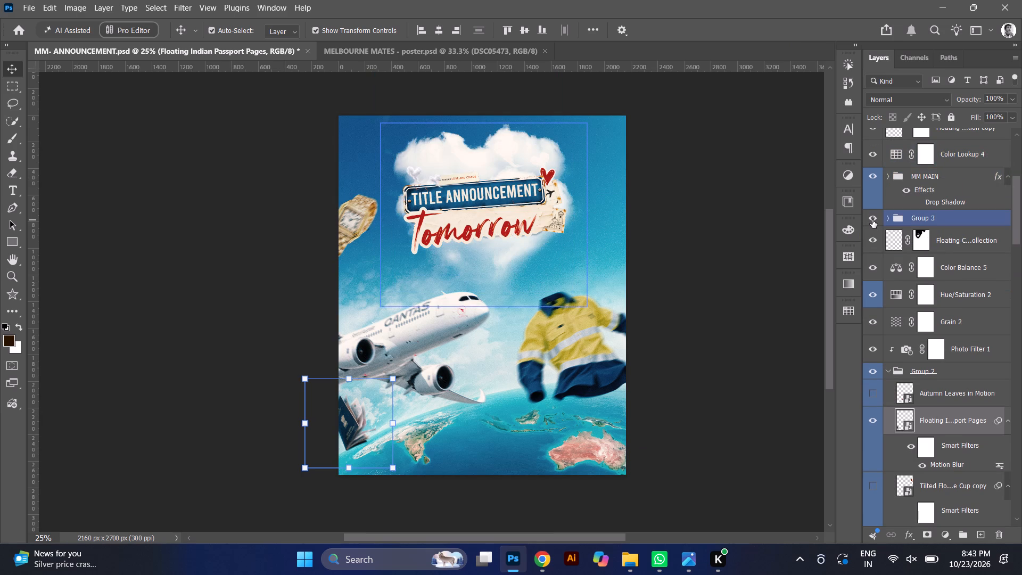
pyautogui.click(872, 220)
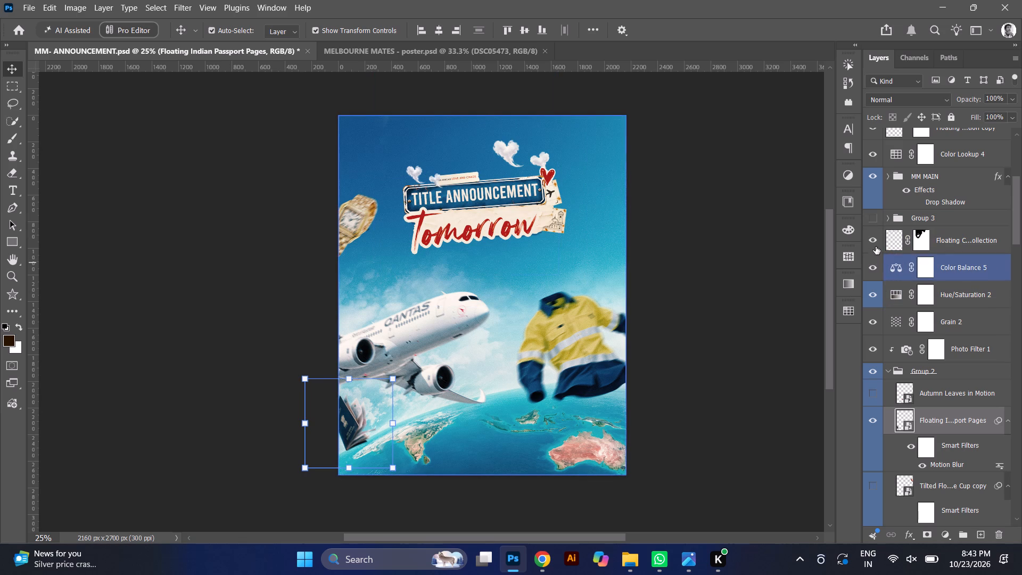
# Preview the poster with the Autumn Leaves in Motion layer in Group 2 switched on, and hide it again.
pyautogui.scroll(-1, 880, 351)
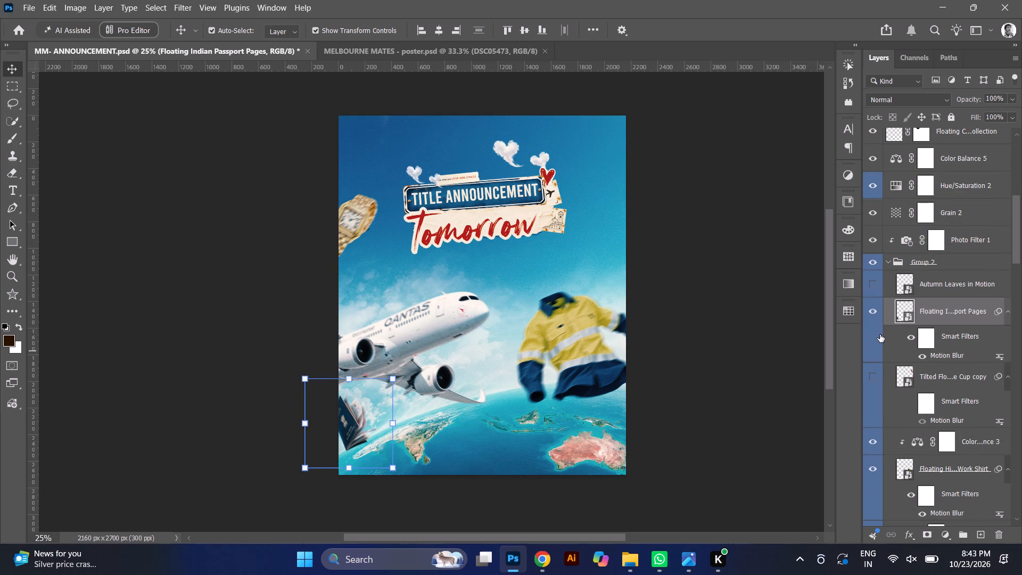
pyautogui.click(874, 290)
pyautogui.click(874, 290)
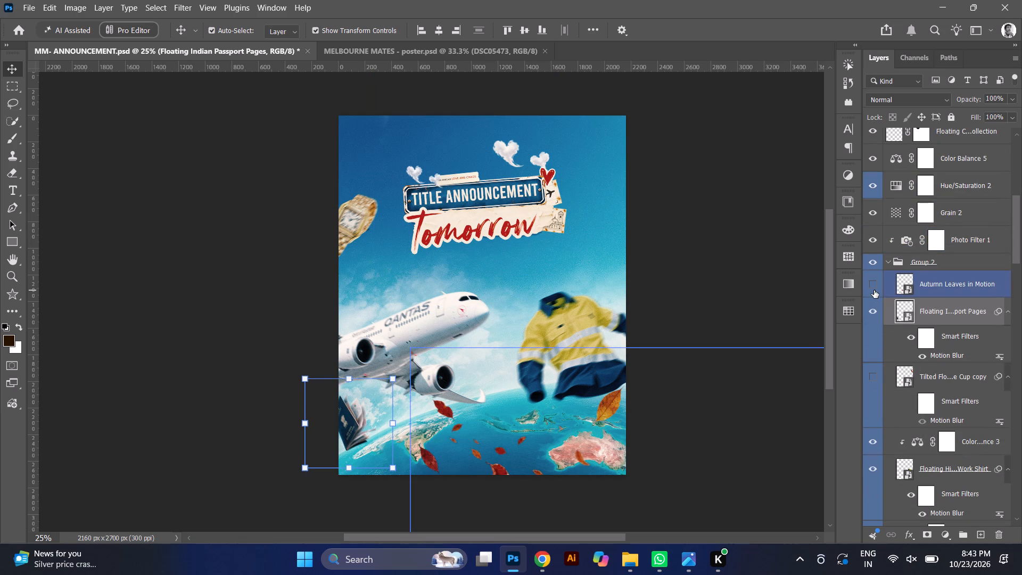
pyautogui.click(874, 290)
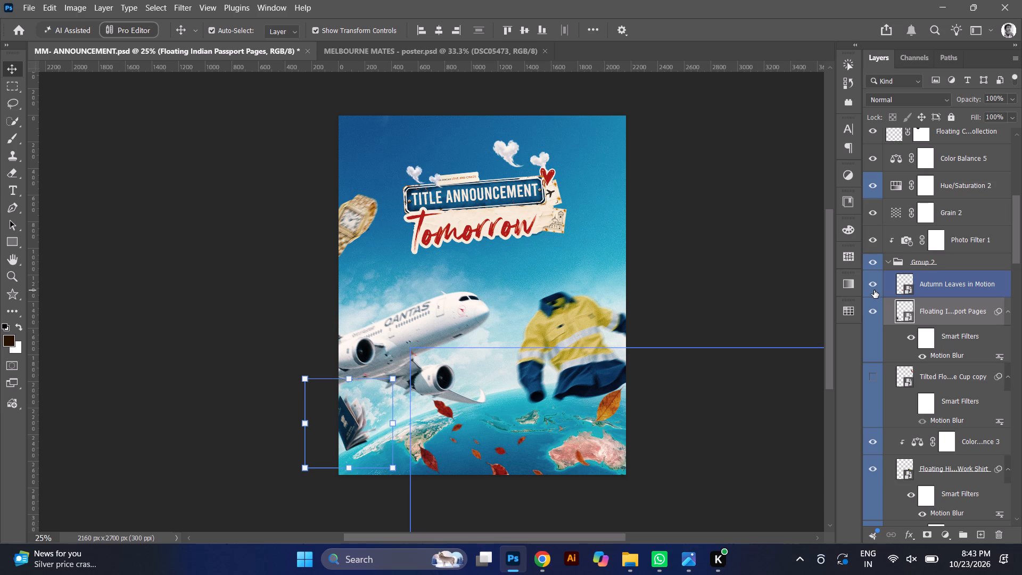
pyautogui.click(874, 290)
# Show the hidden Tilted Floral Pattern Coffee Cup copy layer in Group 2.
pyautogui.scroll(-1, 874, 290)
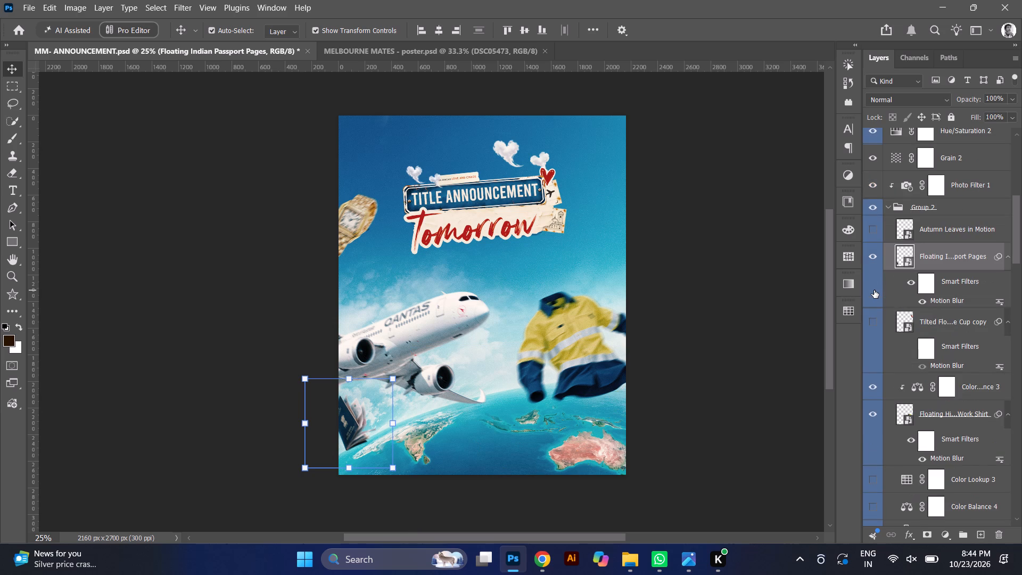
pyautogui.scroll(-1, 874, 290)
pyautogui.click(876, 322)
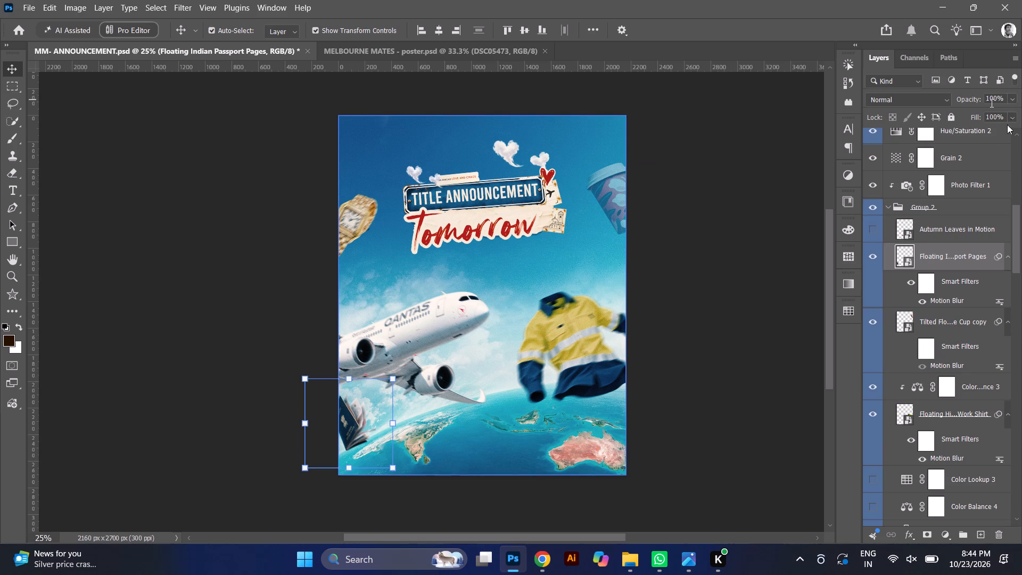
# Set the Tilted Floral Pattern Coffee Cup copy layer's opacity to 100%.
pyautogui.click(957, 339)
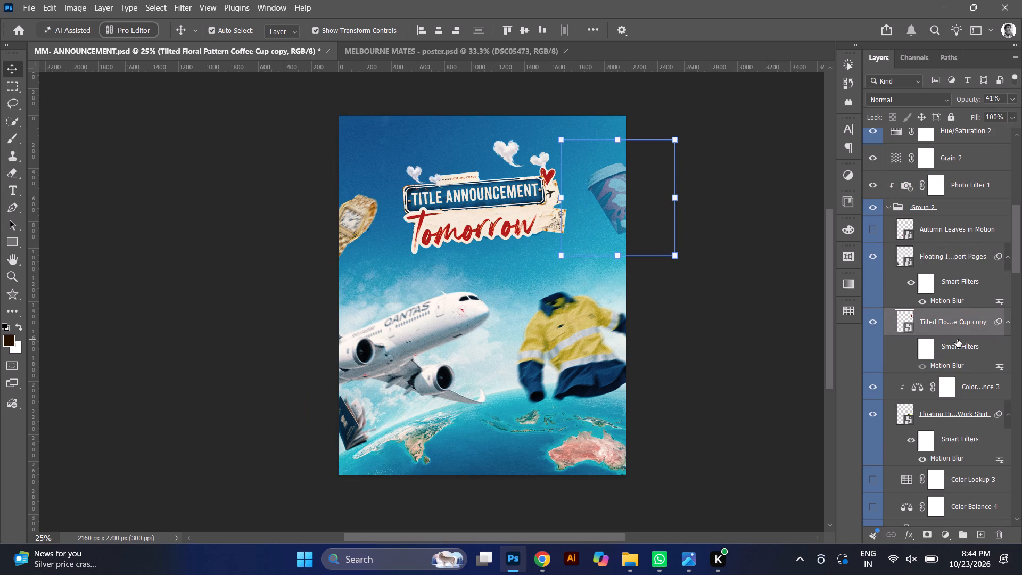
pyautogui.click(1010, 99)
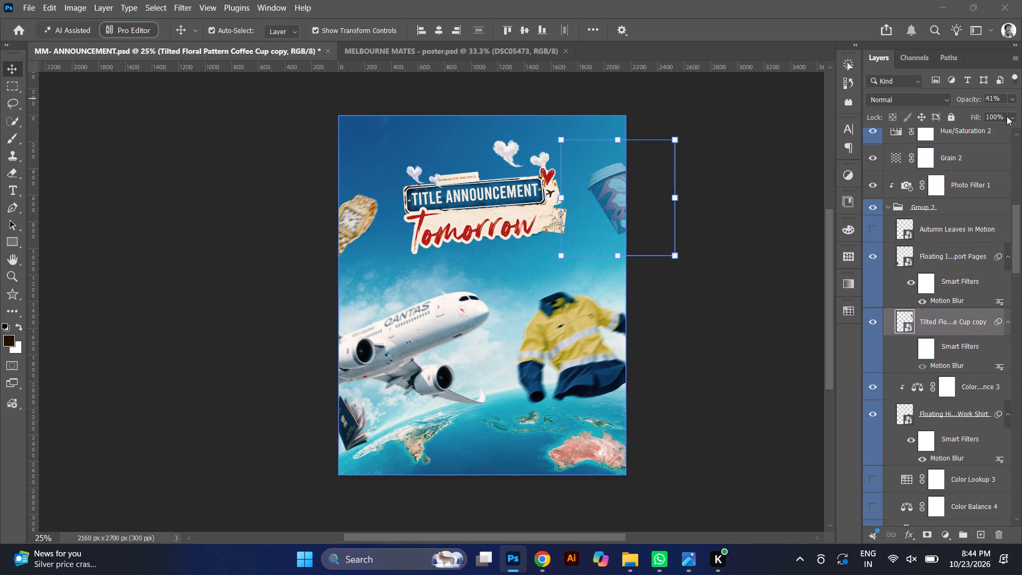
pyautogui.moveTo(1003, 112); pyautogui.dragTo(1021, 112)
pyautogui.click(1021, 112)
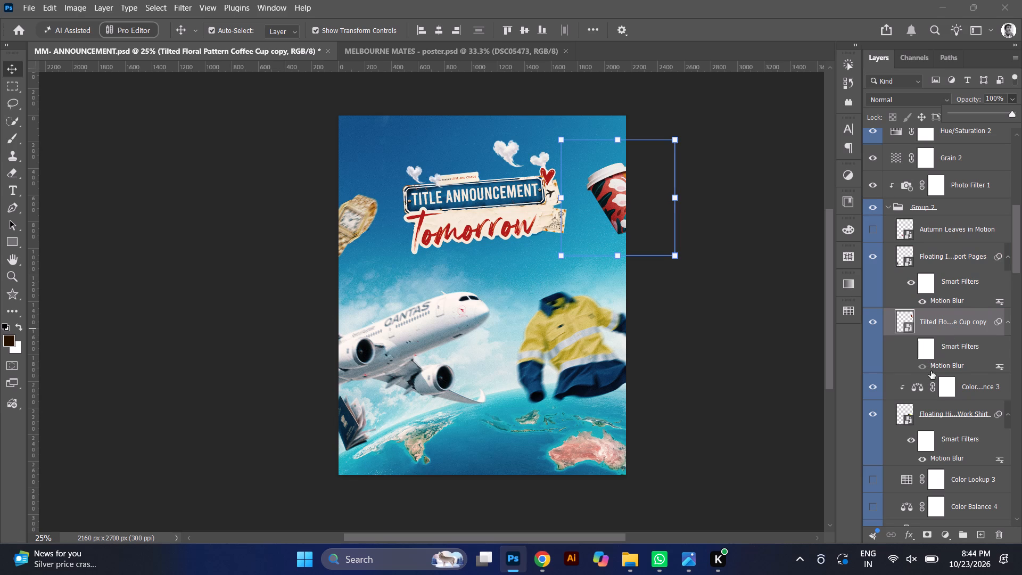
# Turn on the smart filters of the Tilted Floral Pattern Coffee Cup copy layer.
pyautogui.click(912, 352)
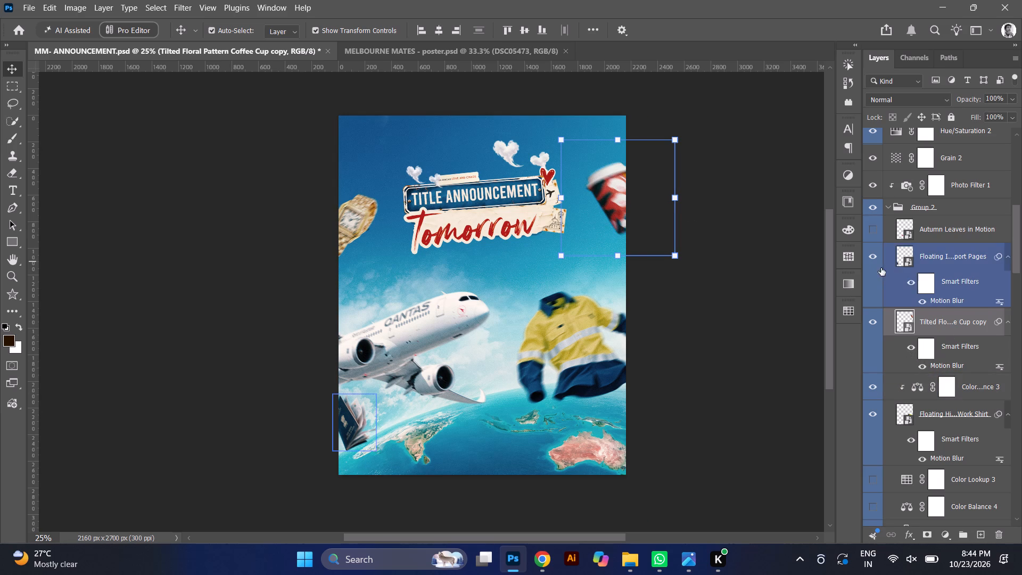
# Collapse Group 2 and switch its visibility off and back on to compare the poster with and without it.
pyautogui.hotkey('ctrl', '+')
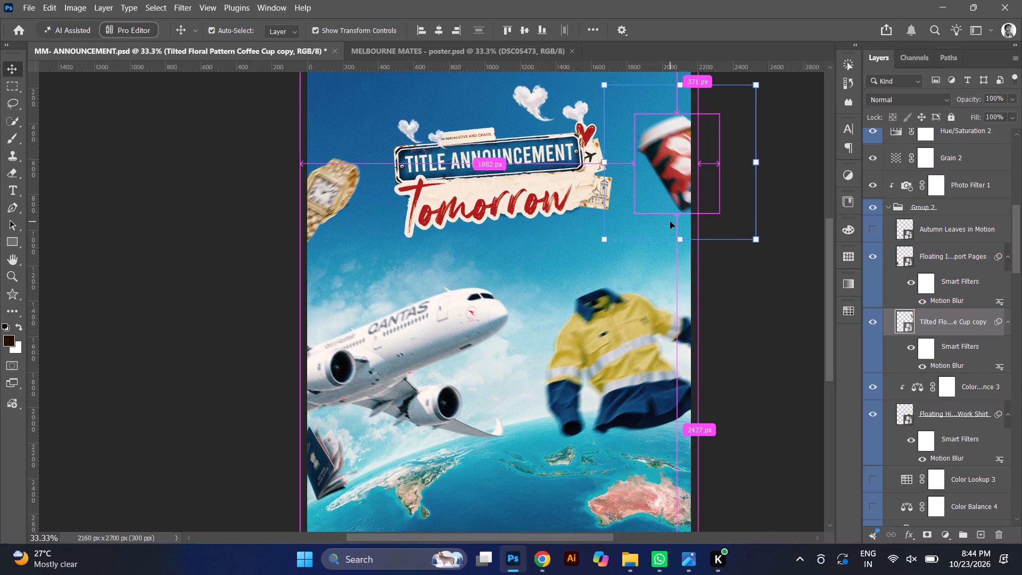
pyautogui.click(887, 209)
pyautogui.click(877, 209)
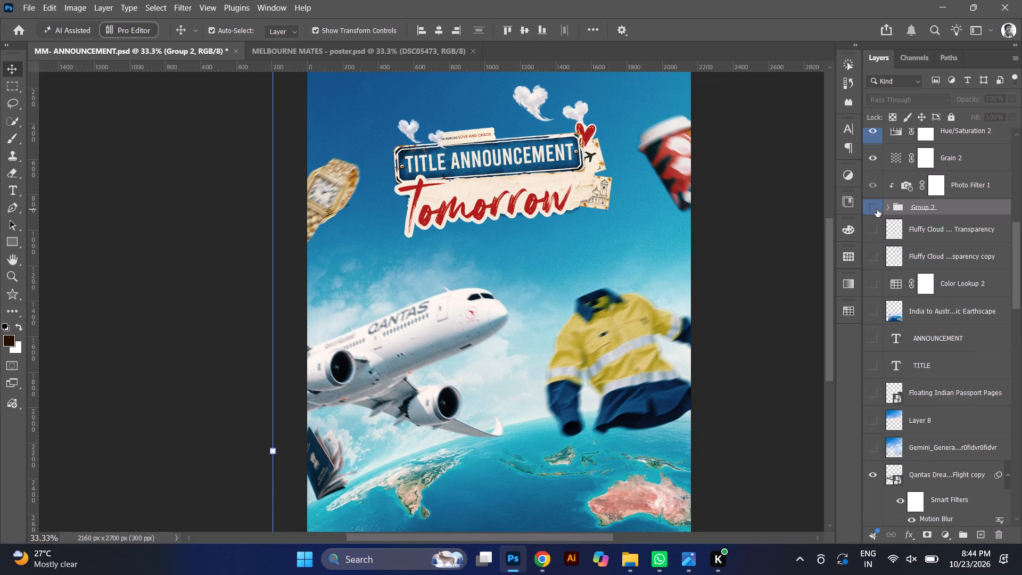
pyautogui.click(877, 209)
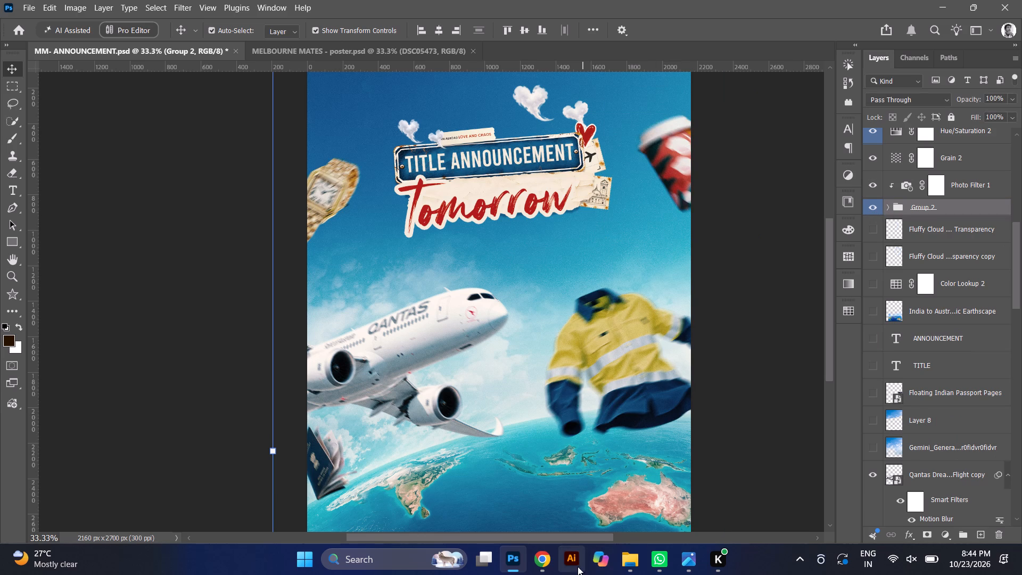
# Switch to File Explorer and look through the Downloads folder for an image to add to the poster.
pyautogui.click(638, 550)
pyautogui.scroll(-2, 488, 364)
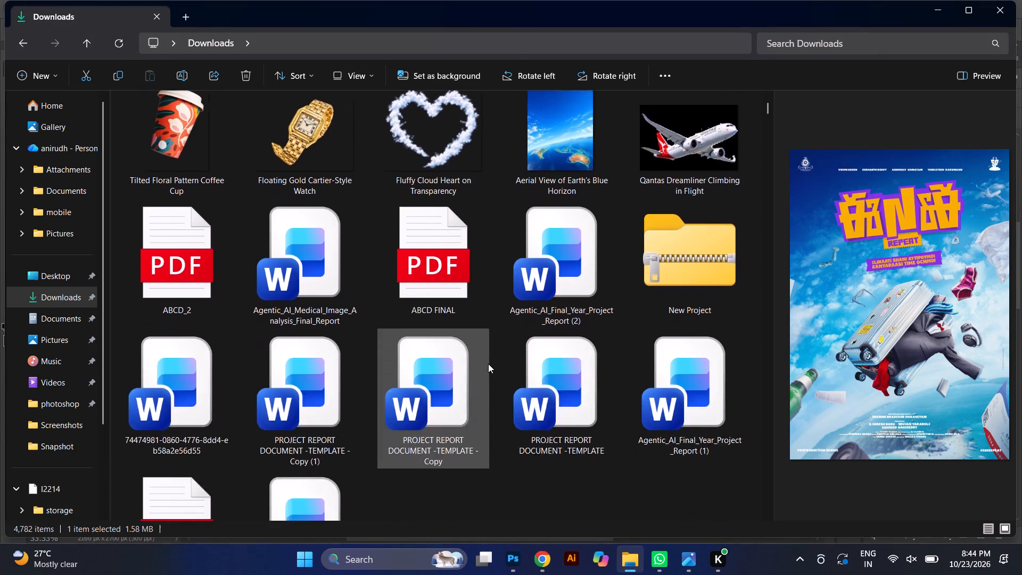
pyautogui.scroll(-8, 488, 364)
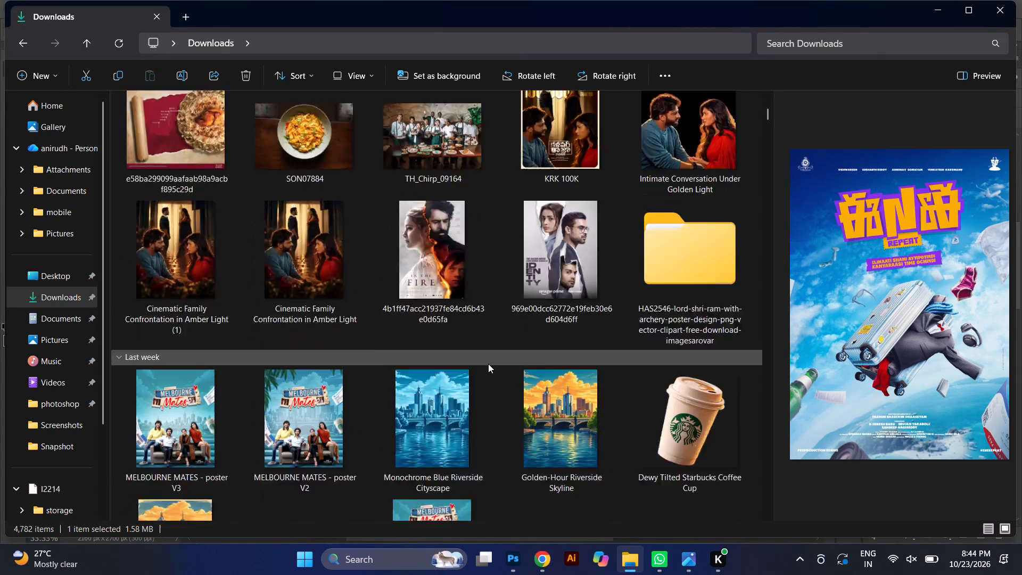
pyautogui.scroll(-8, 488, 364)
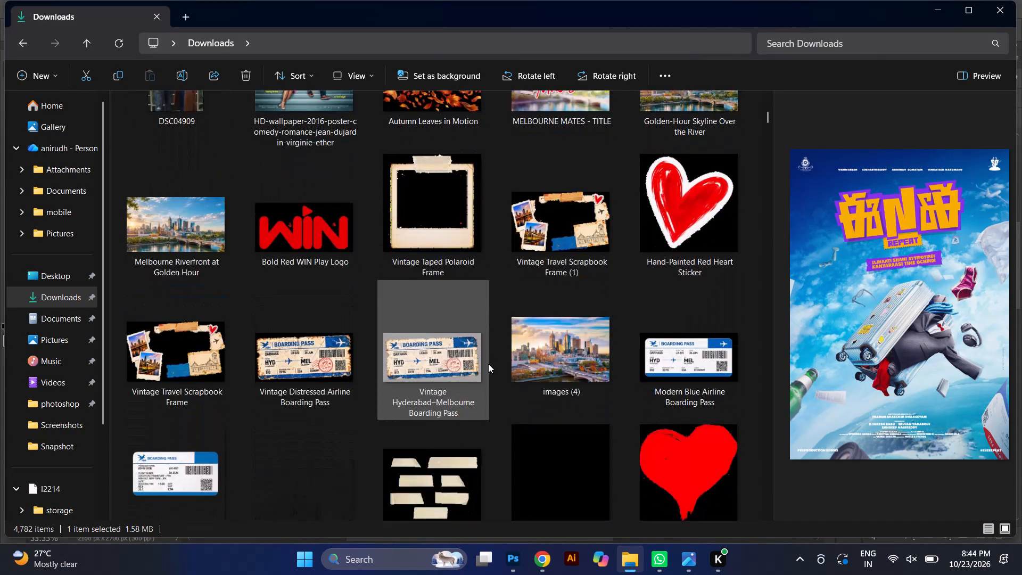
pyautogui.scroll(-5, 488, 364)
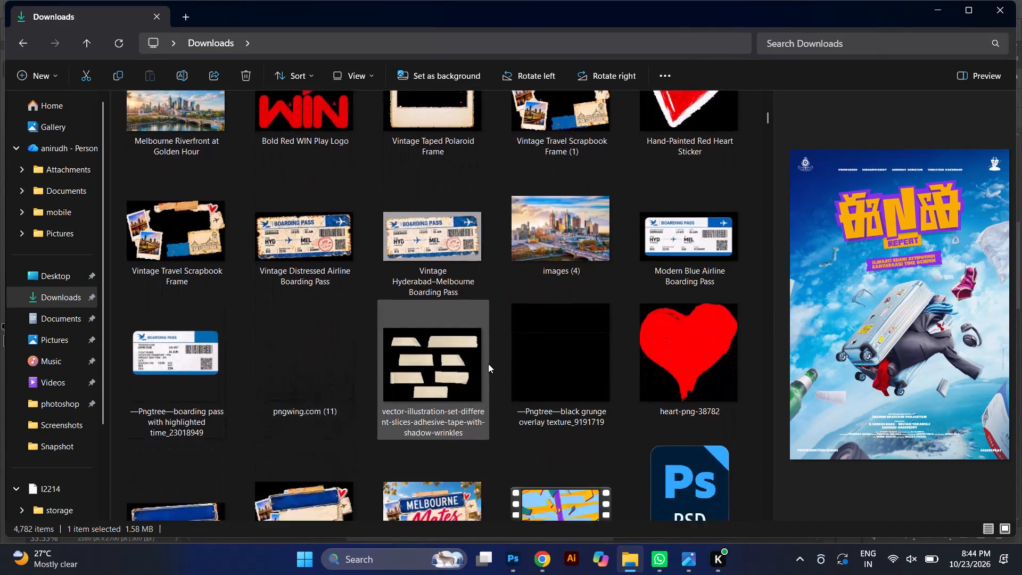
pyautogui.scroll(-2, 488, 364)
pyautogui.scroll(3, 488, 364)
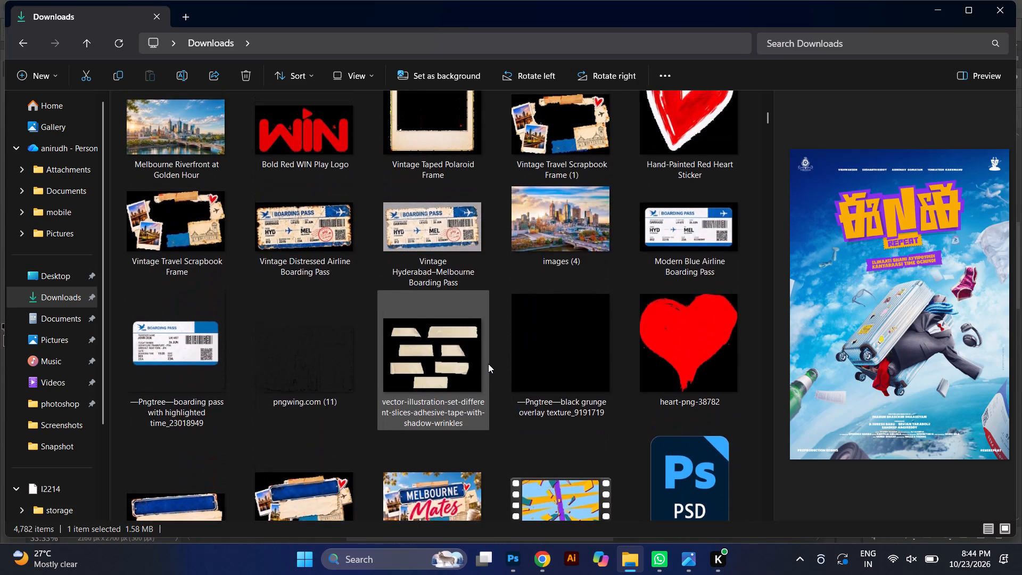
pyautogui.scroll(2, 488, 364)
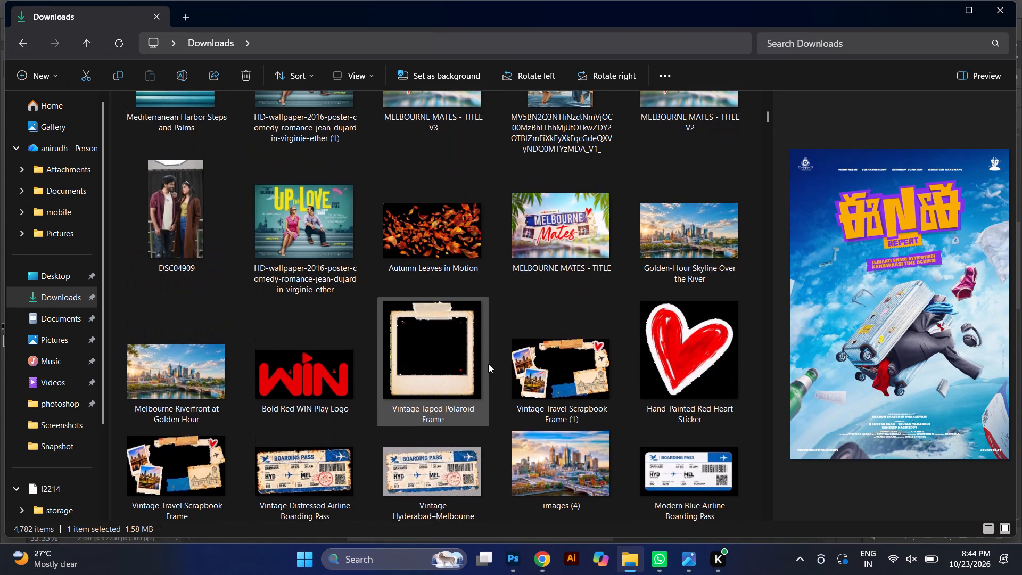
pyautogui.scroll(-1, 488, 364)
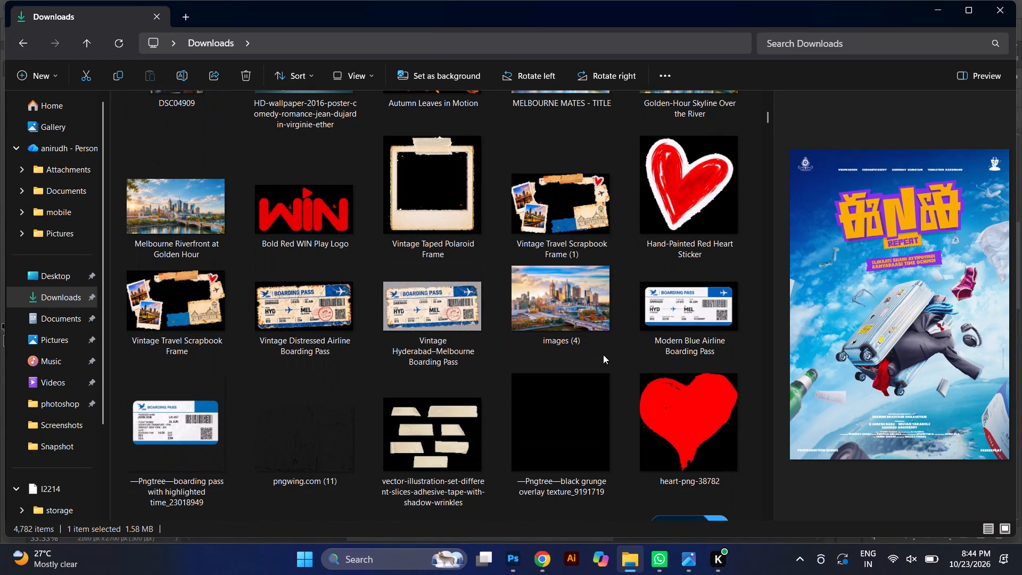
# View the Modern Blue Airline Boarding Pass image at full size and close it again.
pyautogui.click(644, 316)
pyautogui.doubleClick(667, 307)
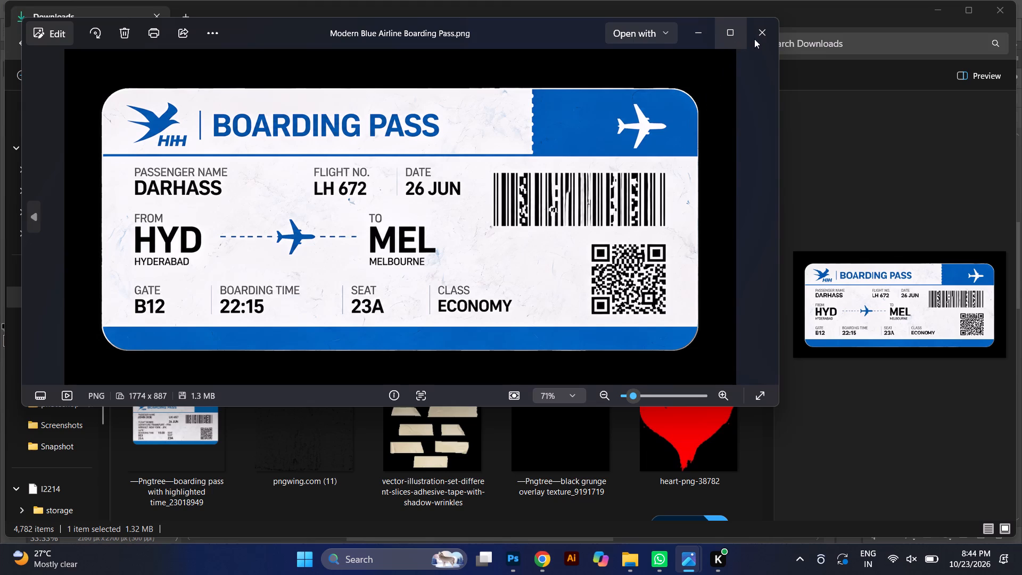
pyautogui.click(755, 38)
pyautogui.click(762, 37)
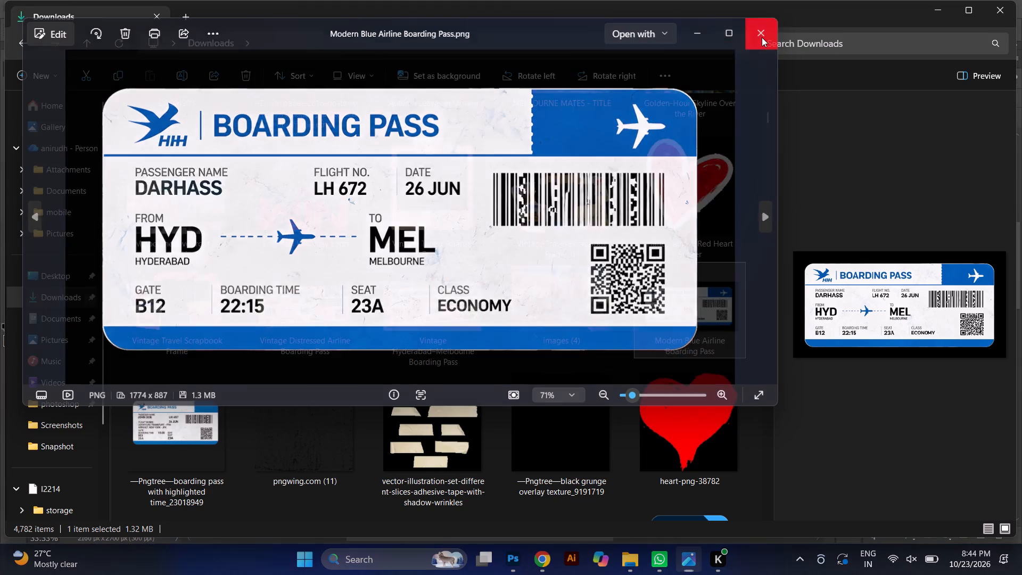
# Place the Vintage Distressed Airline Boarding Pass image from Downloads in the poster, positioned over its lower part at about X 1164, Y 2195.5 px.
pyautogui.click(428, 303)
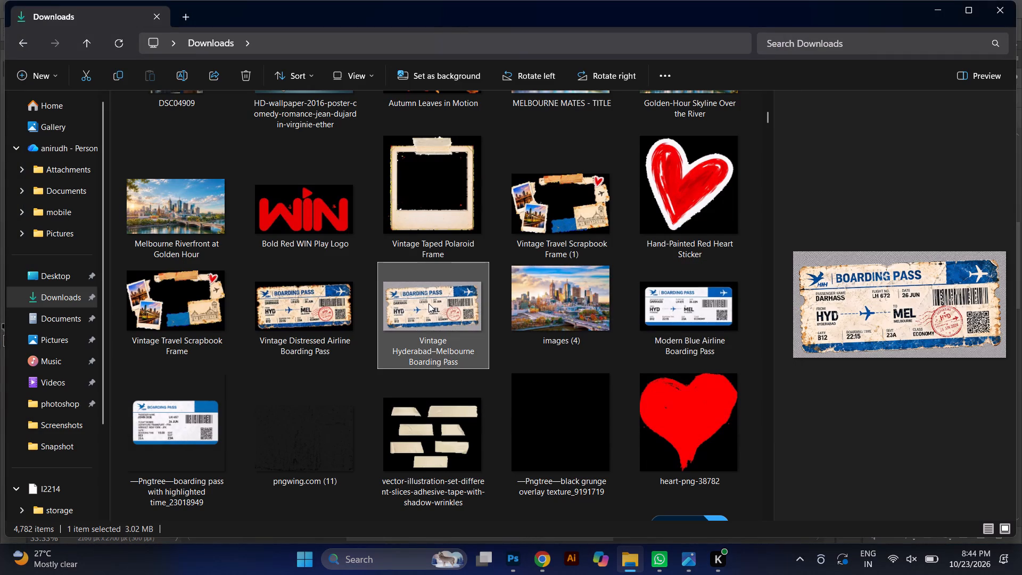
pyautogui.click(331, 314)
pyautogui.click(331, 314)
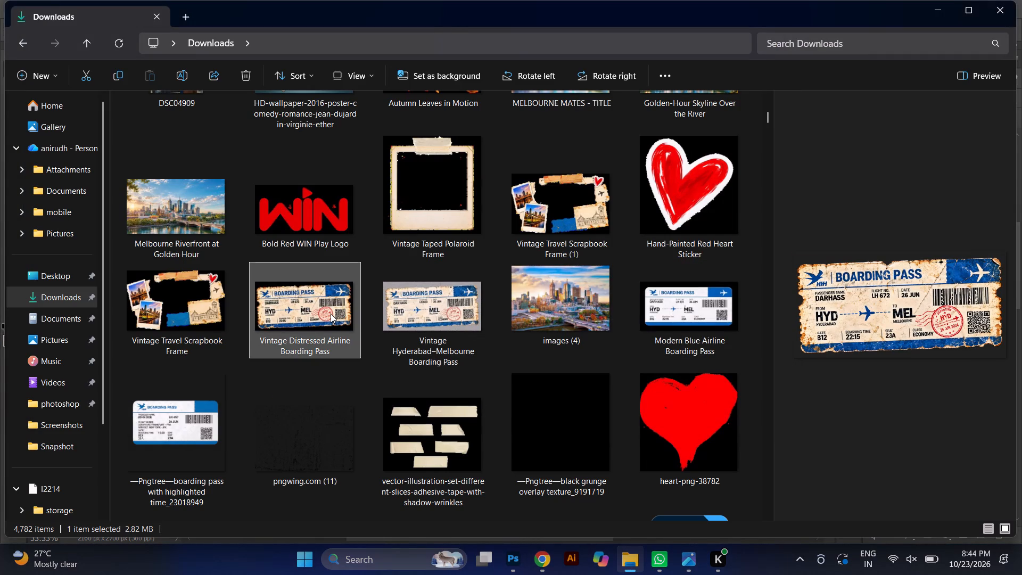
pyautogui.doubleClick(331, 314)
pyautogui.moveTo(423, 200); pyautogui.dragTo(518, 540)
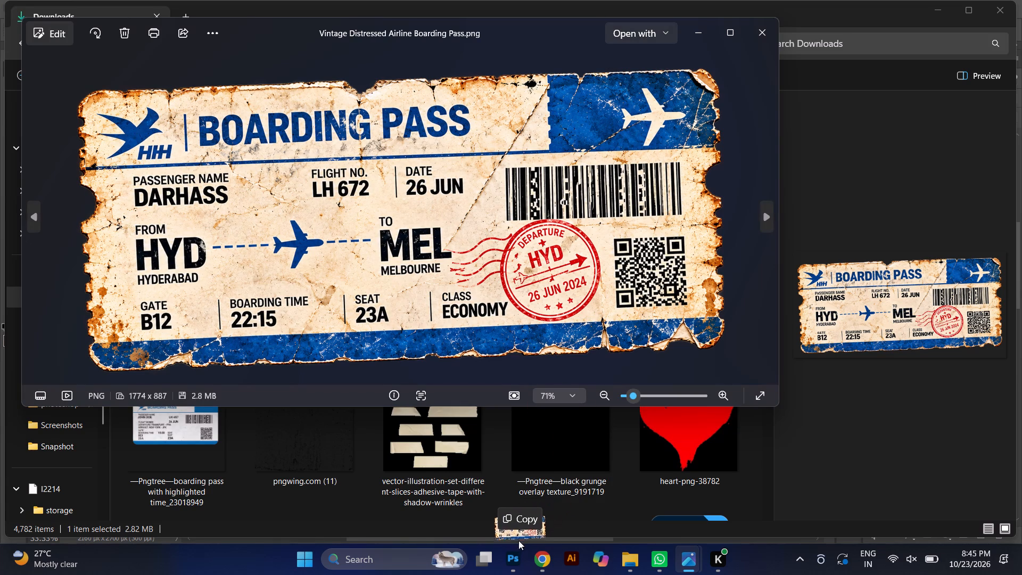
pyautogui.moveTo(518, 540); pyautogui.dragTo(507, 500)
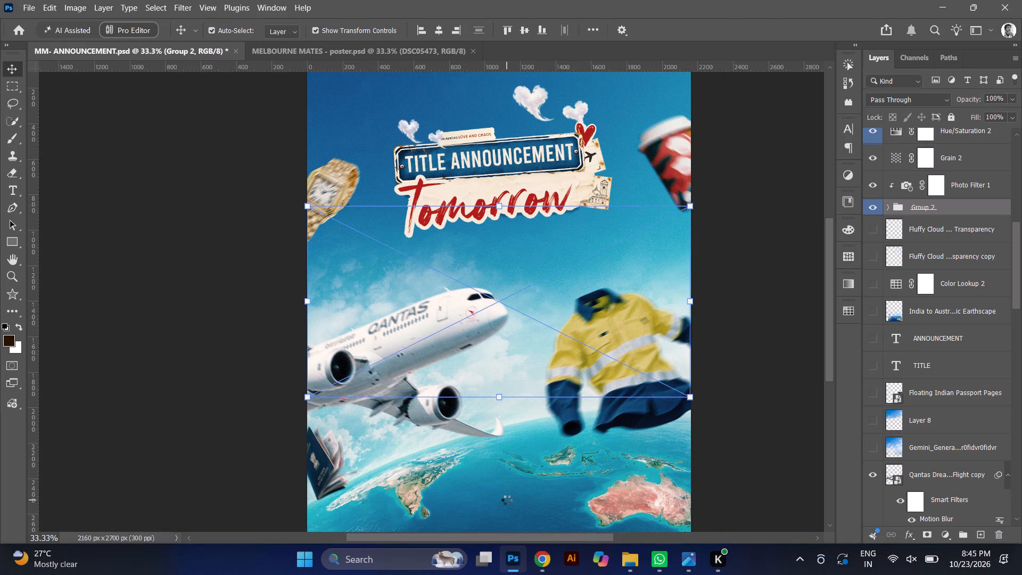
pyautogui.moveTo(508, 330); pyautogui.dragTo(522, 455)
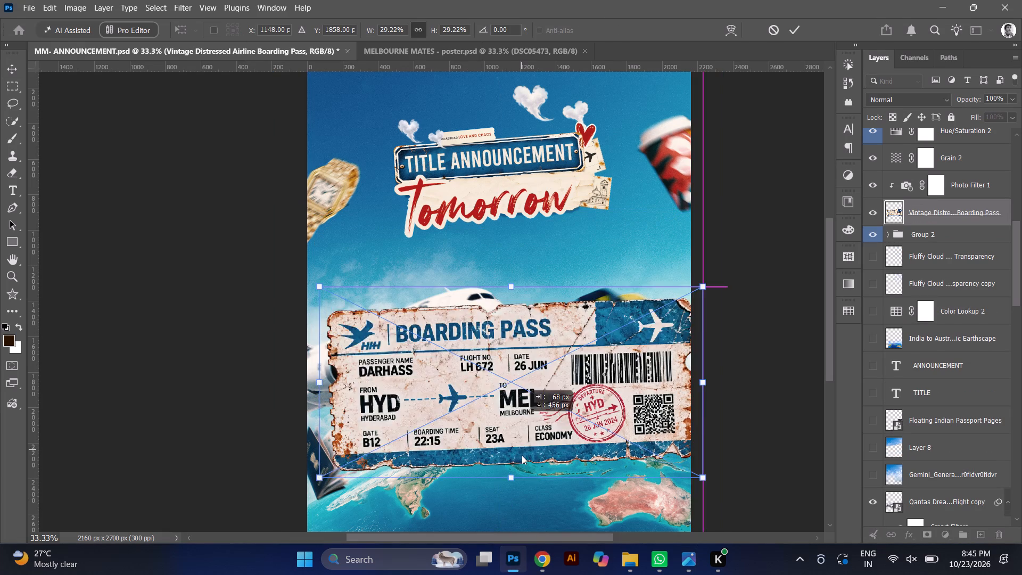
pyautogui.moveTo(522, 455); pyautogui.dragTo(523, 472)
pyautogui.scroll(-2, 523, 472)
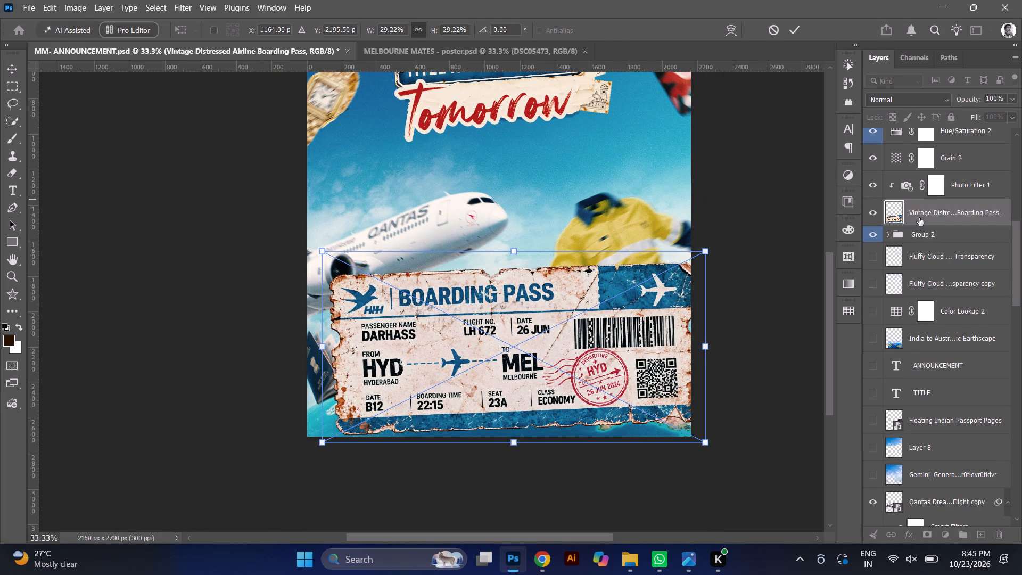
# Commit the placement and move the Vintage Distressed Airline Boarding Pass layer into Group 2.
pyautogui.moveTo(939, 213); pyautogui.dragTo(935, 234)
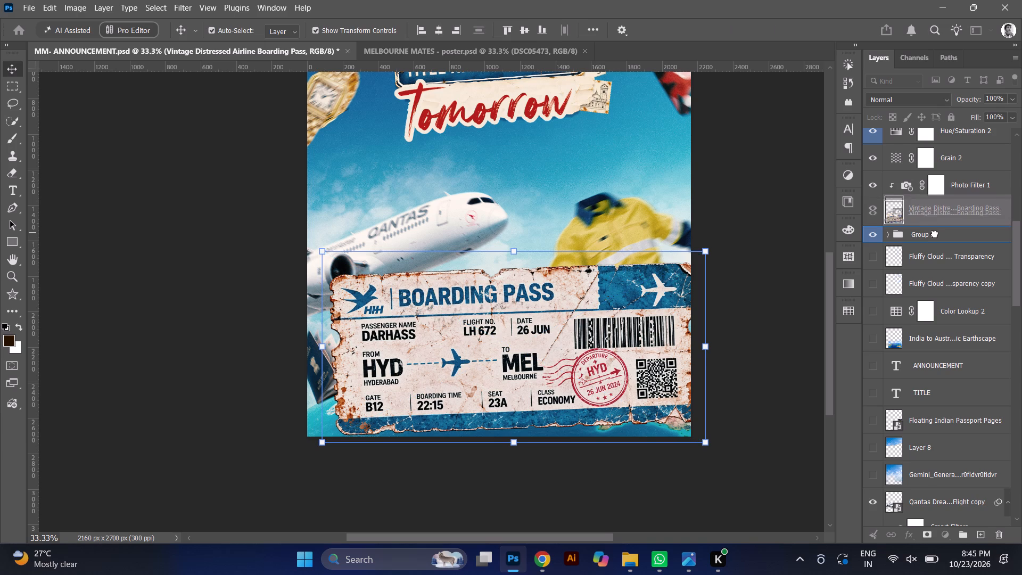
pyautogui.moveTo(935, 234); pyautogui.dragTo(935, 234)
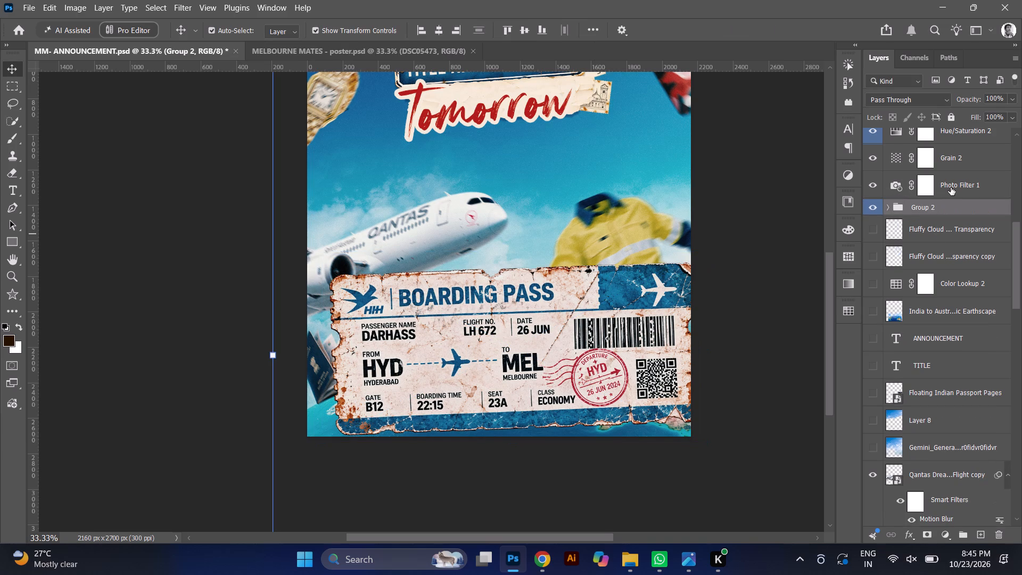
# Clip the Photo Filter 1 adjustment layer to Group 2 with a clipping mask.
pyautogui.click(958, 186)
pyautogui.rightClick(958, 186)
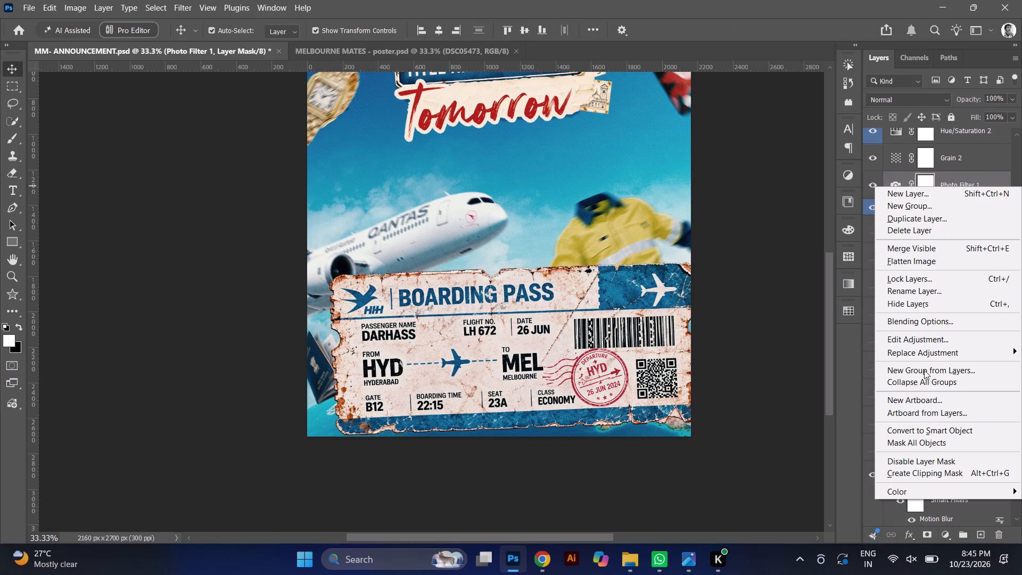
pyautogui.click(931, 475)
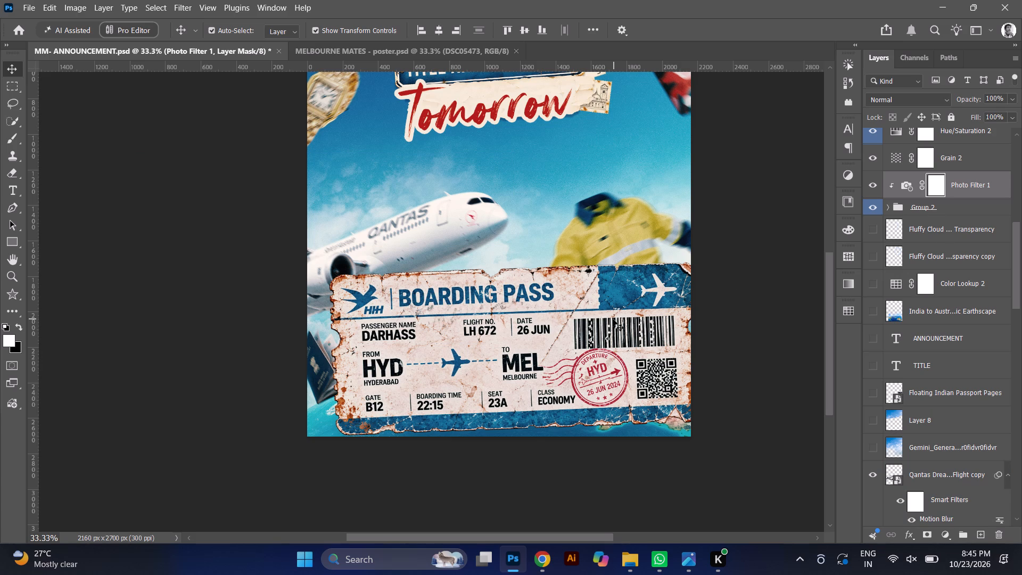
pyautogui.keyDown('ctrl'); pyautogui.click(409, 310); pyautogui.keyUp('ctrl')
# Select the Vintage Distressed Airline Boarding Pass layer in Group 2 and warp it with the Arc style.
pyautogui.click(887, 206)
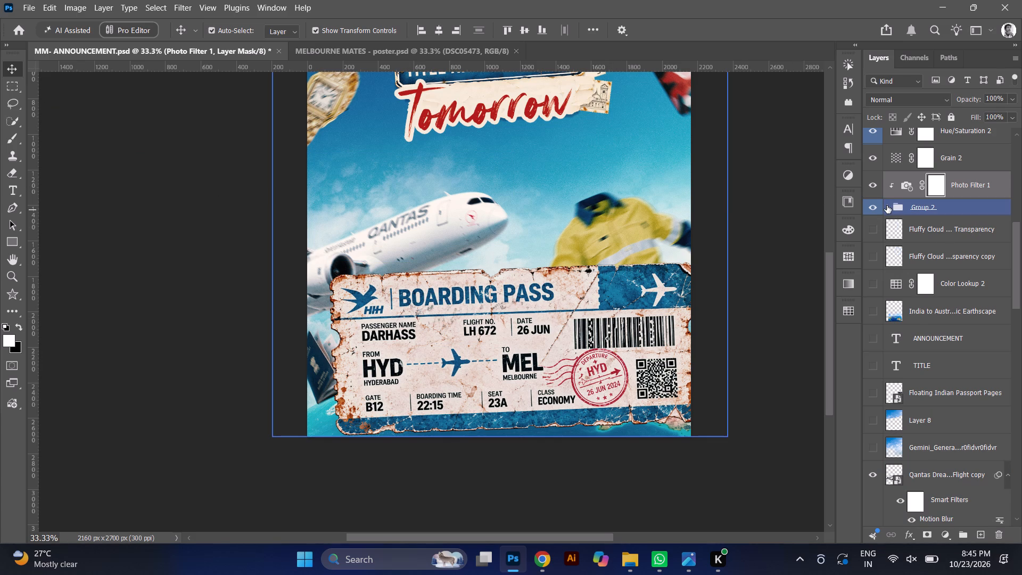
pyautogui.click(926, 229)
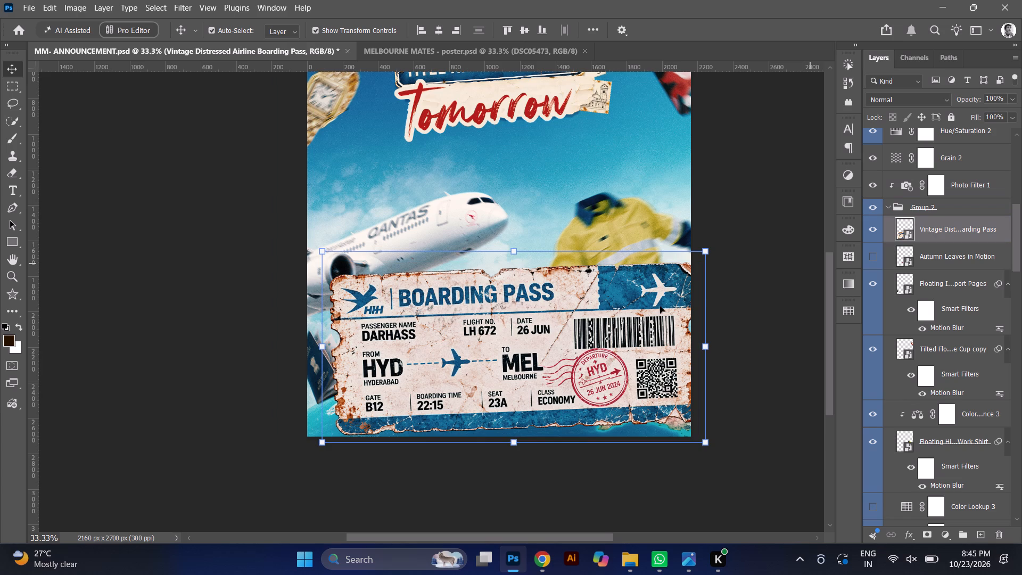
pyautogui.rightClick(570, 329)
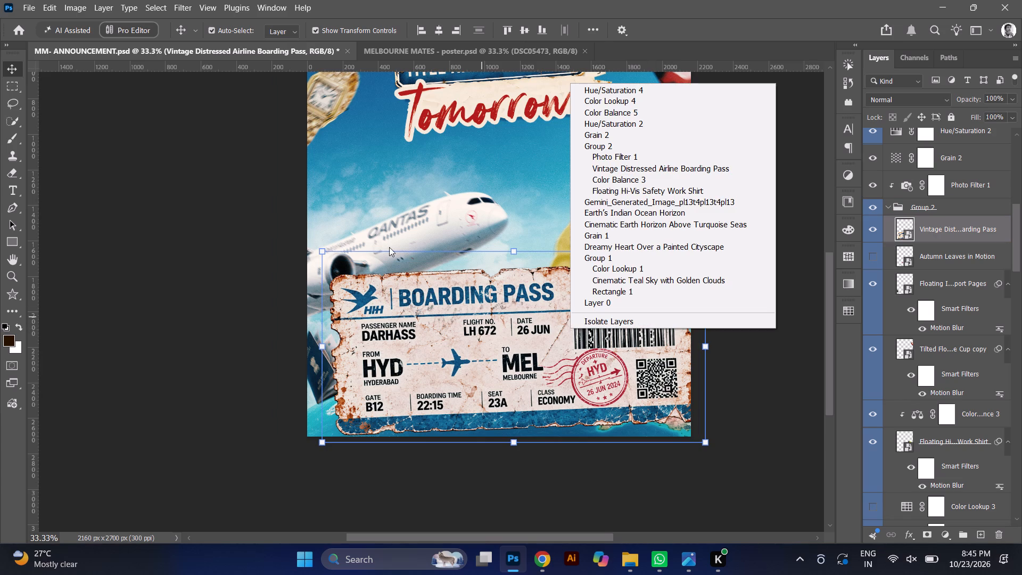
pyautogui.doubleClick(517, 250)
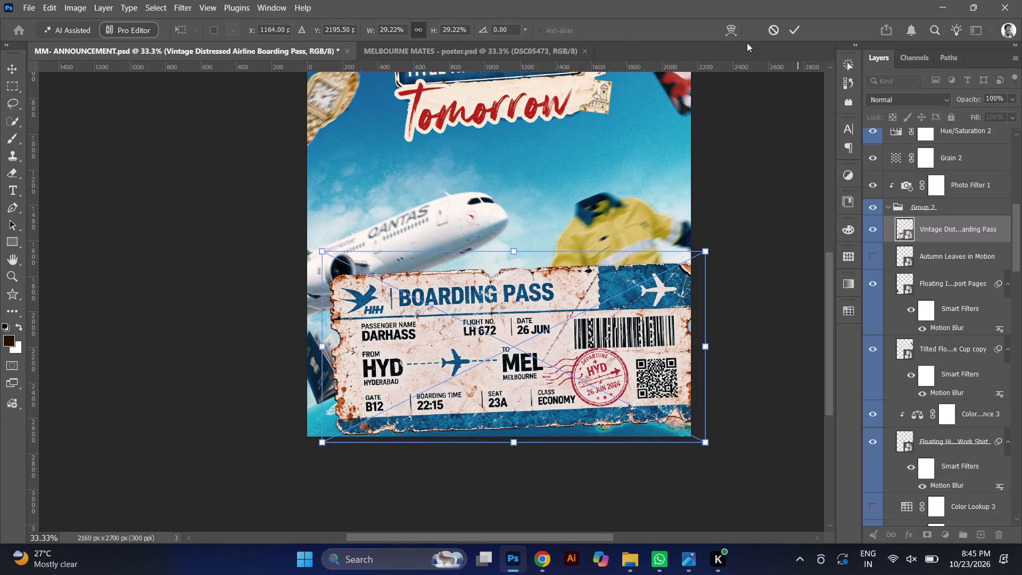
pyautogui.click(731, 29)
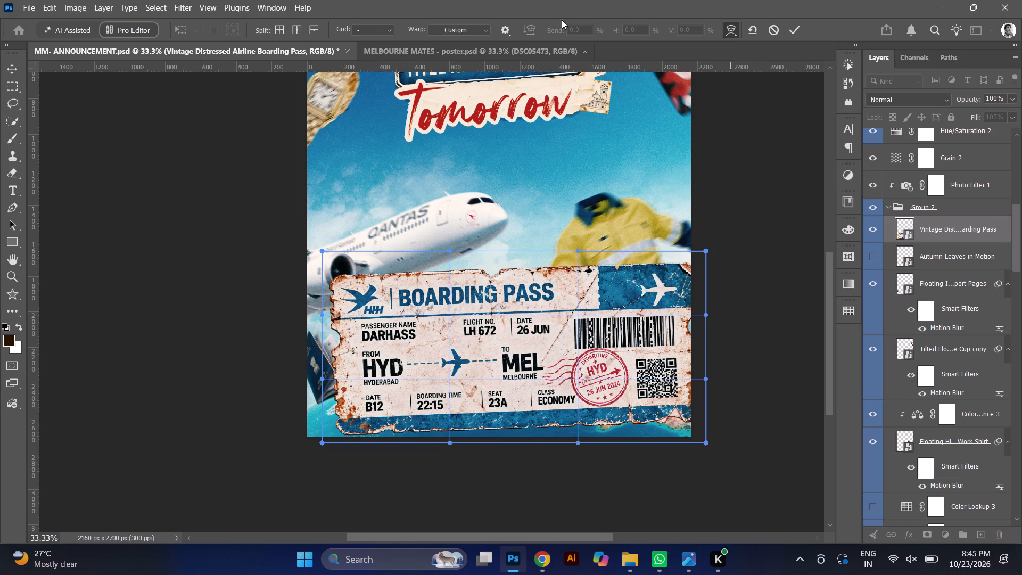
pyautogui.click(464, 29)
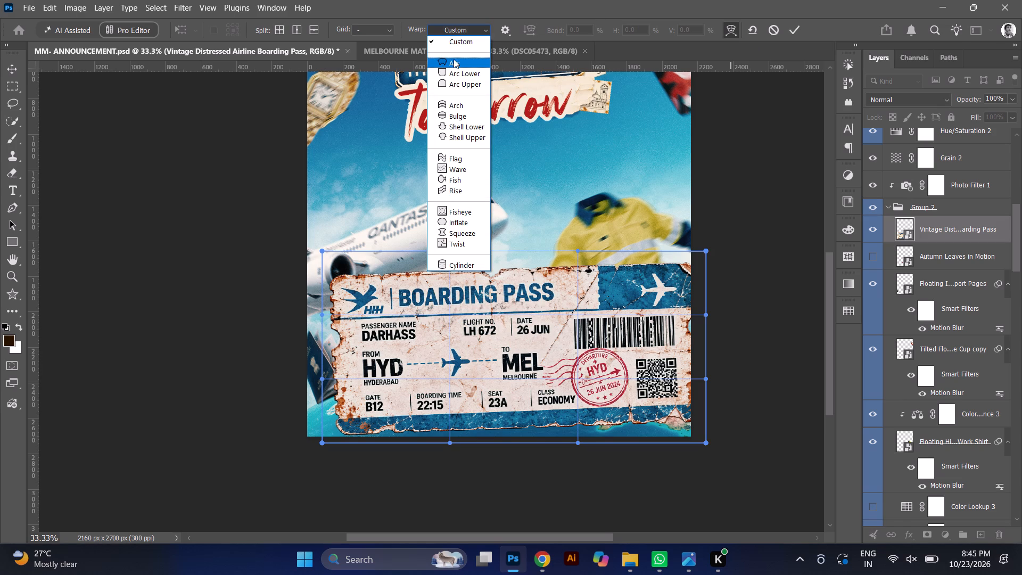
pyautogui.click(455, 61)
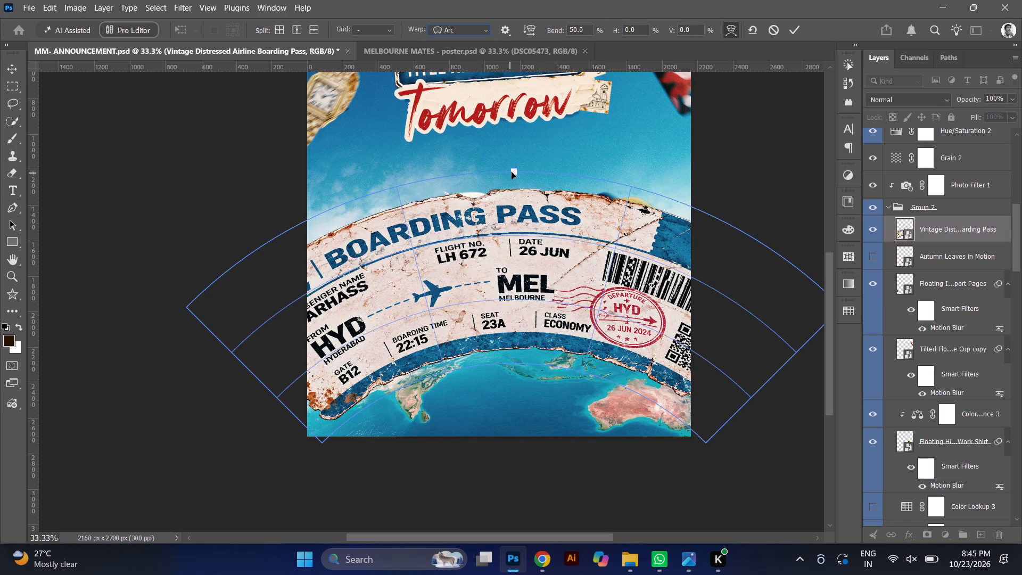
pyautogui.moveTo(514, 173); pyautogui.dragTo(489, 260)
pyautogui.moveTo(489, 260); pyautogui.dragTo(485, 284)
# Try the Flag warp style on the boarding pass, switch it to Rise, and apply the warp.
pyautogui.click(449, 31)
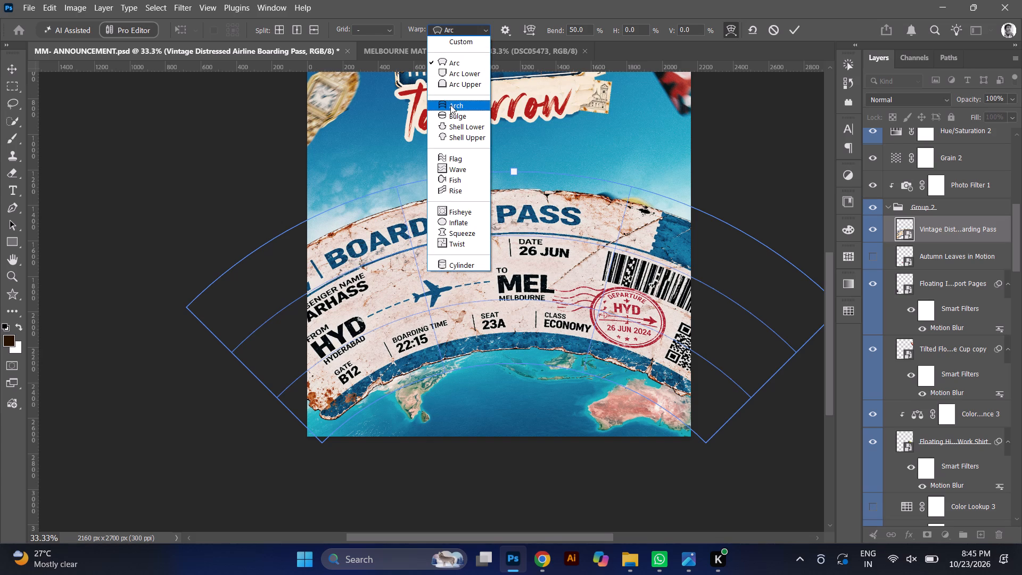
pyautogui.click(451, 159)
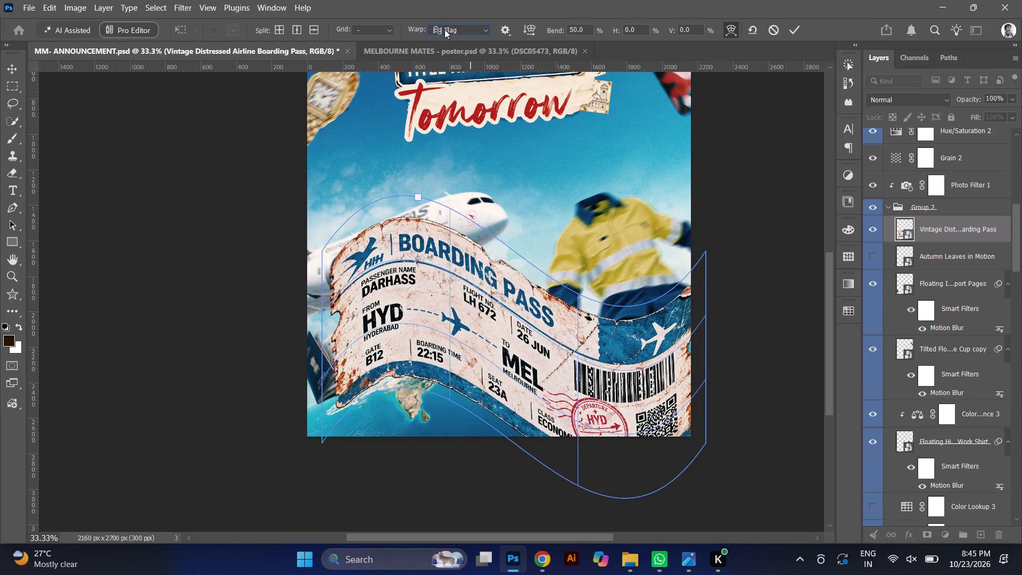
pyautogui.click(441, 25)
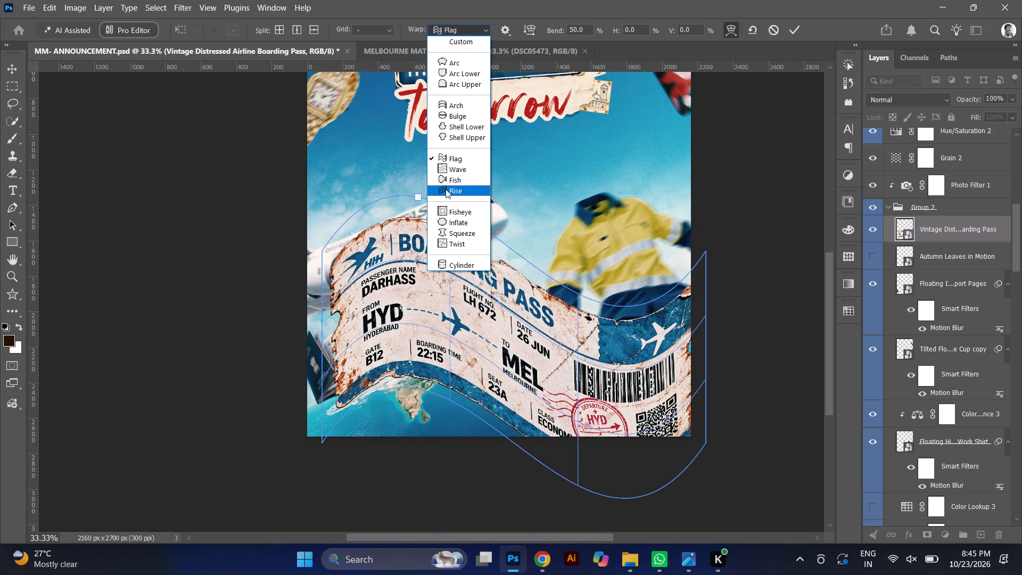
pyautogui.click(446, 189)
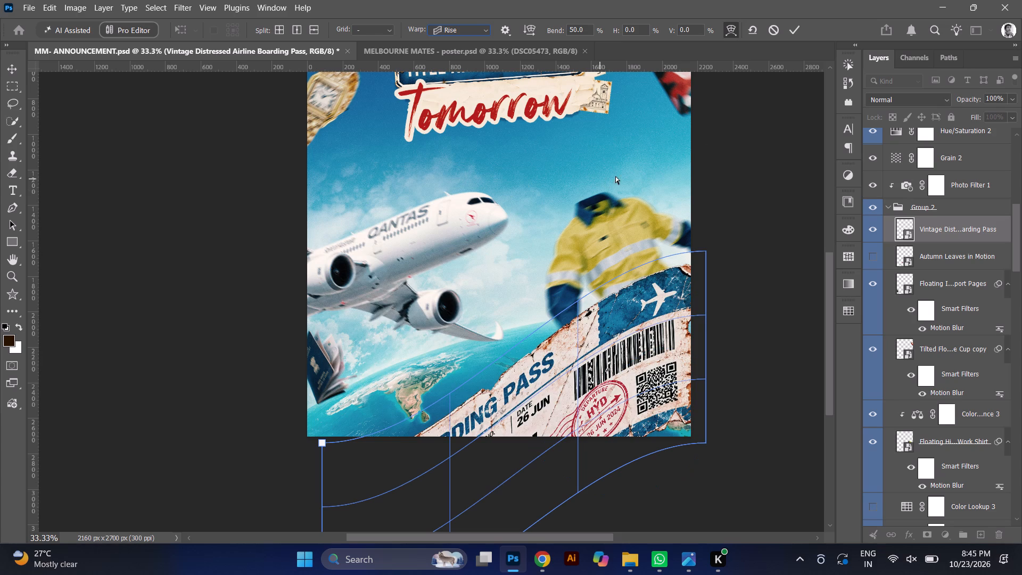
pyautogui.click(793, 29)
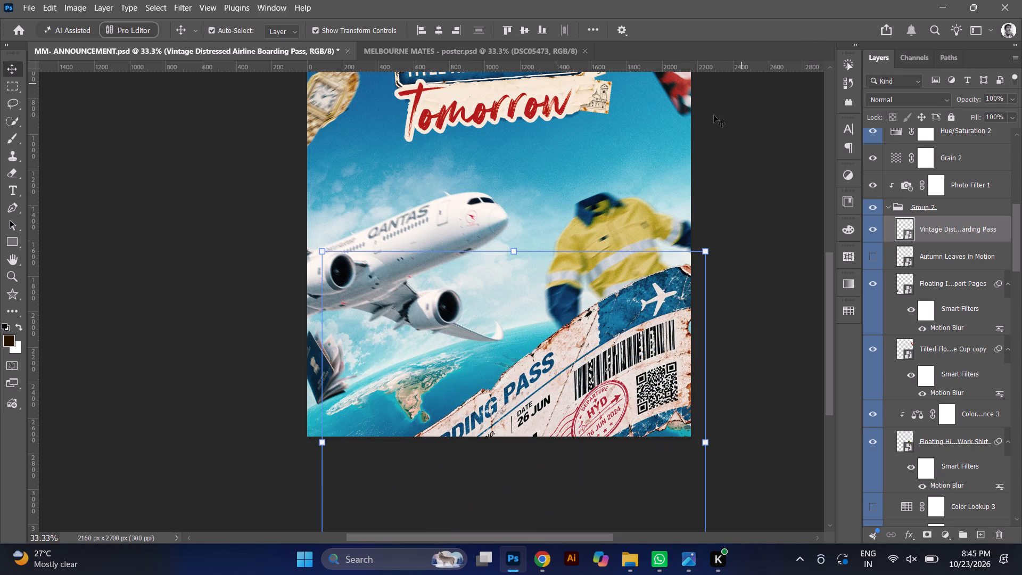
# Scale the warped boarding pass to about 46.8% and position it below the airplane at about X 832.5, Y 2421.7 px.
pyautogui.moveTo(592, 325); pyautogui.dragTo(565, 216)
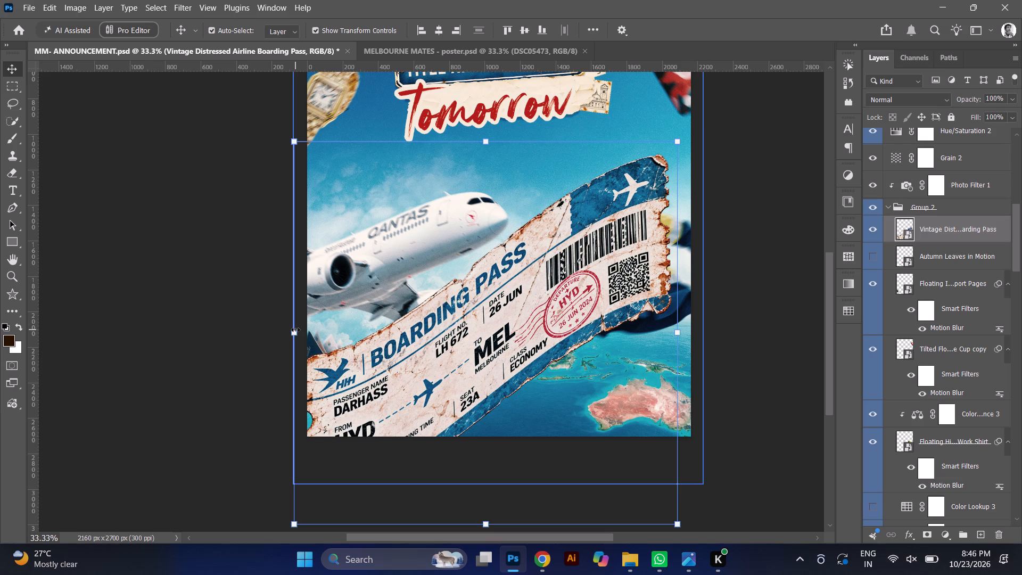
pyautogui.moveTo(295, 337); pyautogui.dragTo(334, 335)
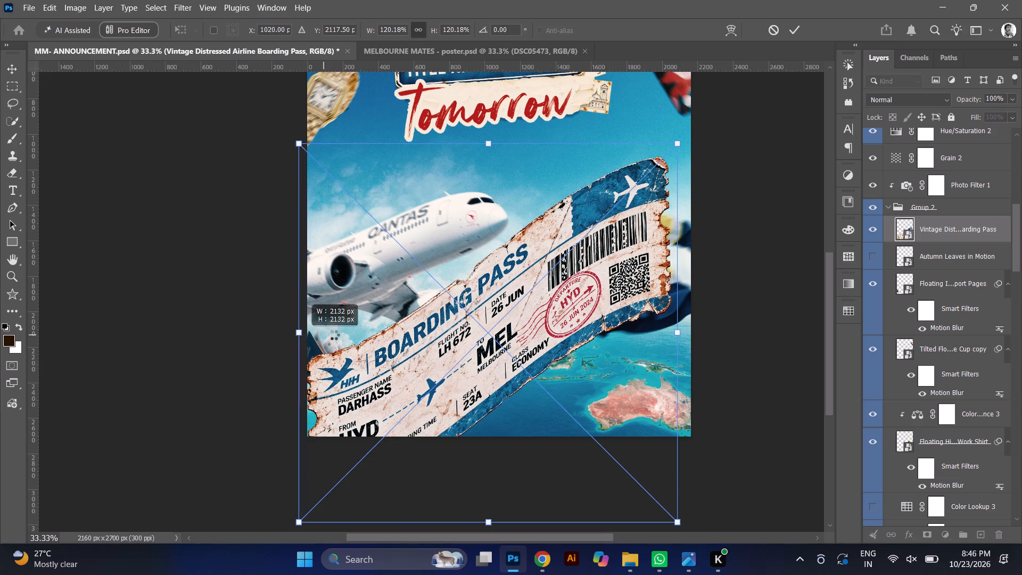
pyautogui.moveTo(334, 335); pyautogui.dragTo(366, 330)
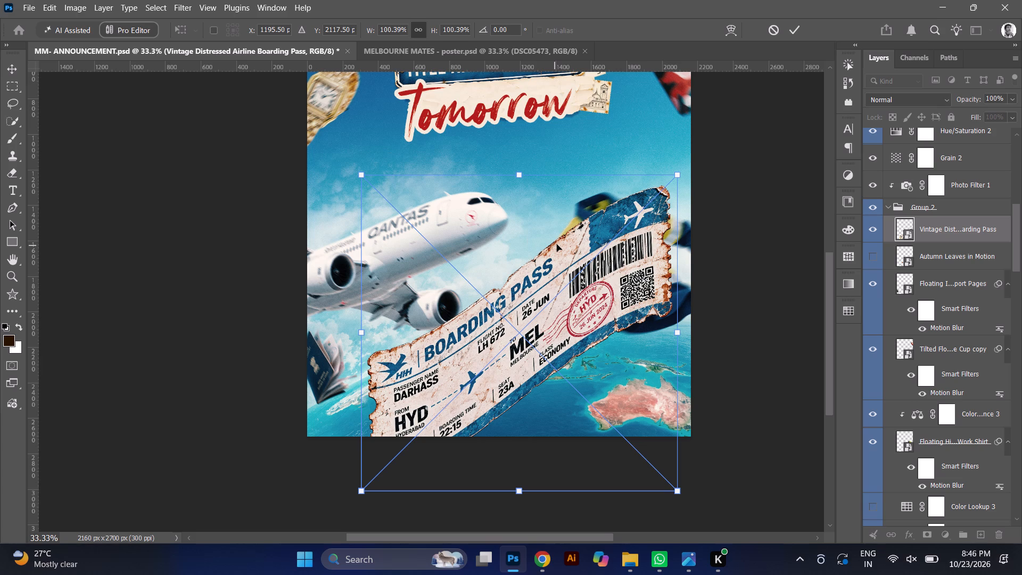
pyautogui.moveTo(522, 171); pyautogui.dragTo(512, 343)
pyautogui.moveTo(506, 446); pyautogui.dragTo(452, 420)
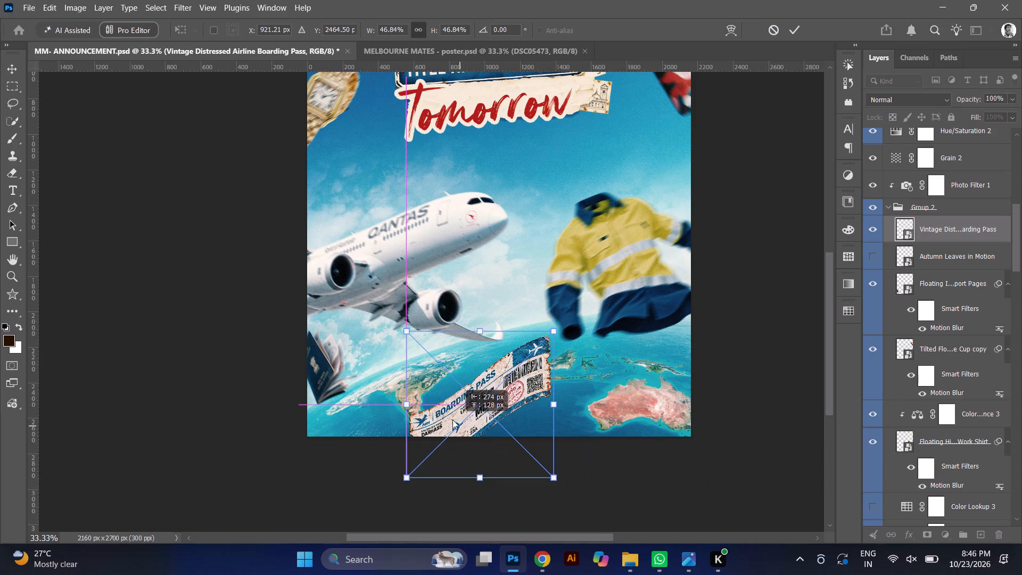
pyautogui.moveTo(452, 420); pyautogui.dragTo(442, 416)
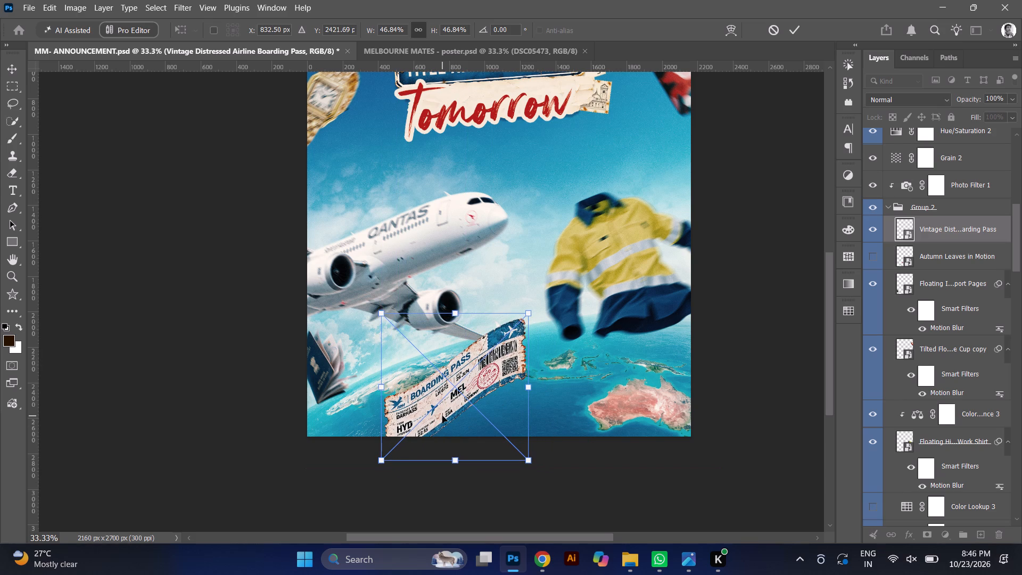
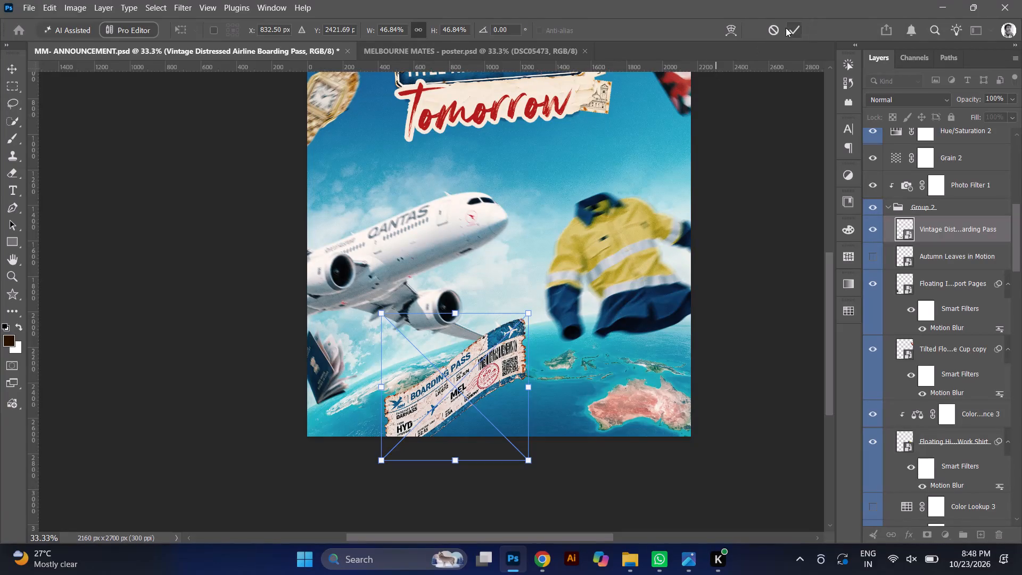
# Apply the pending scaling and placement of the boarding pass.
pyautogui.click(787, 27)
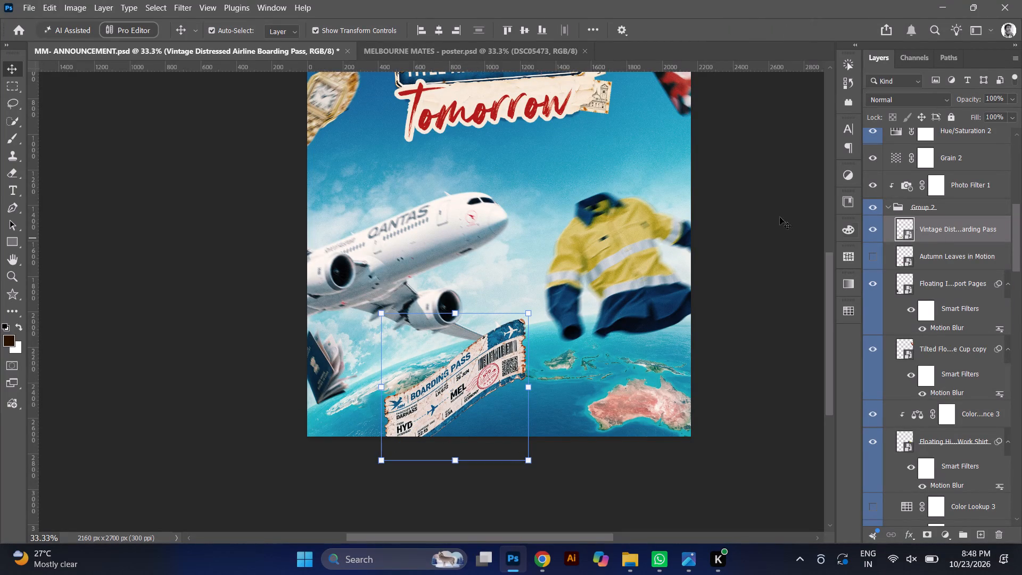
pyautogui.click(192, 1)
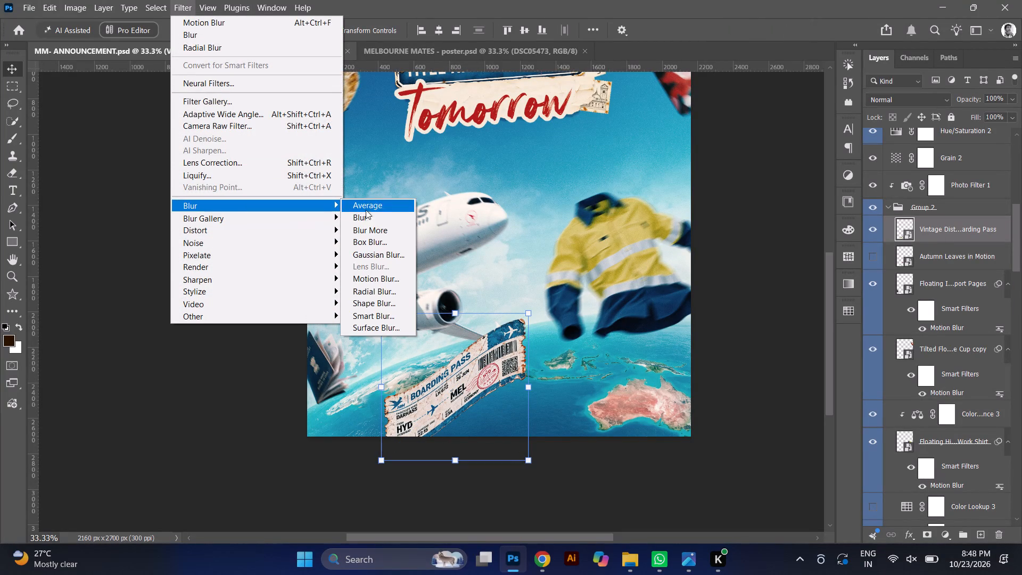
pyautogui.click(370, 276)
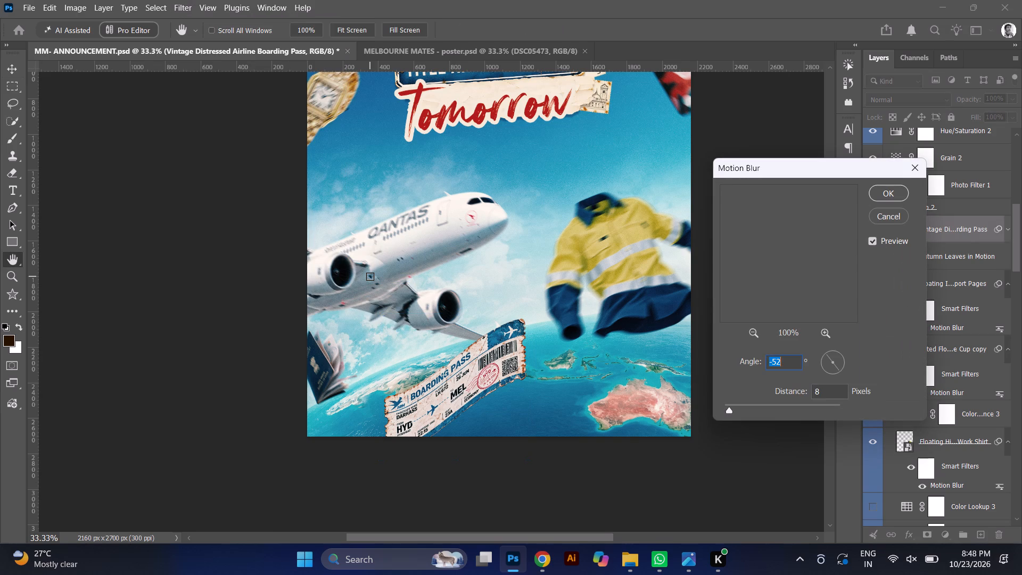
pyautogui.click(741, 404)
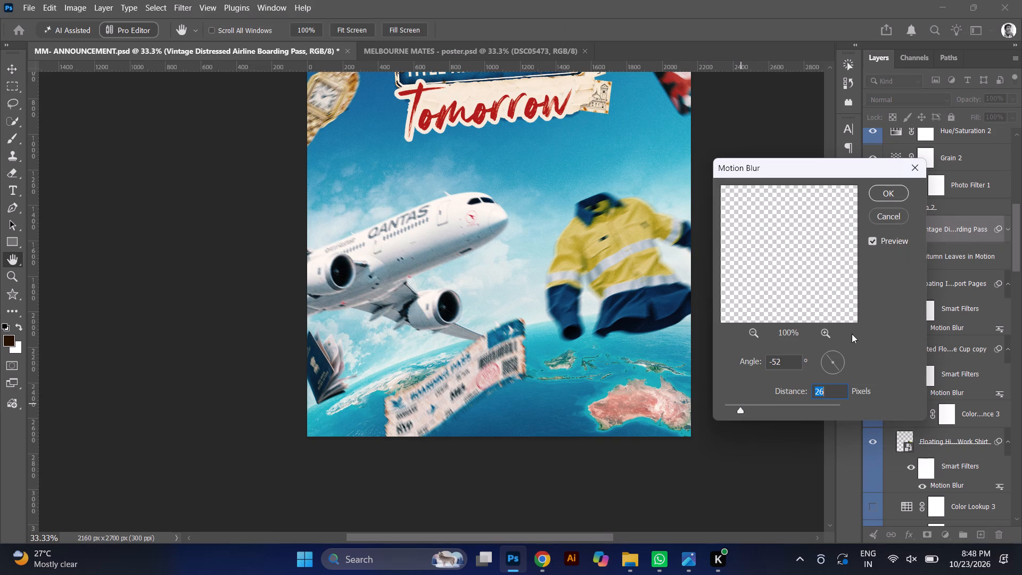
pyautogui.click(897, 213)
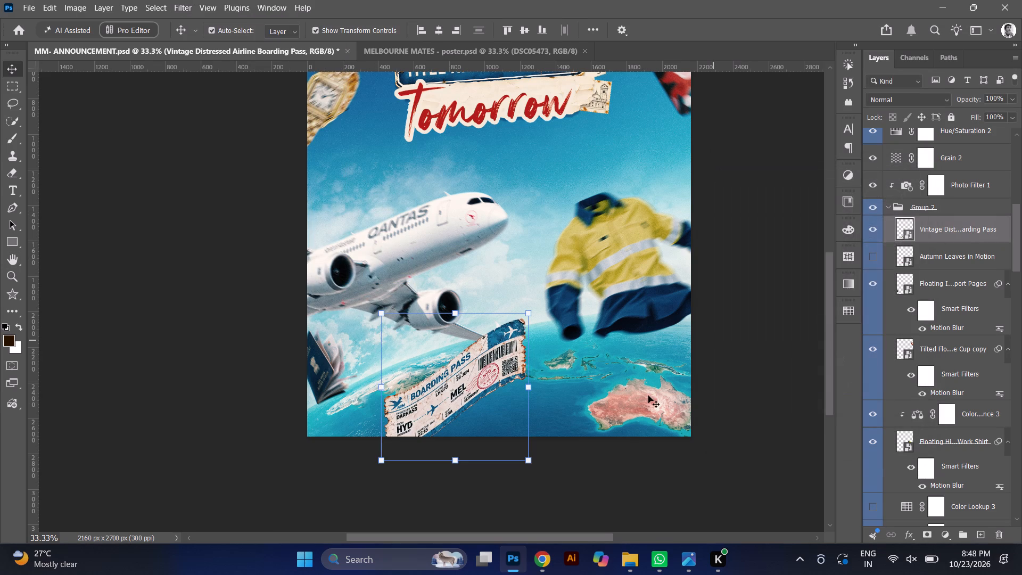
# Scale the boarding pass down to about 25.6% and position it over the ocean at about X 1180, Y 2404 px.
pyautogui.moveTo(460, 412); pyautogui.dragTo(474, 412)
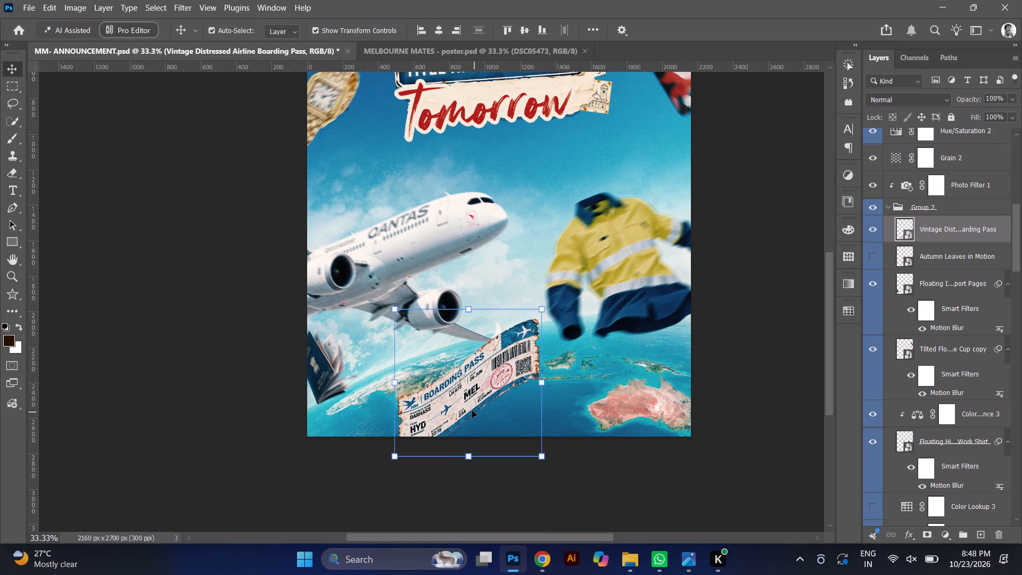
pyautogui.moveTo(392, 303); pyautogui.dragTo(444, 379)
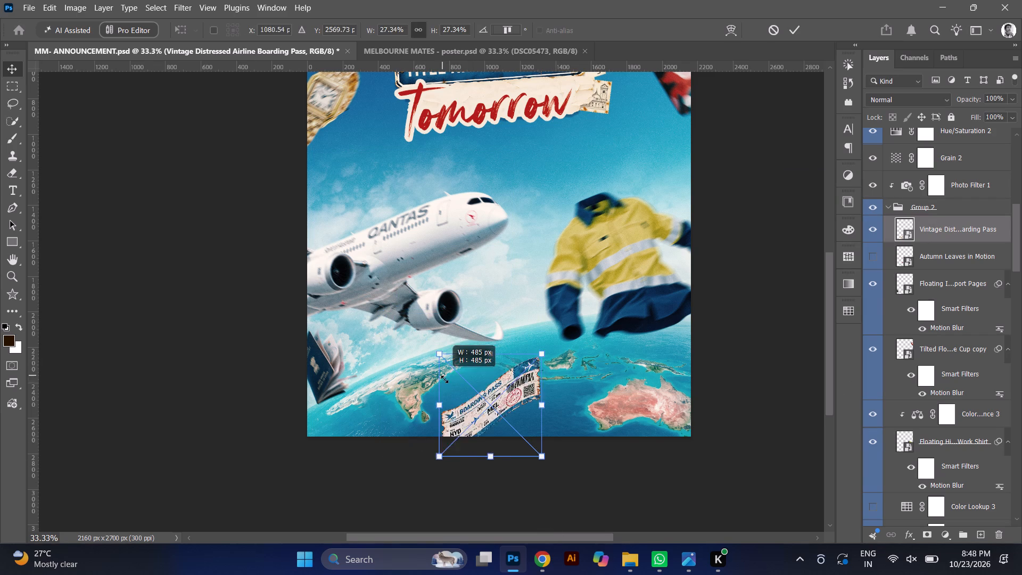
pyautogui.moveTo(444, 379); pyautogui.dragTo(448, 382)
pyautogui.hotkey('ctrl', '-')
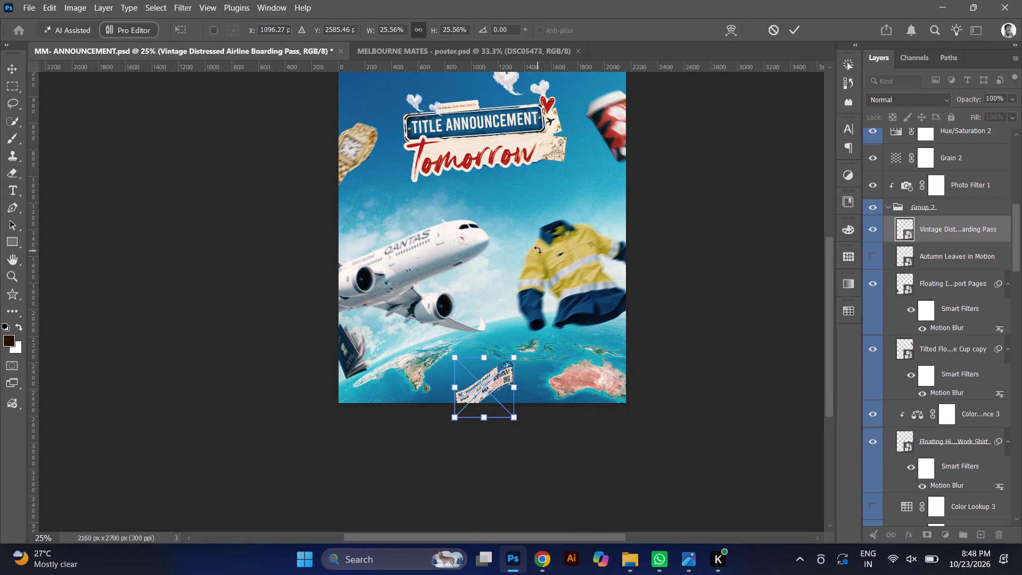
pyautogui.scroll(1, 538, 250)
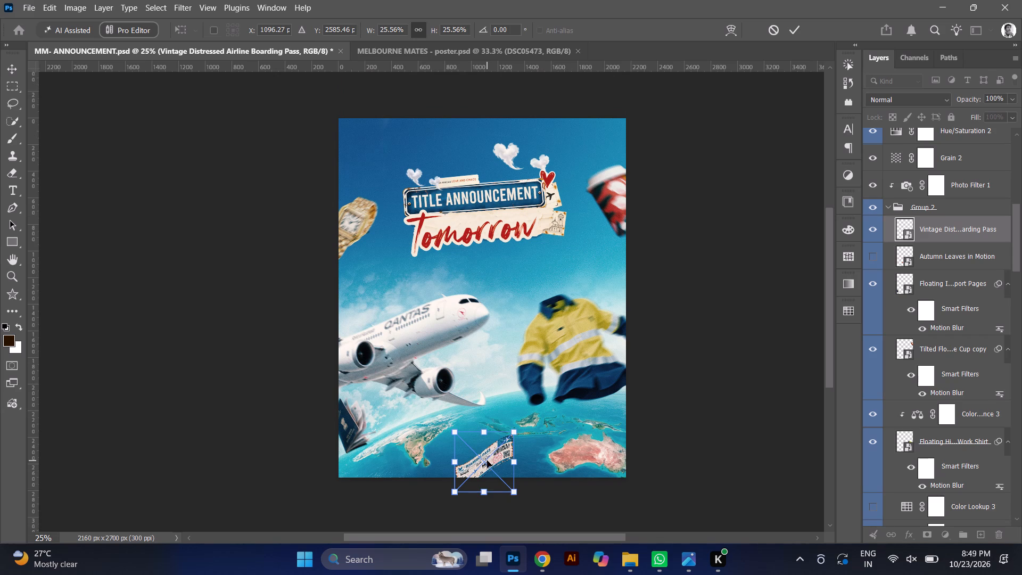
pyautogui.moveTo(487, 461); pyautogui.dragTo(498, 441)
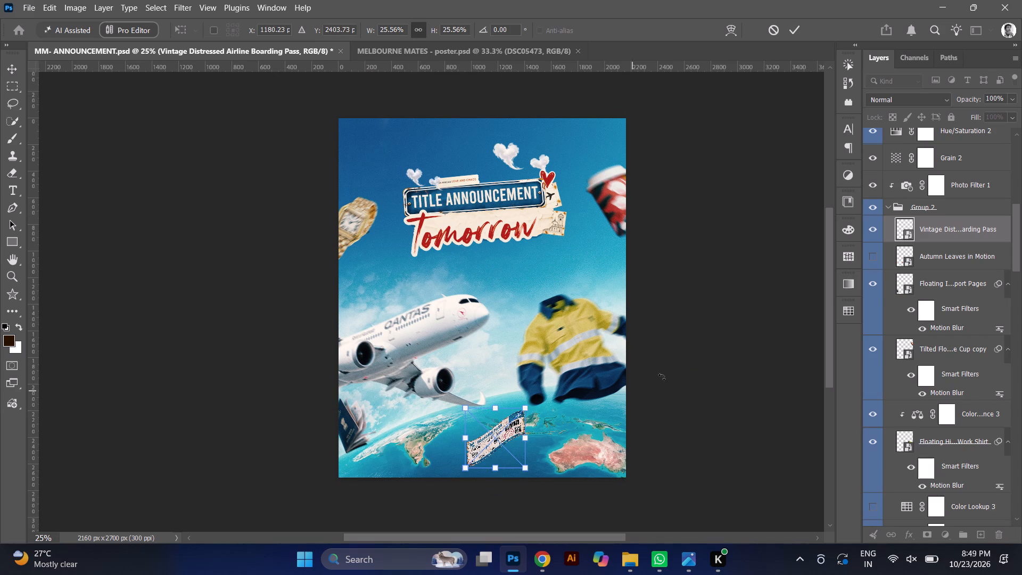
pyautogui.click(789, 30)
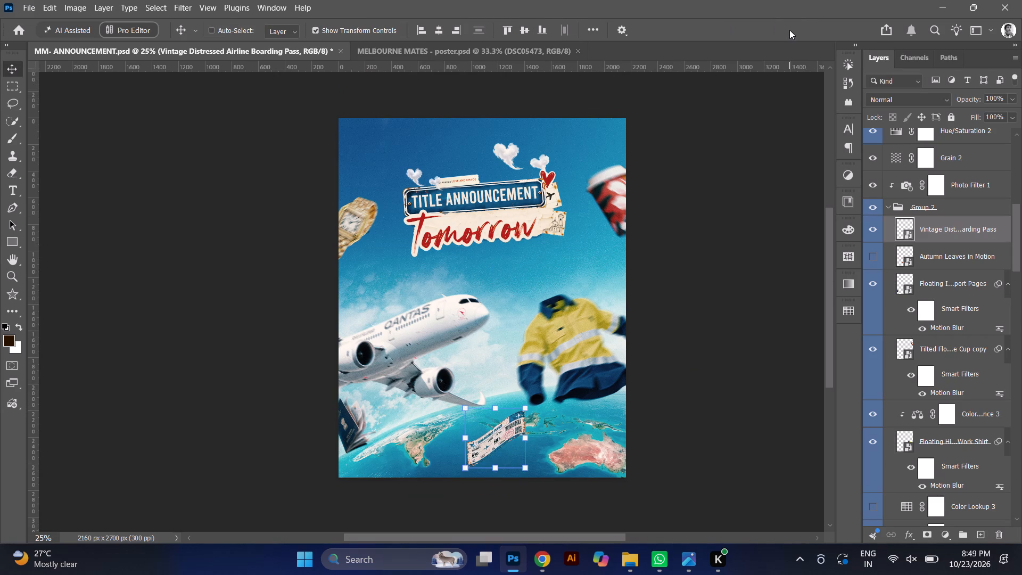
# Try the boarding pass beside the title, airplane nose and passport, and place it at the poster's bottom edge between the two landmasses.
pyautogui.hotkey('ctrl', '+')
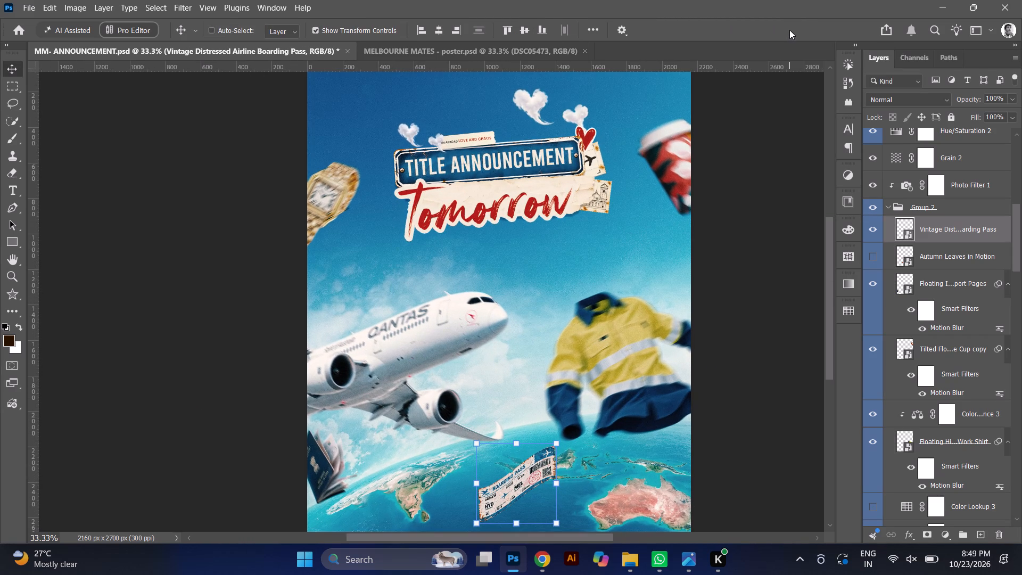
pyautogui.hotkey('ctrl', '-')
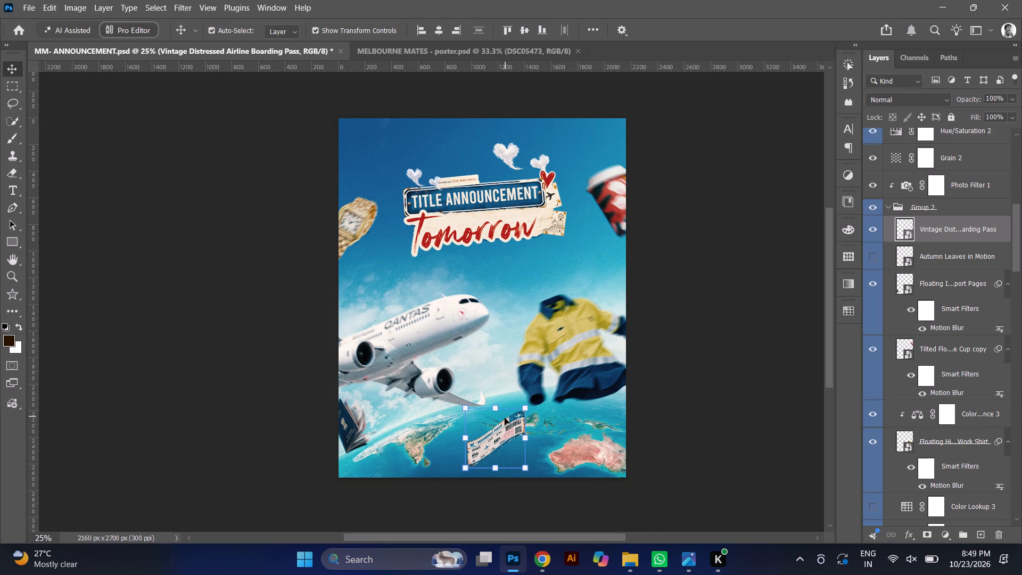
pyautogui.moveTo(506, 430); pyautogui.dragTo(578, 207)
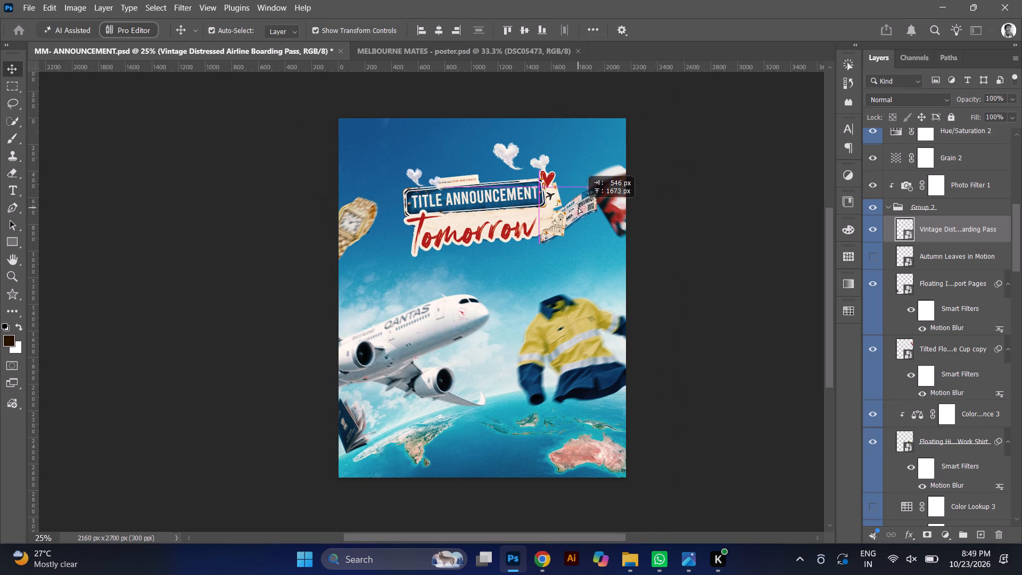
pyautogui.moveTo(578, 207); pyautogui.dragTo(563, 165)
pyautogui.moveTo(563, 165); pyautogui.dragTo(481, 277)
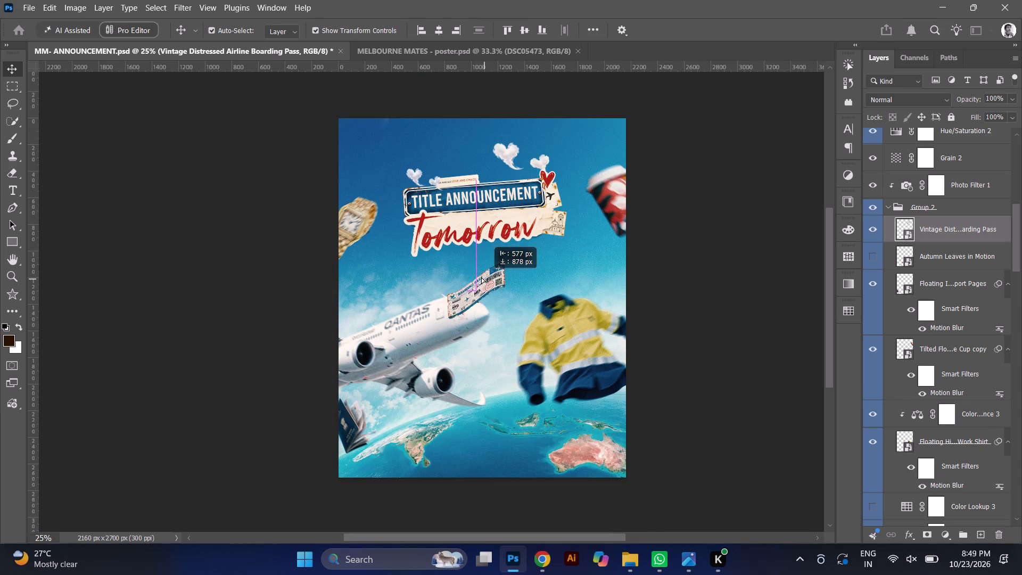
pyautogui.moveTo(481, 277); pyautogui.dragTo(481, 277)
pyautogui.moveTo(481, 277); pyautogui.dragTo(366, 308)
pyautogui.moveTo(366, 308); pyautogui.dragTo(524, 267)
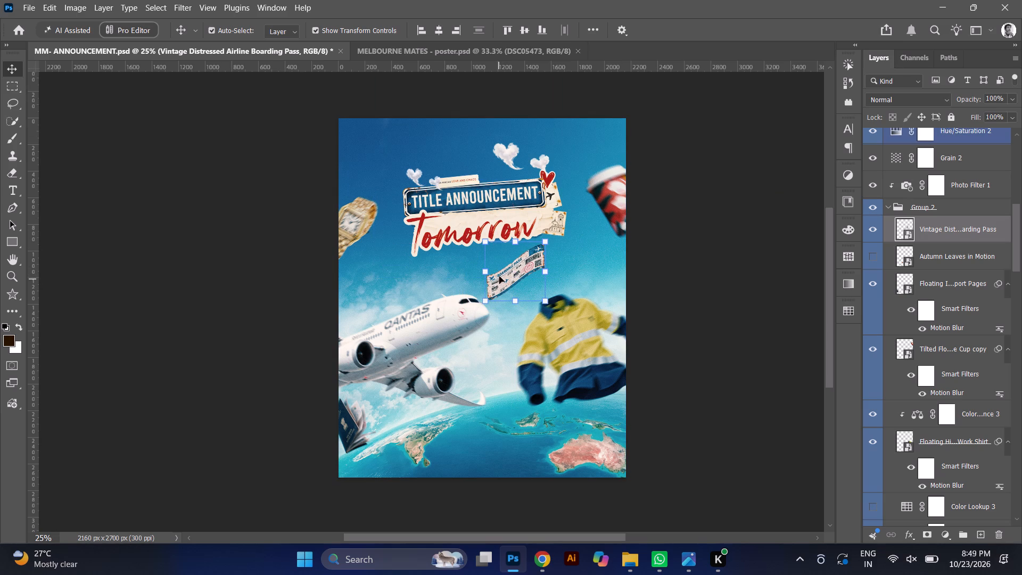
pyautogui.moveTo(507, 270); pyautogui.dragTo(336, 464)
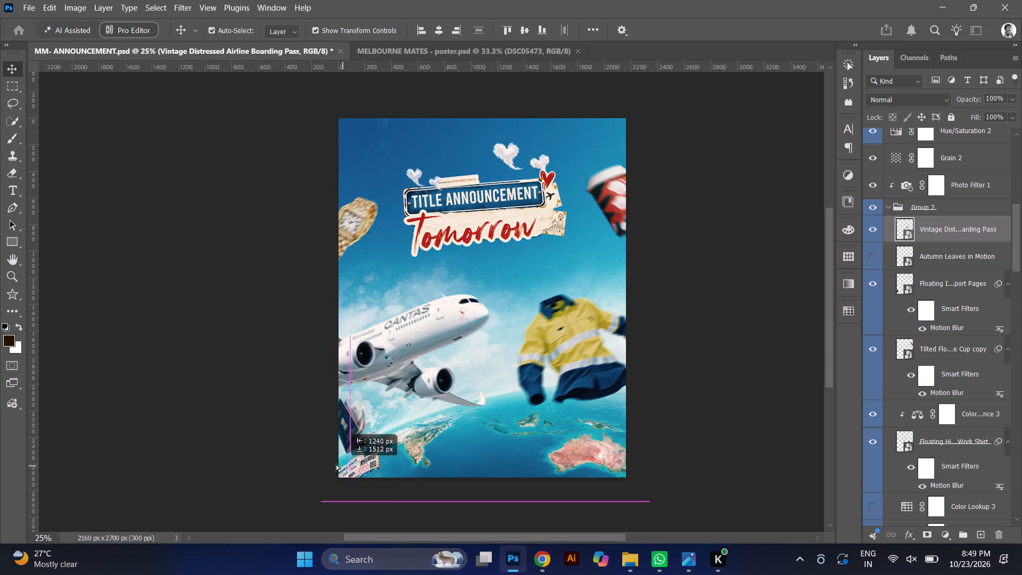
pyautogui.moveTo(336, 464); pyautogui.dragTo(323, 455)
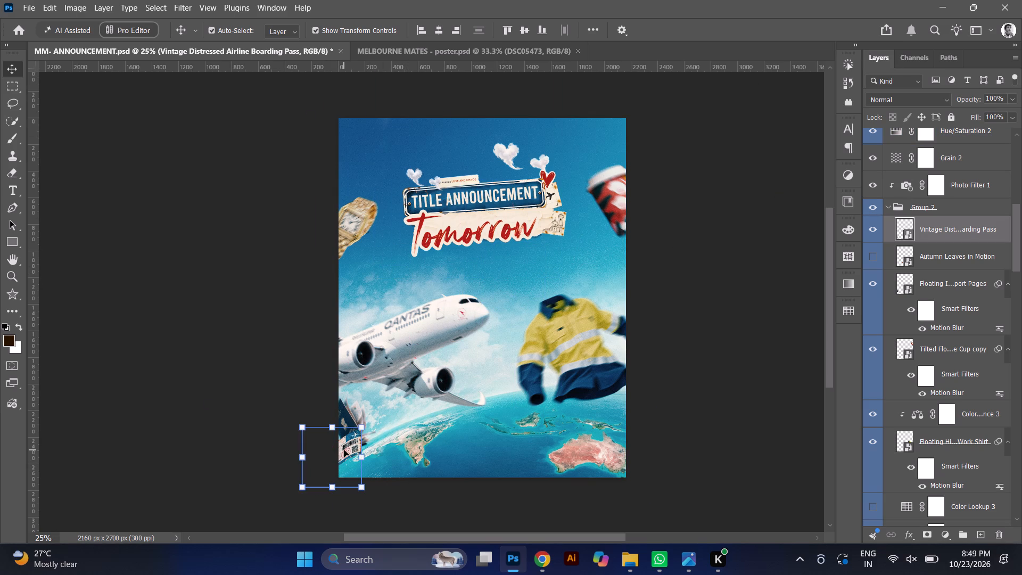
pyautogui.moveTo(344, 450); pyautogui.dragTo(475, 445)
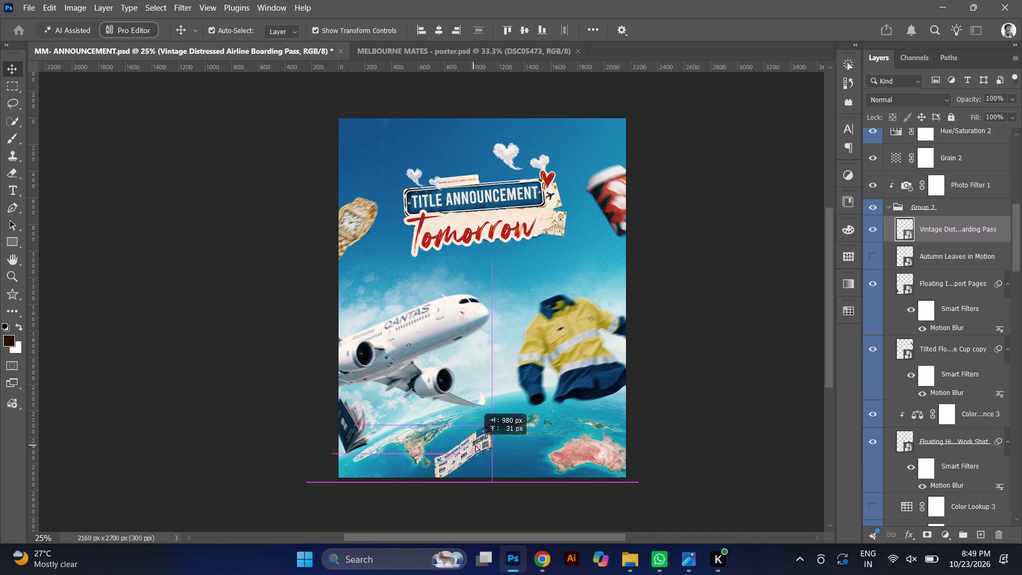
pyautogui.moveTo(475, 445); pyautogui.dragTo(485, 450)
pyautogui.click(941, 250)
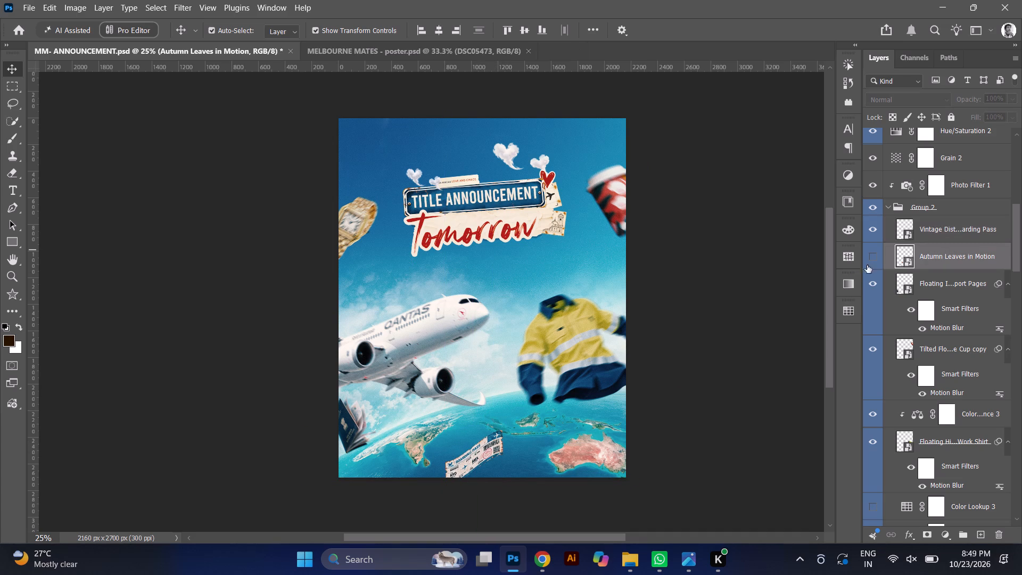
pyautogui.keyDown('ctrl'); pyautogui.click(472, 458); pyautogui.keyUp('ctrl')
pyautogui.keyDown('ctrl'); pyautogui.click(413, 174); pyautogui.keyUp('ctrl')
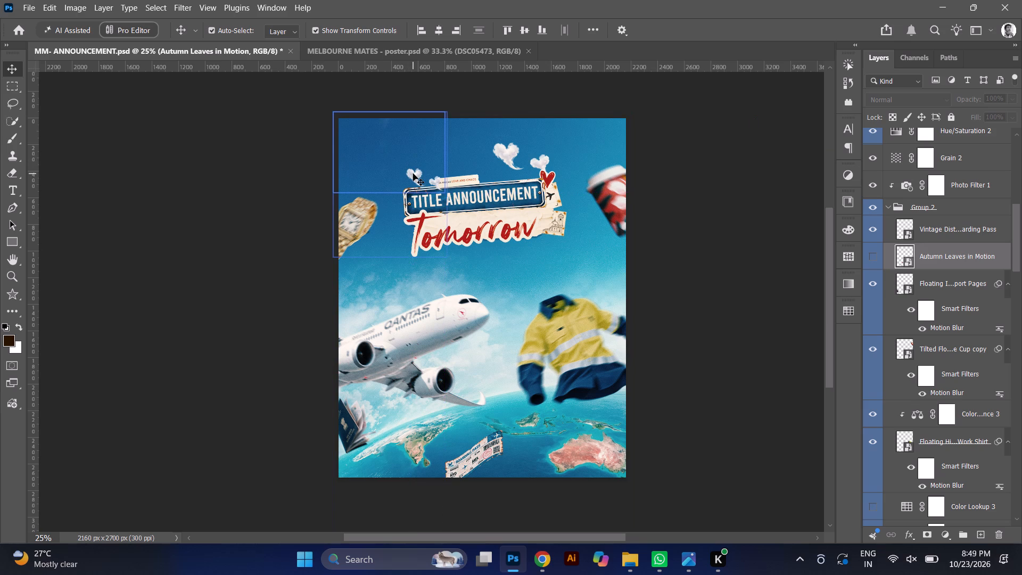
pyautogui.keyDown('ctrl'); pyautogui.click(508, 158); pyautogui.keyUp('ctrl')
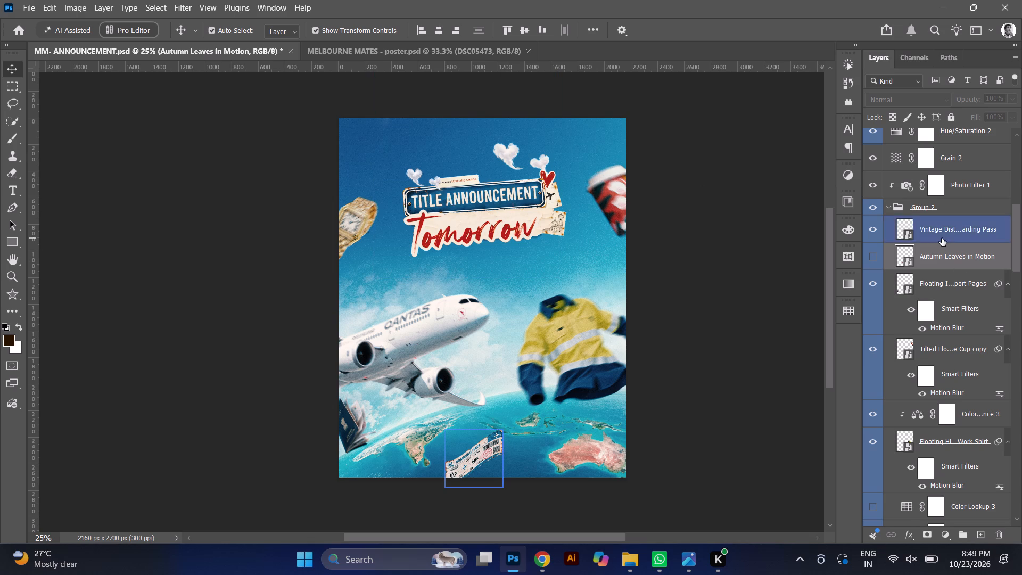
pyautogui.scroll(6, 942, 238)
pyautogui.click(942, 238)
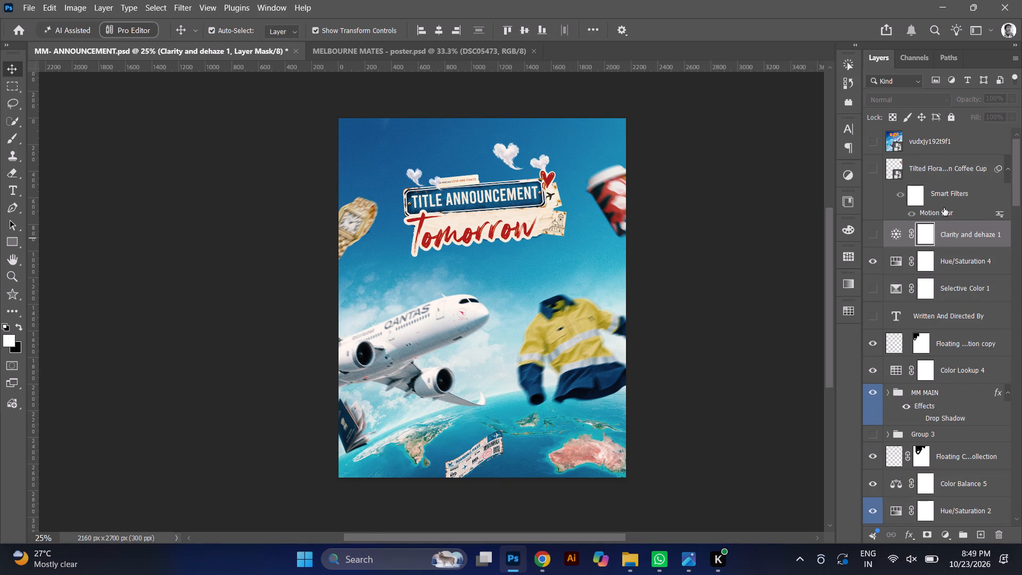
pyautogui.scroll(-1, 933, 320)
# Hide the Vintage Distressed Airline Boarding Pass layer in Group 2.
pyautogui.click(928, 398)
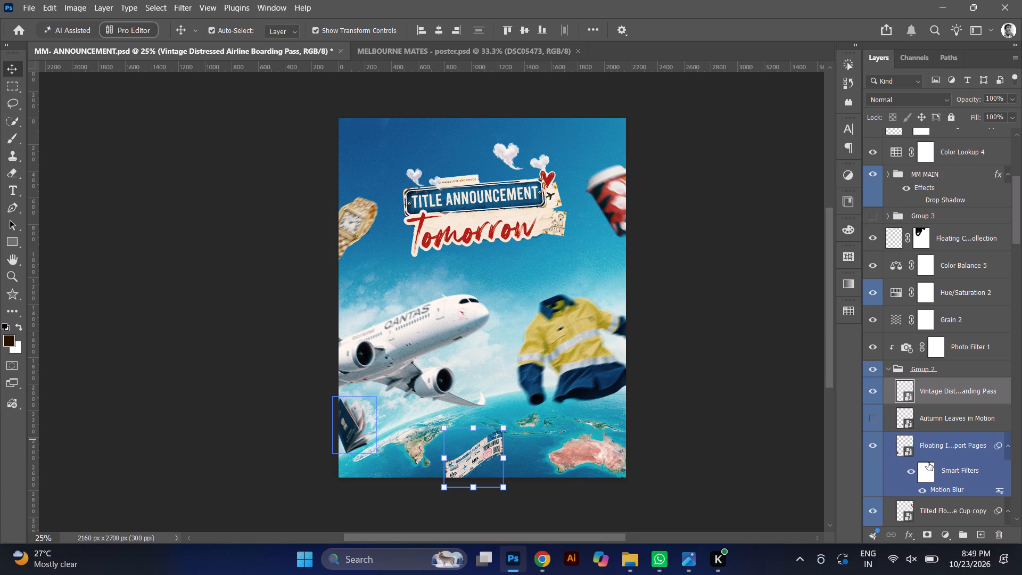
pyautogui.scroll(-1, 928, 463)
pyautogui.click(874, 339)
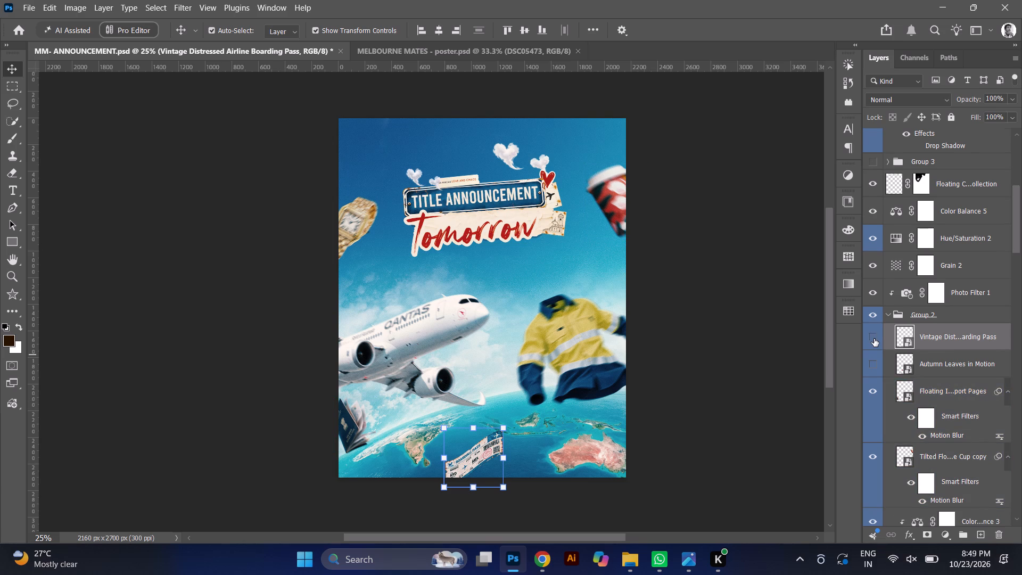
# Look through the layer stack from the lower background layers back up to the groups above Group 2.
pyautogui.scroll(-6, 874, 339)
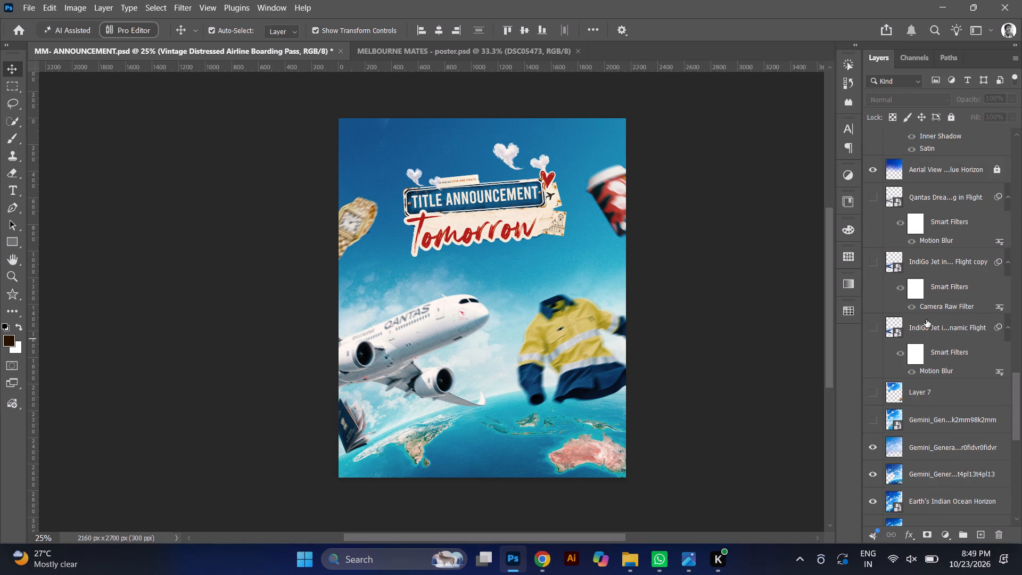
pyautogui.scroll(1, 922, 350)
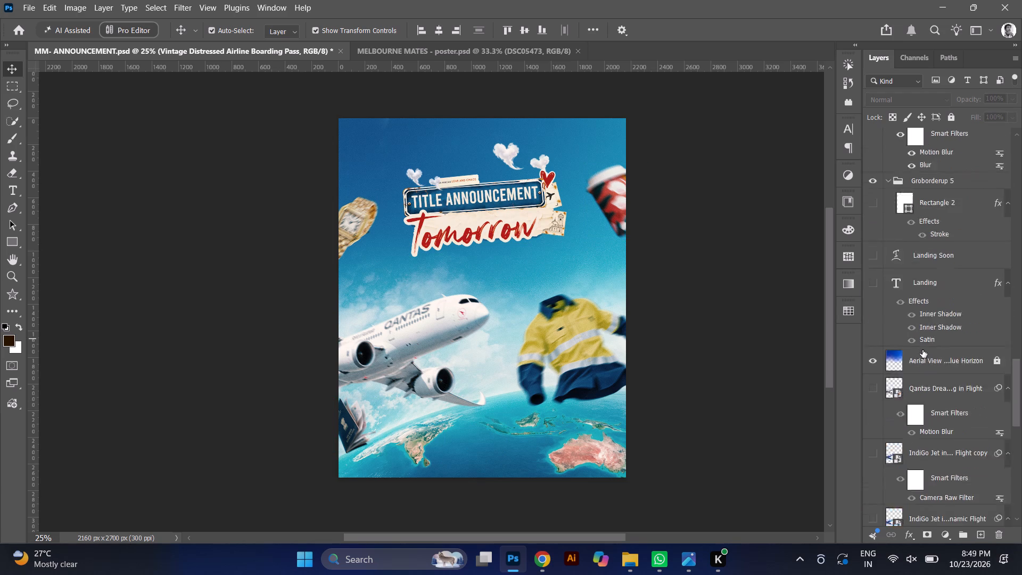
pyautogui.scroll(1, 922, 350)
pyautogui.scroll(1, 946, 172)
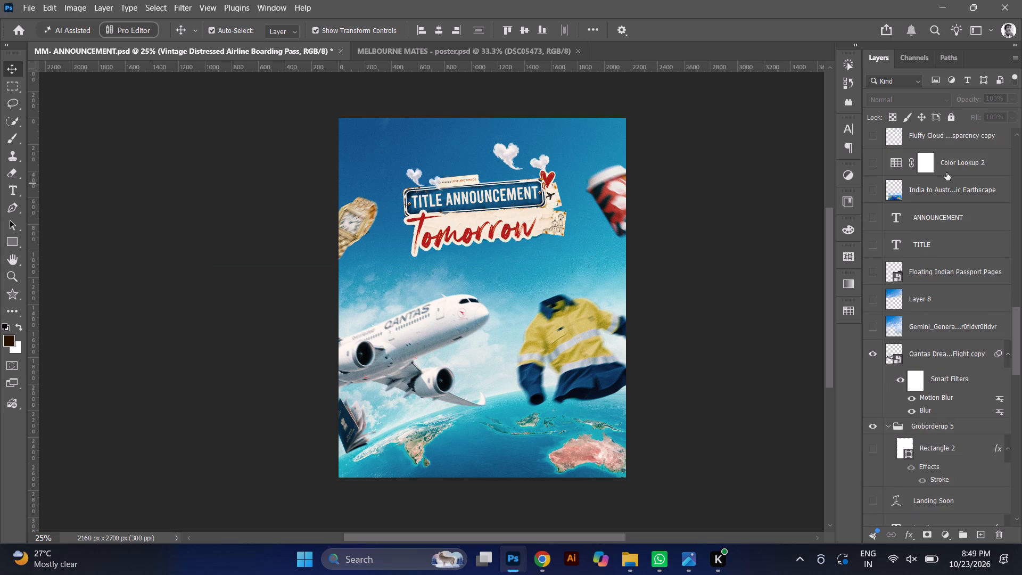
pyautogui.scroll(3, 946, 172)
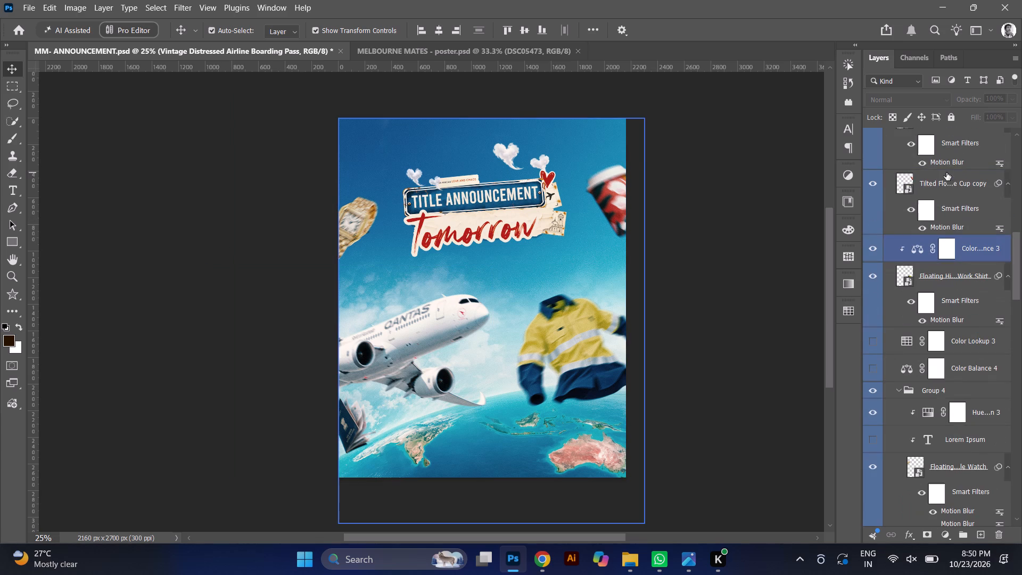
pyautogui.scroll(2, 946, 172)
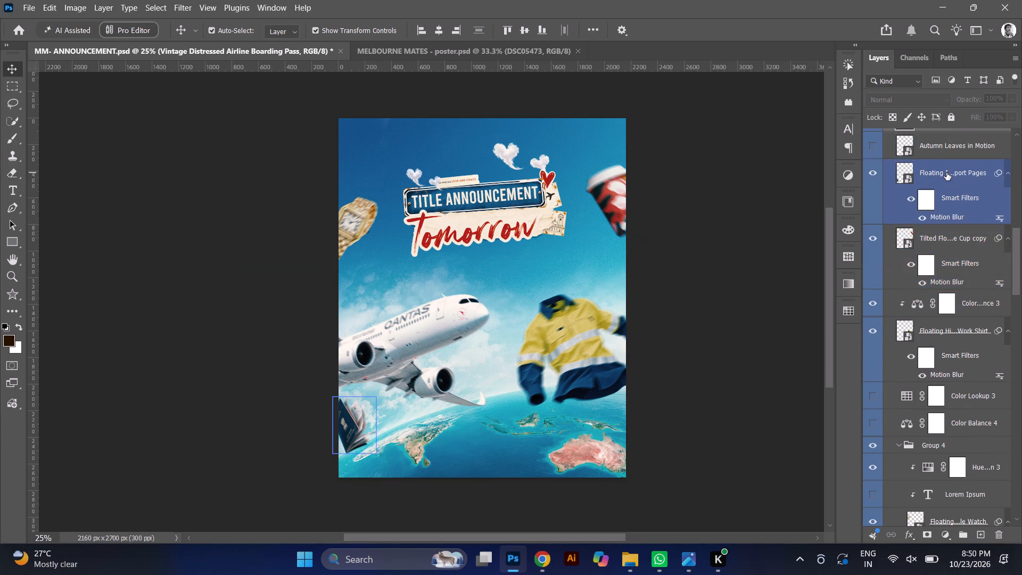
pyautogui.scroll(2, 946, 172)
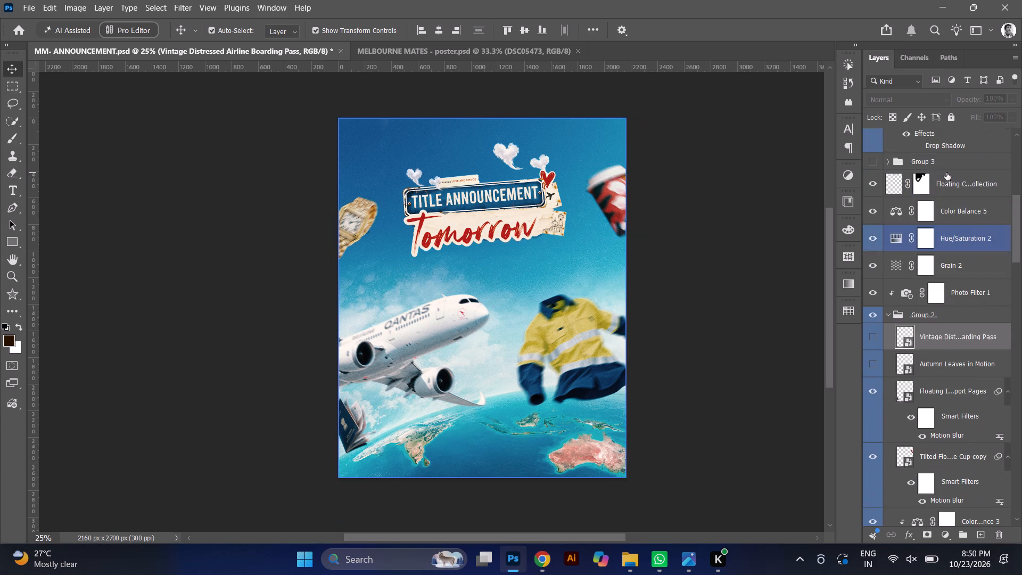
pyautogui.scroll(1, 946, 172)
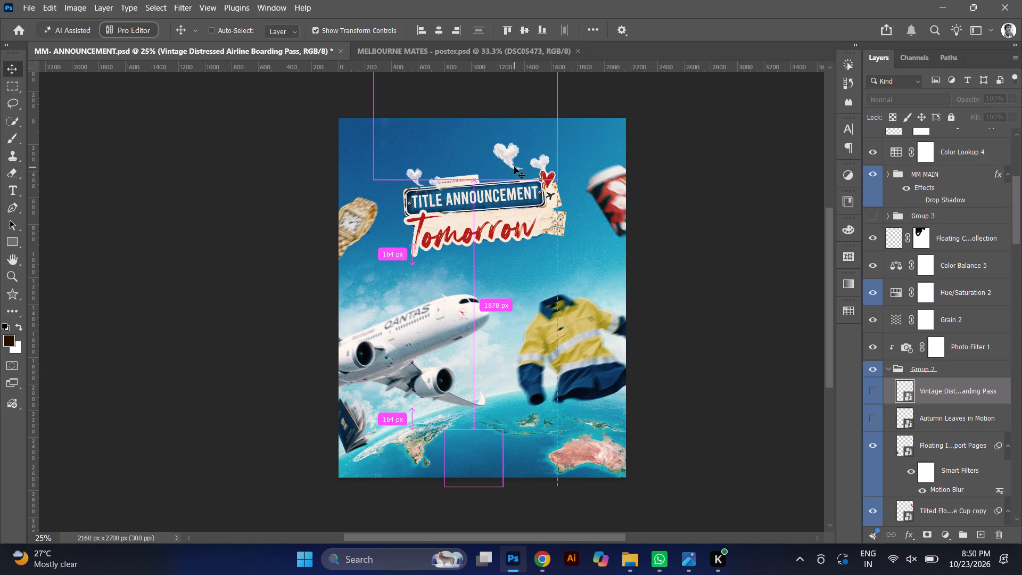
# Select the Floating Cloud Hearts Collection layer from the heart above the title and toggle its visibility to check which hearts it contains.
pyautogui.keyDown('ctrl'); pyautogui.click(514, 167); pyautogui.keyUp('ctrl')
pyautogui.keyDown('ctrl'); pyautogui.click(514, 167); pyautogui.keyUp('ctrl')
pyautogui.click(514, 167)
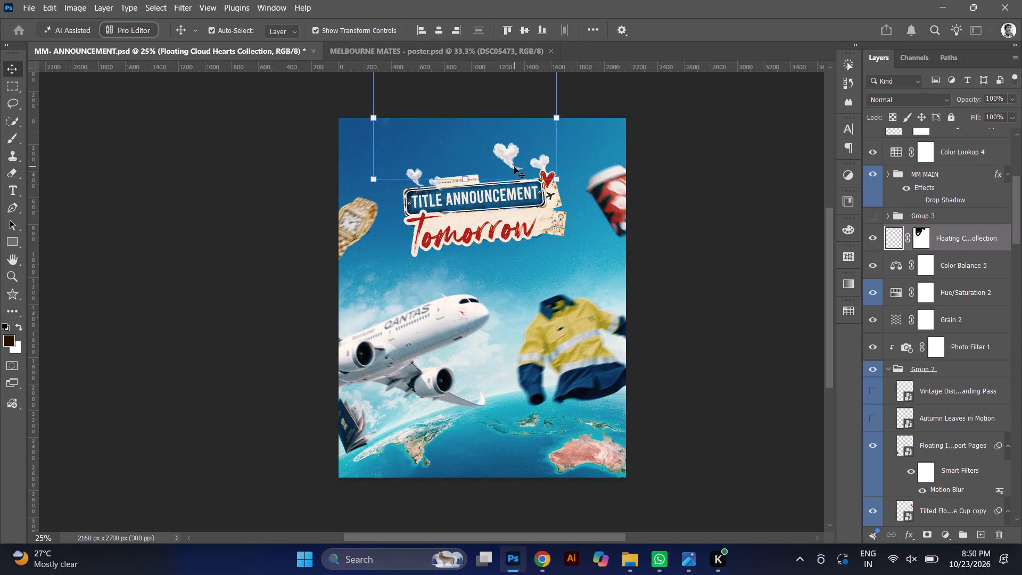
pyautogui.click(514, 167)
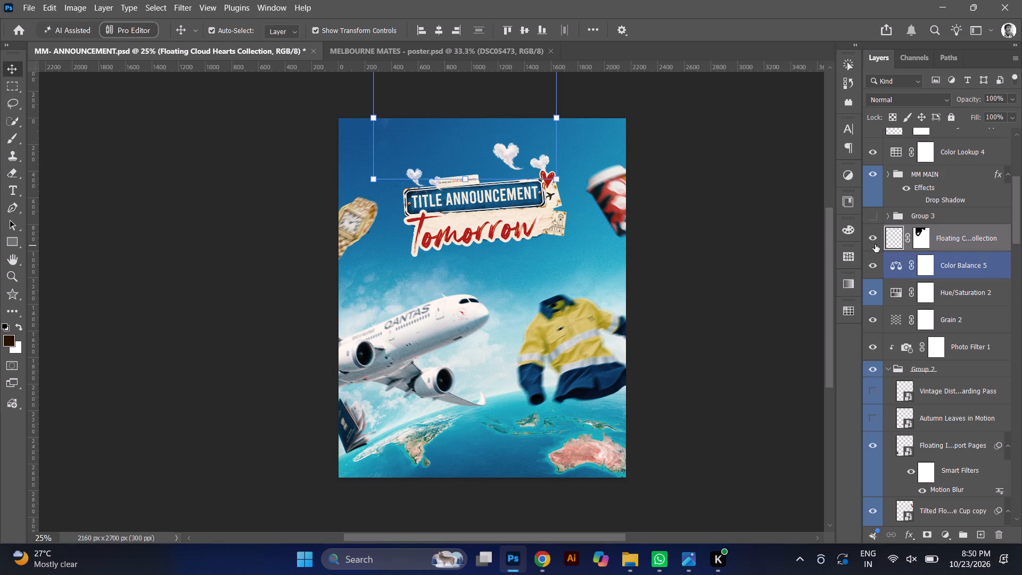
pyautogui.click(871, 241)
pyautogui.click(871, 241)
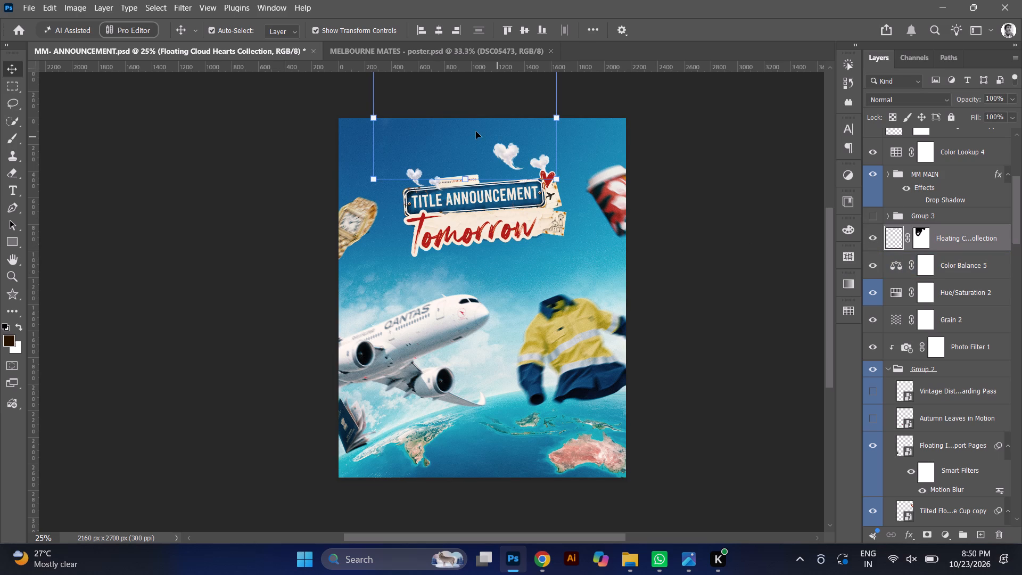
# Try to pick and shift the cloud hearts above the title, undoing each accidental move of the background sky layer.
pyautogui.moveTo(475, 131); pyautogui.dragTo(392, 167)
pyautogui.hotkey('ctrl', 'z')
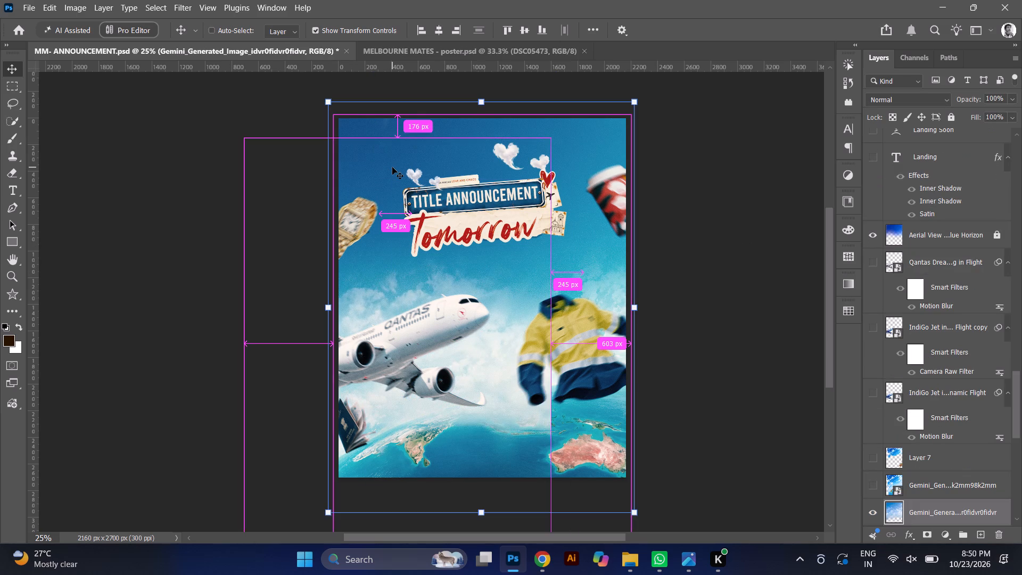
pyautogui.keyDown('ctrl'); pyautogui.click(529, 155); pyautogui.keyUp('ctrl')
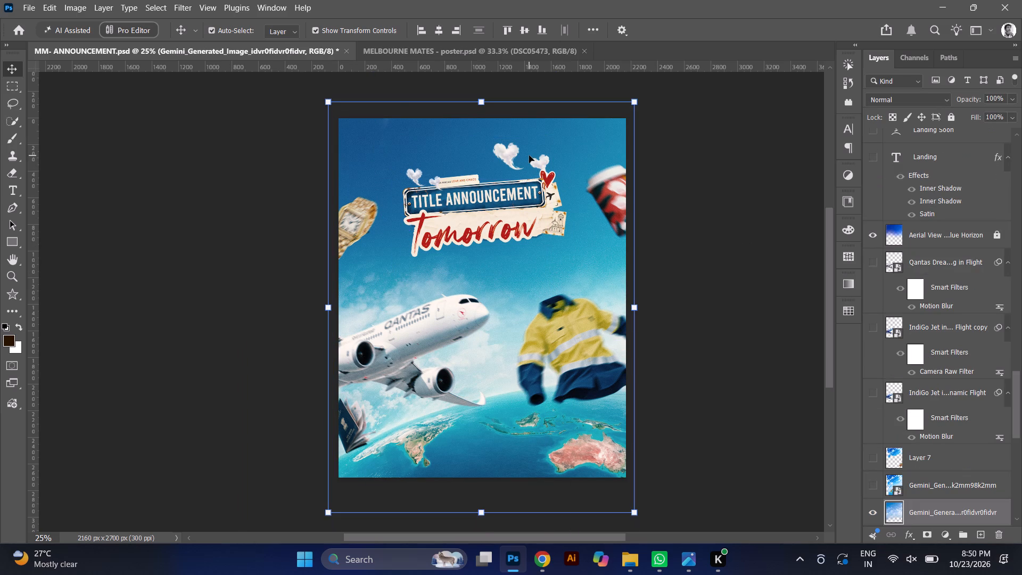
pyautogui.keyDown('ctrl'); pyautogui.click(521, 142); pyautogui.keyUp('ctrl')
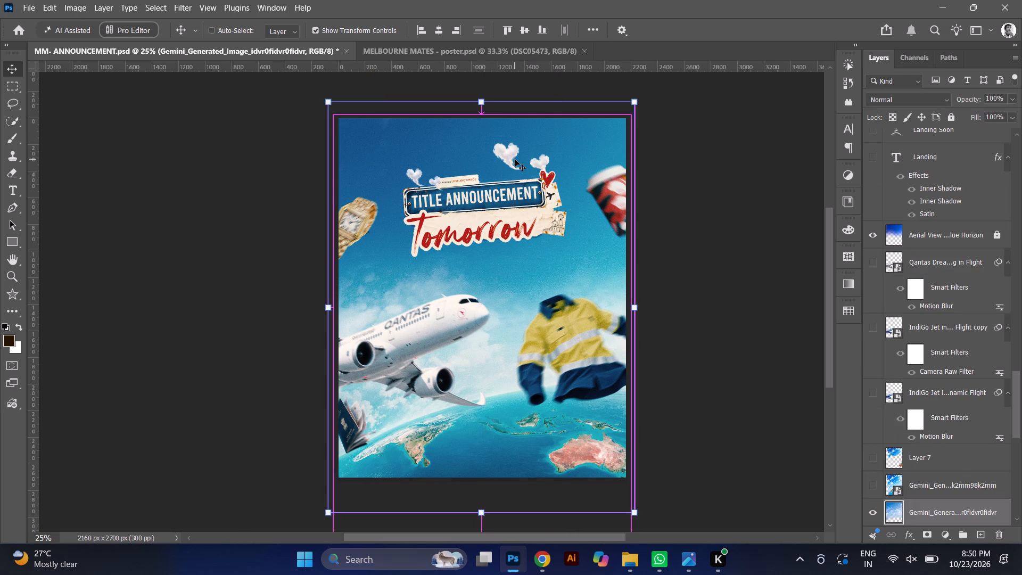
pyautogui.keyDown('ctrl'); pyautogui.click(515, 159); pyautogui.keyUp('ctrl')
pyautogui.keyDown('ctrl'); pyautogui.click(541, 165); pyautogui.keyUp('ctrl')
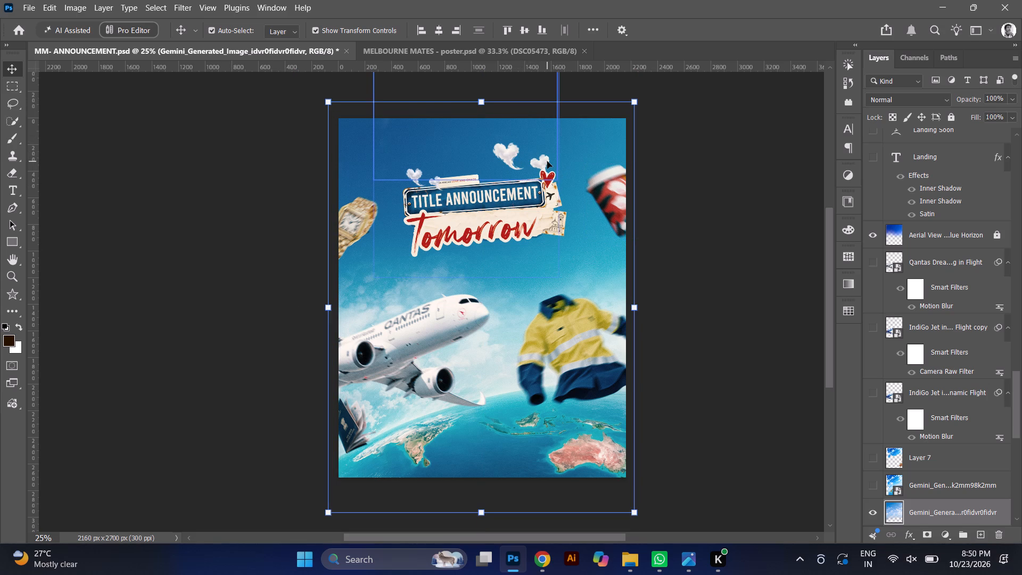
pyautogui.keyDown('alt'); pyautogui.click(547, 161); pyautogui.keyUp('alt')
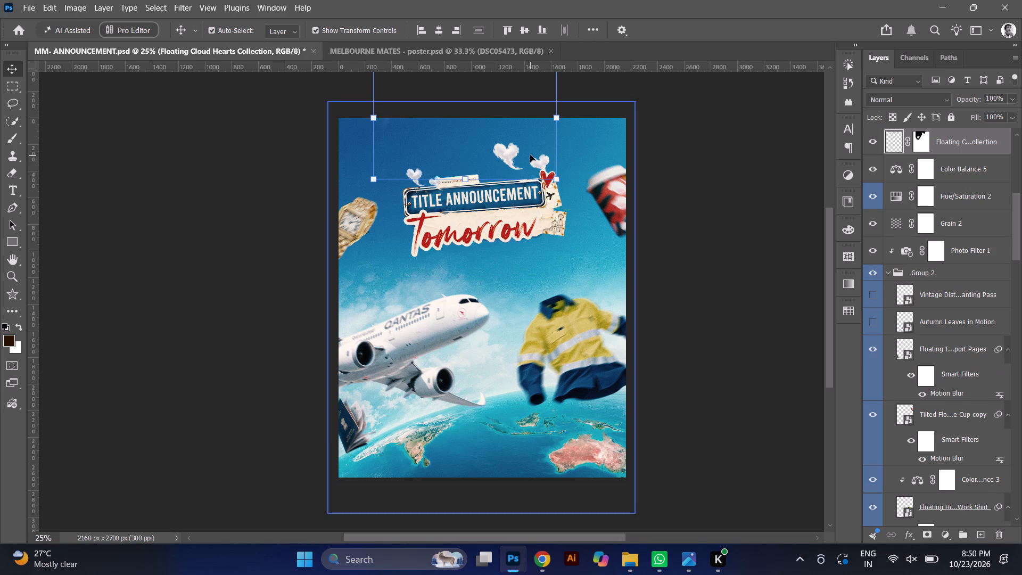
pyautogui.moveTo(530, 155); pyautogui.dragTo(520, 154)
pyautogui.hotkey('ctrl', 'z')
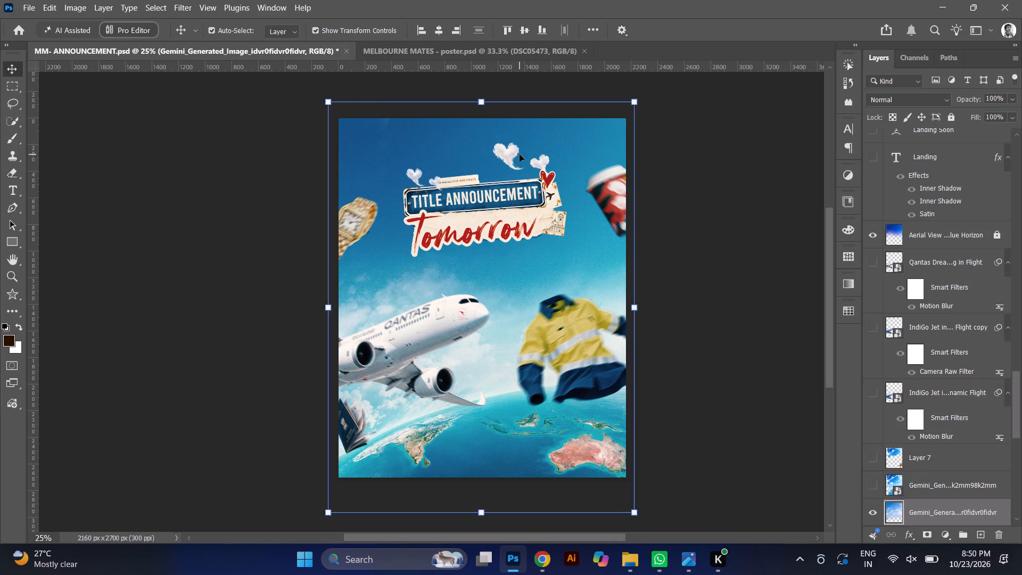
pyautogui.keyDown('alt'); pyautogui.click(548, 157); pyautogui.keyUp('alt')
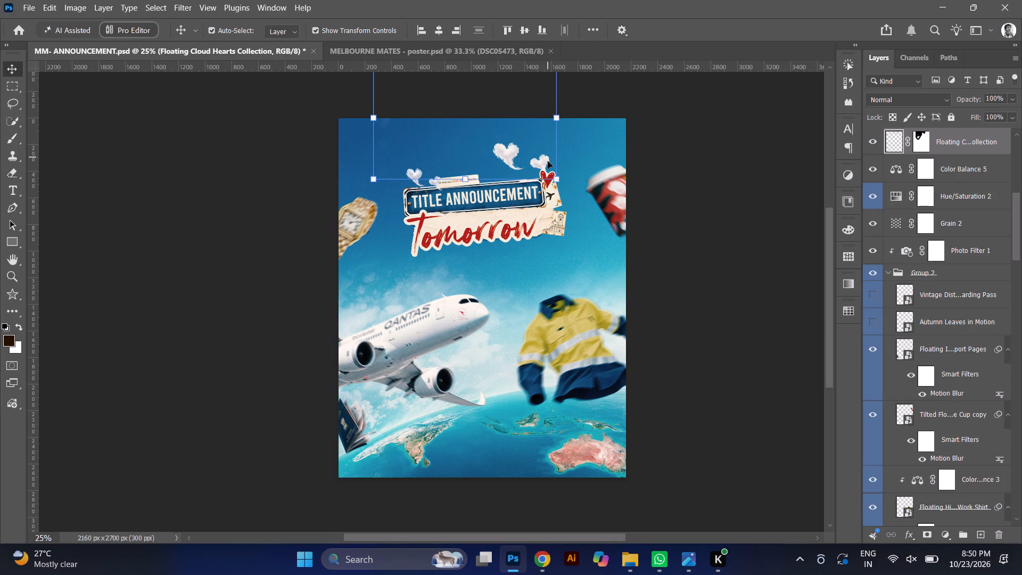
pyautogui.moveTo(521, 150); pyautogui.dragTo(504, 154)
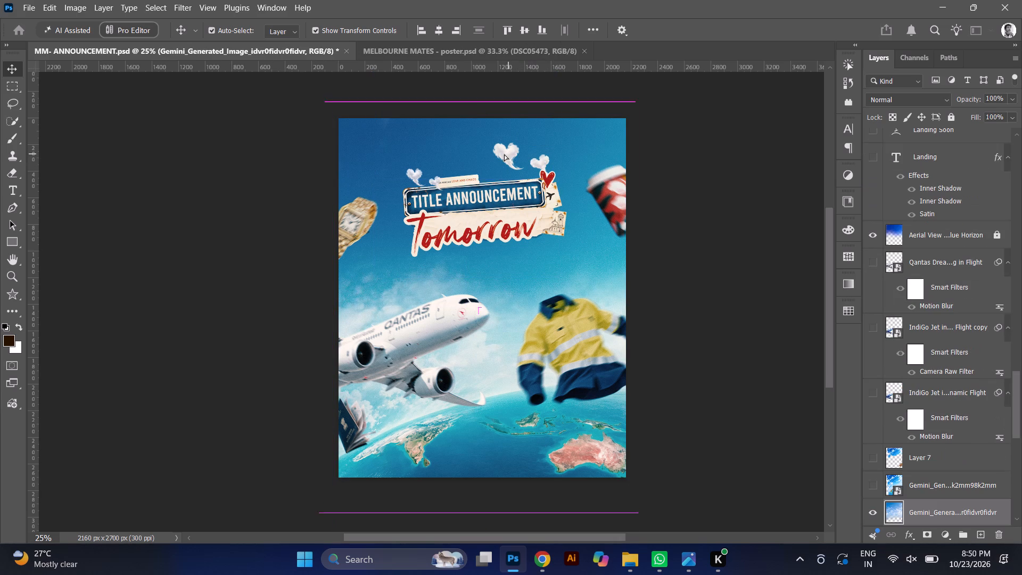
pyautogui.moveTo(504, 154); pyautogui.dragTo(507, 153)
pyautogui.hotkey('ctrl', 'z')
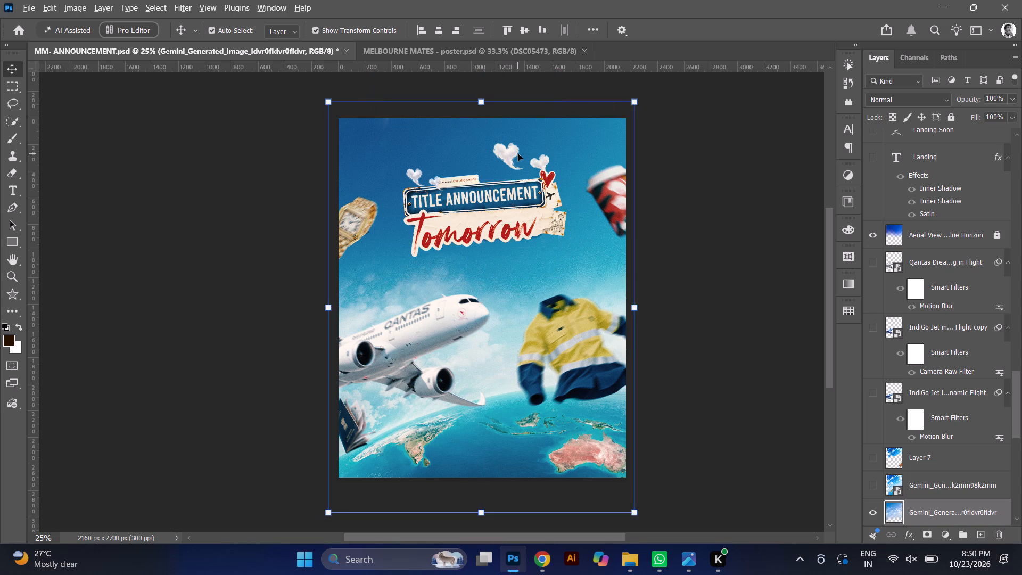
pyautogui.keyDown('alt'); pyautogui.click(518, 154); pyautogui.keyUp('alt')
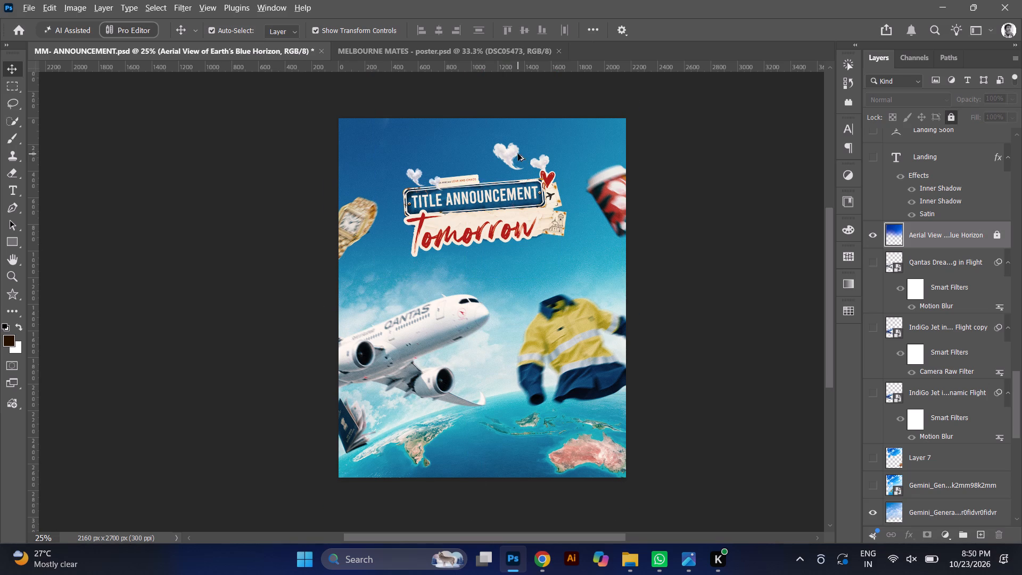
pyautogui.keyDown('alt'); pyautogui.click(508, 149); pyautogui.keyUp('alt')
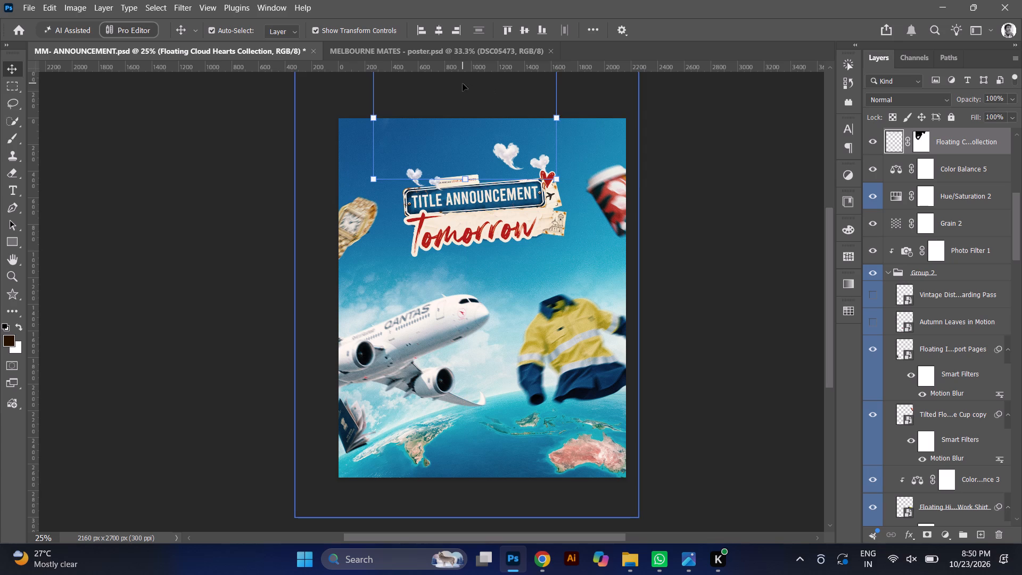
# Undo the last visibility change so the Floating Cloud Hearts Collection layer is hidden.
pyautogui.moveTo(468, 91); pyautogui.dragTo(391, 118)
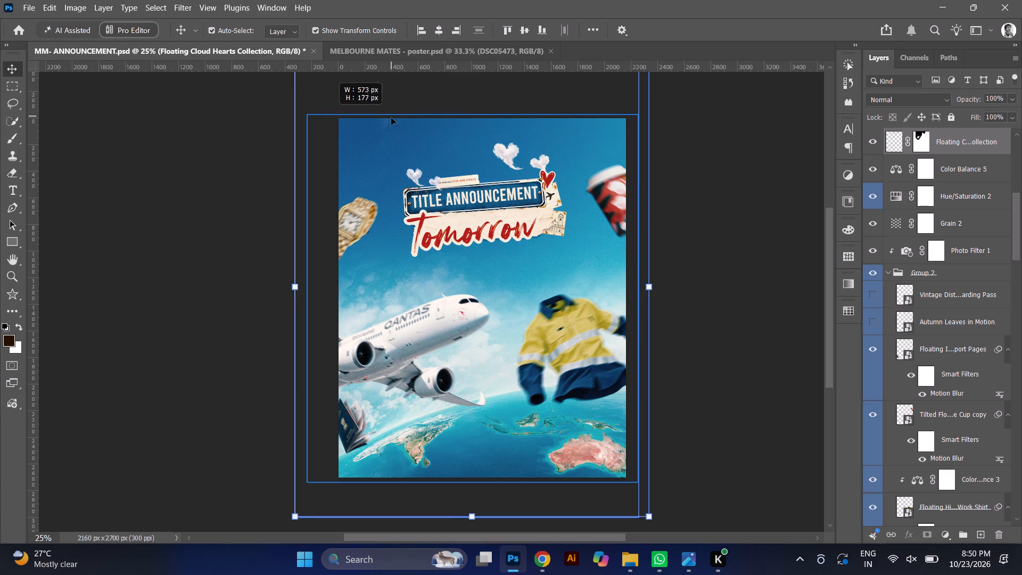
pyautogui.moveTo(391, 118); pyautogui.dragTo(586, 209)
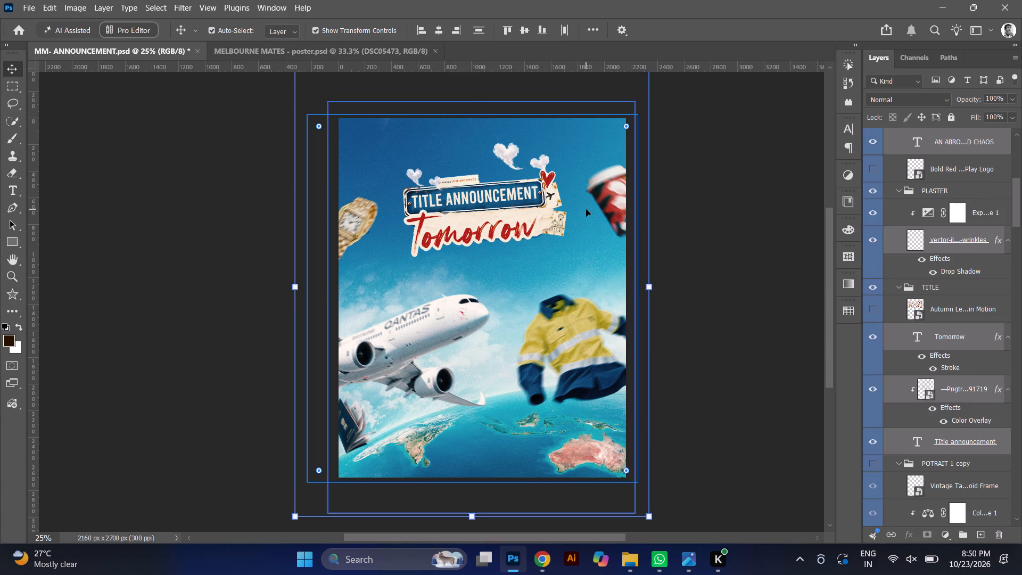
pyautogui.hotkey('ctrl', 'z')
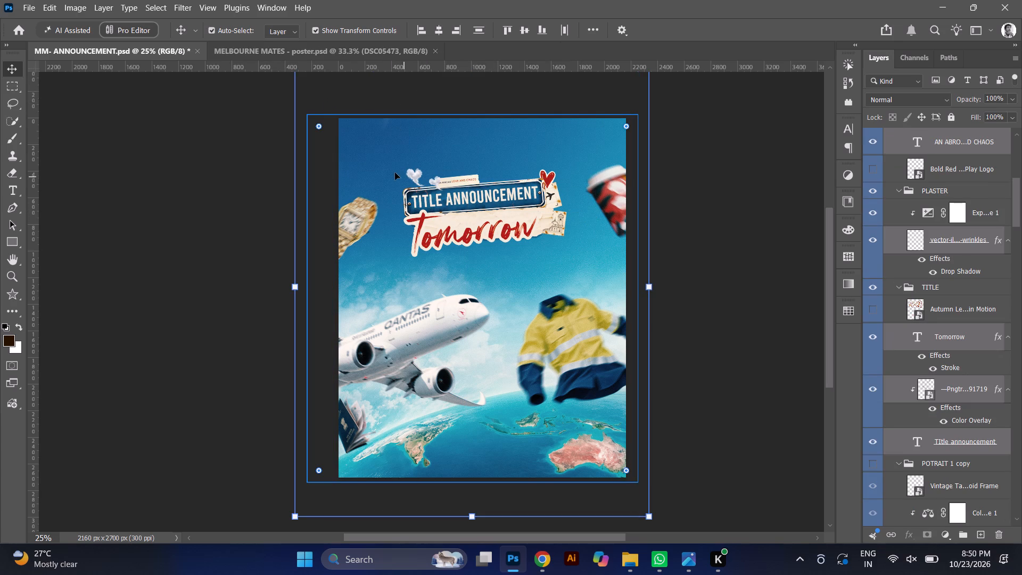
# Find the layer holding the small cloud hearts at the title's upper-left edge, the Floating Cloud Hearts Collection copy, and hide it.
pyautogui.keyDown('ctrl'); pyautogui.click(416, 175); pyautogui.keyUp('ctrl')
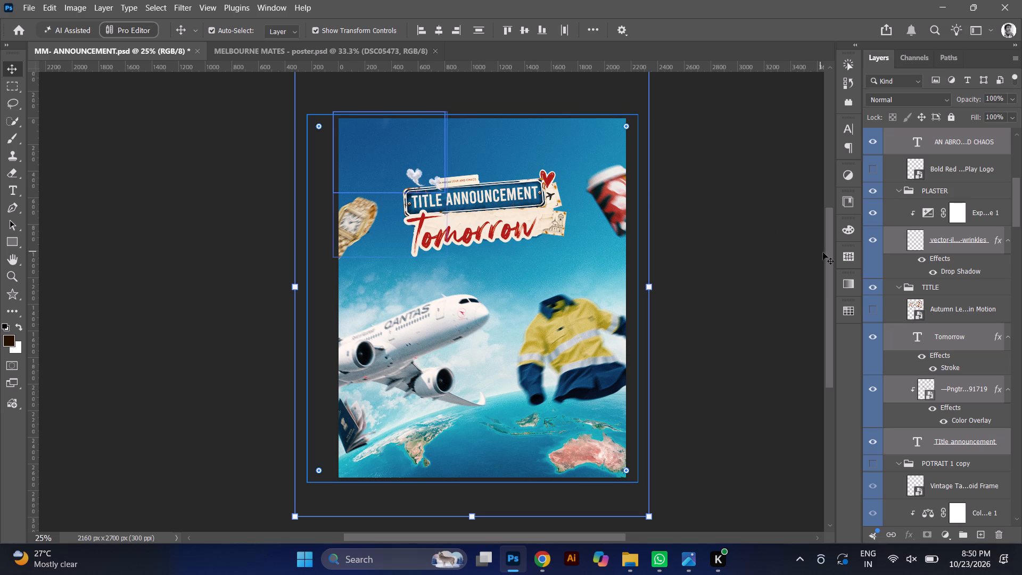
pyautogui.scroll(-2, 949, 306)
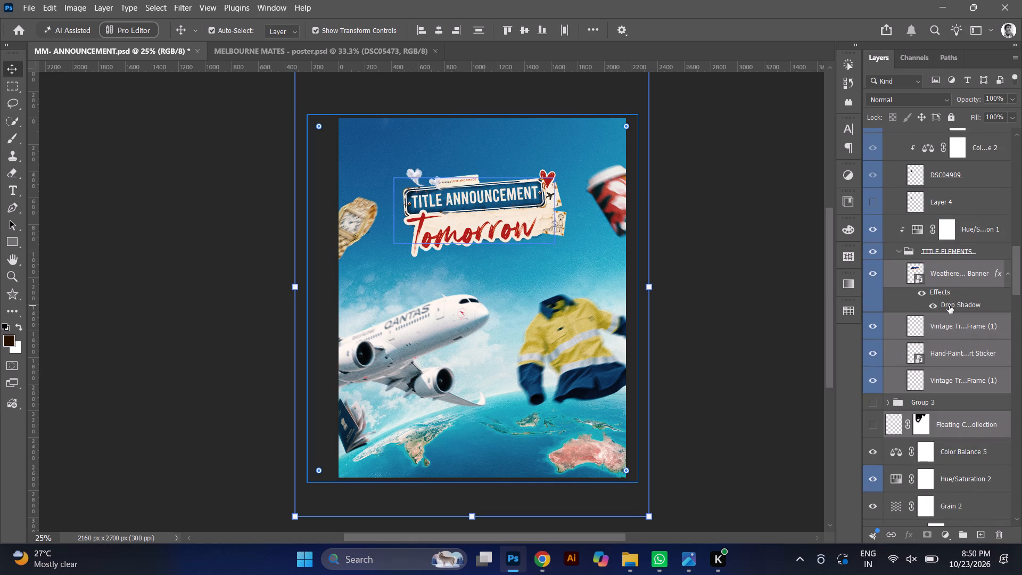
pyautogui.click(868, 452)
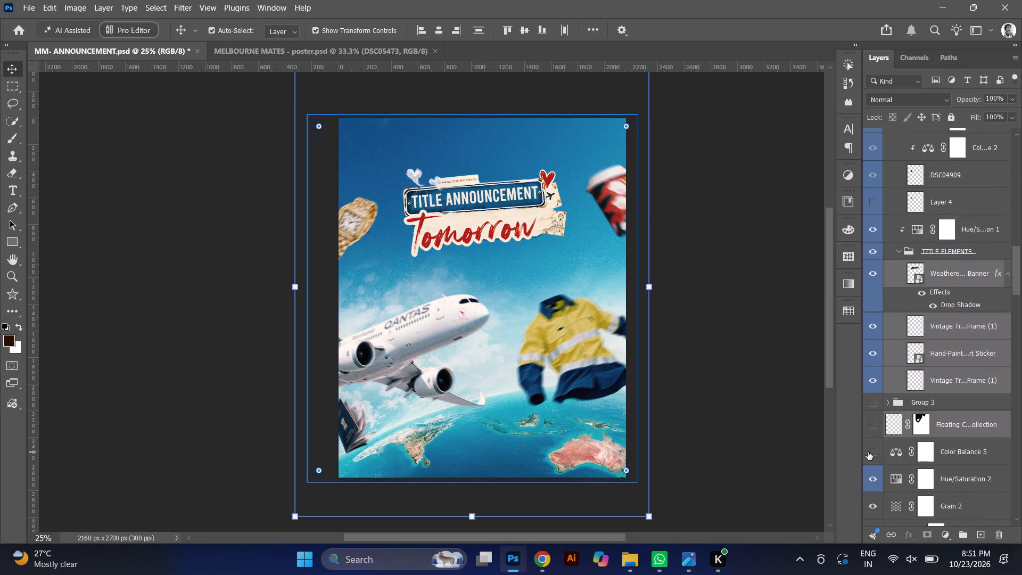
pyautogui.click(868, 452)
pyautogui.scroll(-1, 886, 440)
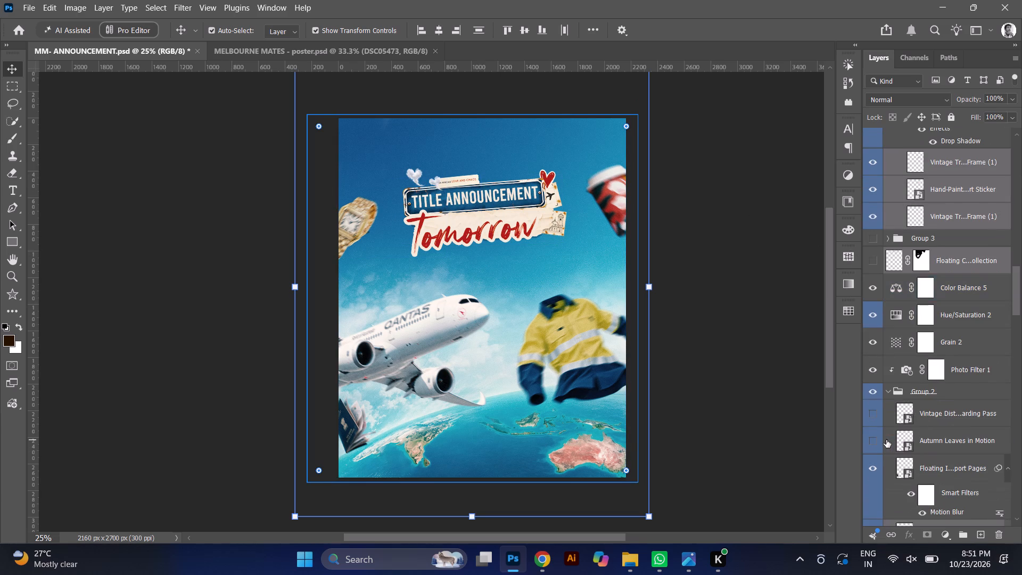
pyautogui.keyDown('ctrl'); pyautogui.click(430, 176); pyautogui.keyUp('ctrl')
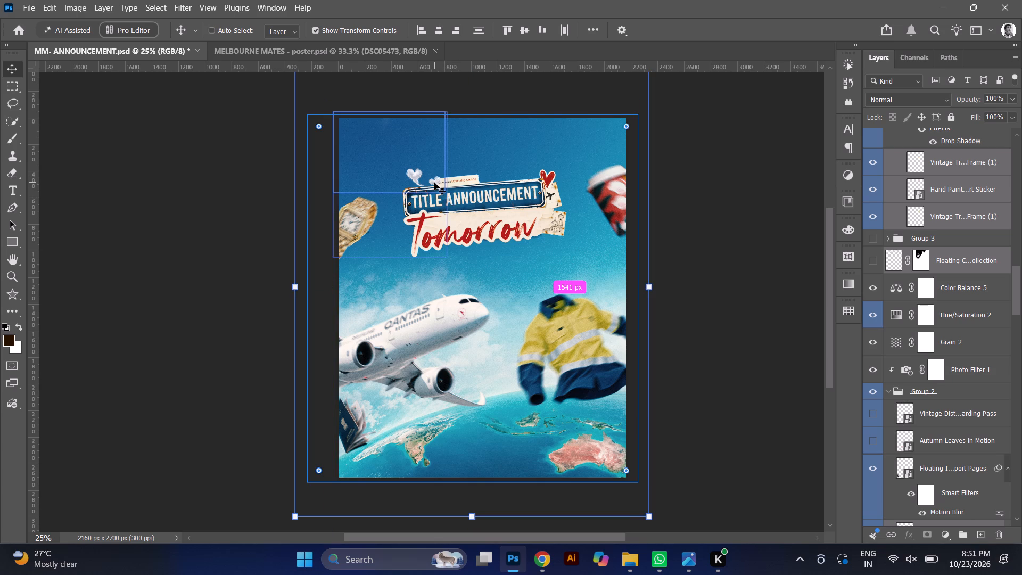
pyautogui.keyDown('ctrl'); pyautogui.click(434, 184); pyautogui.keyUp('ctrl')
pyautogui.scroll(6, 950, 232)
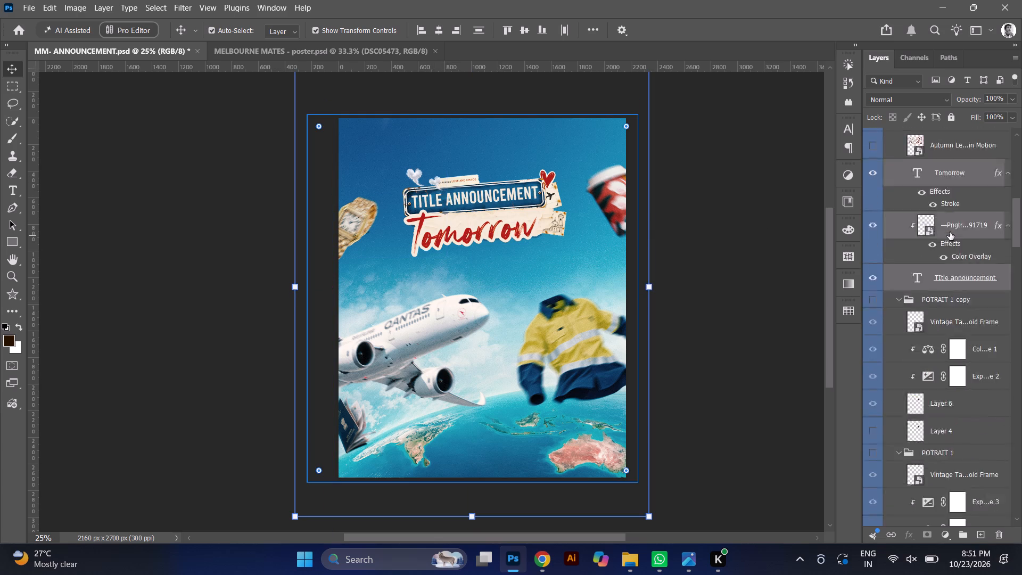
pyautogui.scroll(1, 950, 232)
pyautogui.click(875, 342)
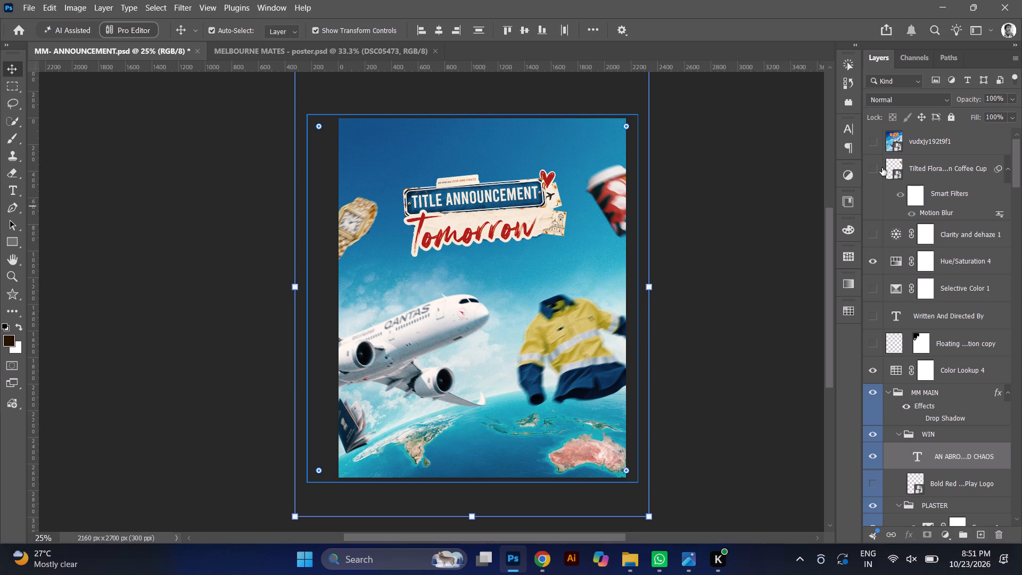
# Briefly show the two hidden IndiGo Jet layers one at a time to compare them with the Qantas airplane, leaving both hidden.
pyautogui.scroll(-8, 916, 381)
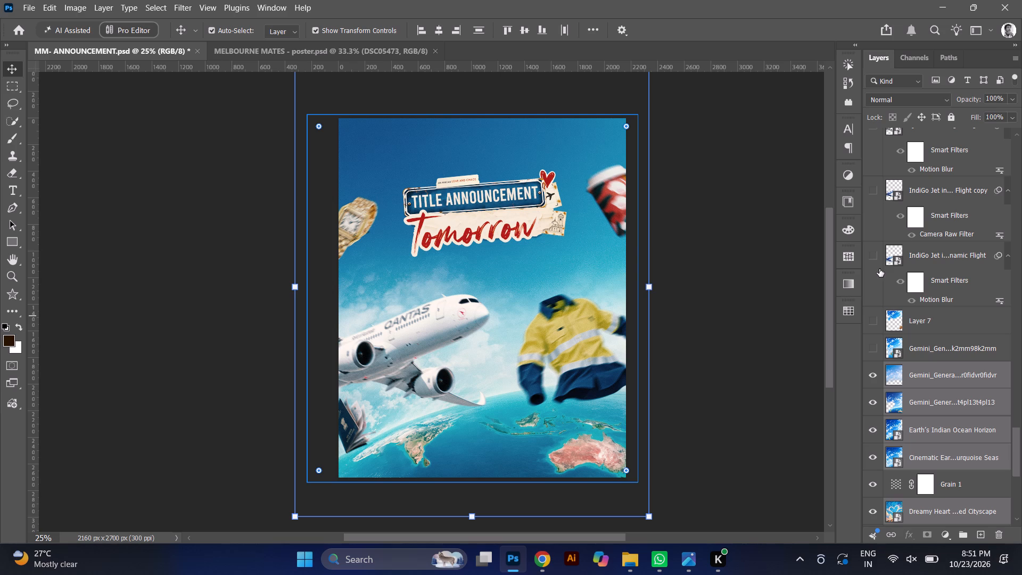
pyautogui.click(874, 254)
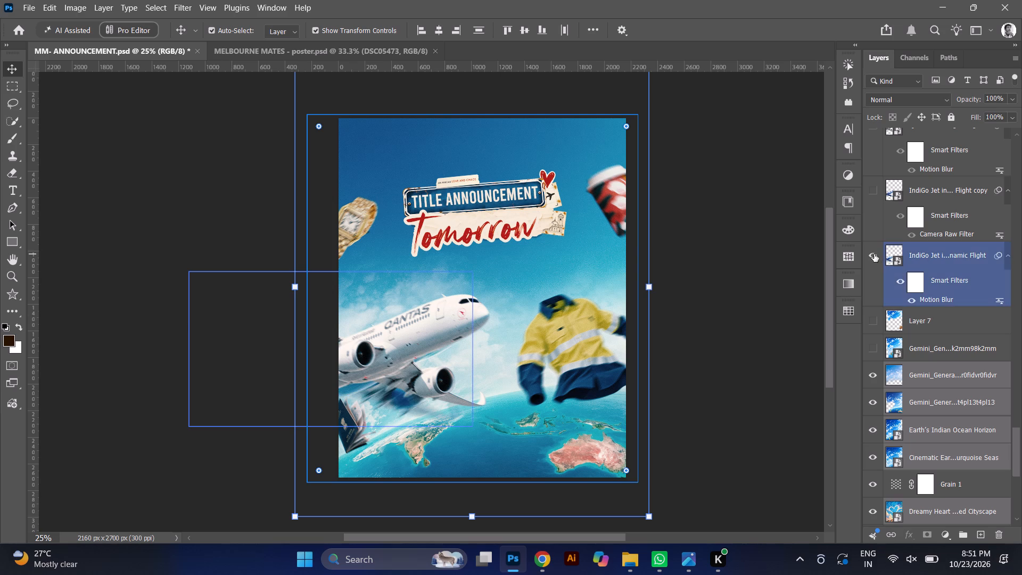
pyautogui.click(874, 254)
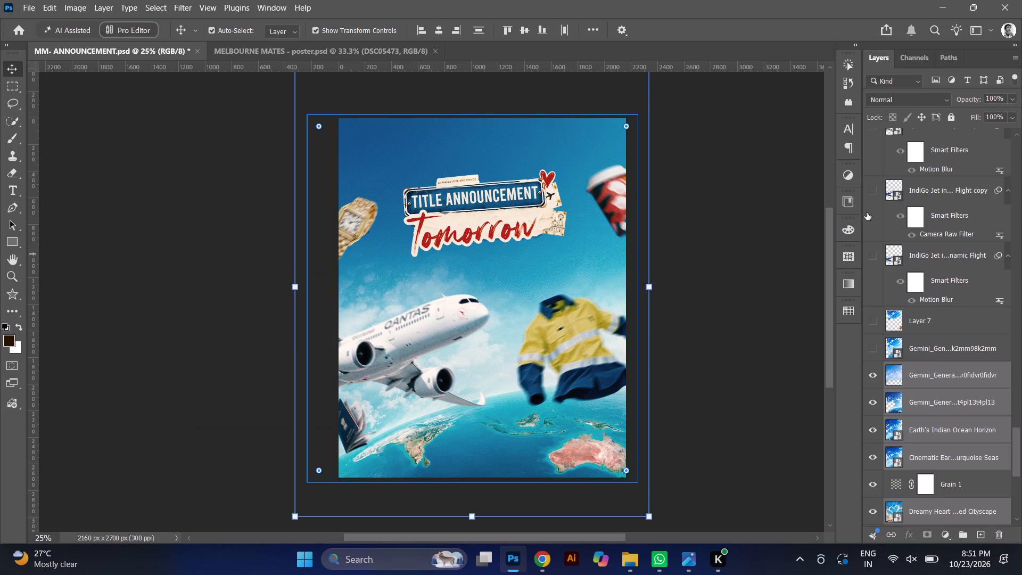
pyautogui.click(869, 190)
pyautogui.click(869, 190)
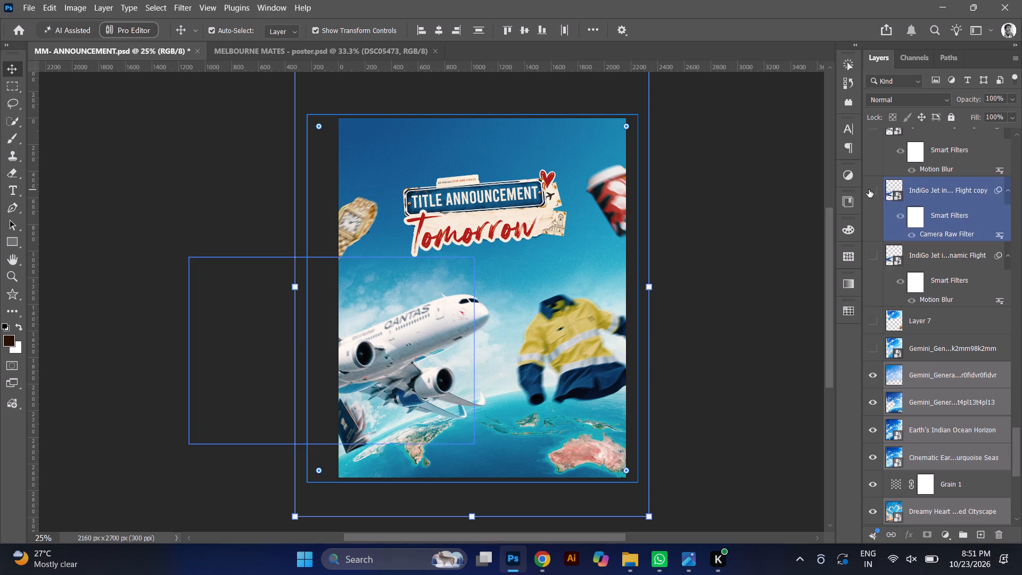
pyautogui.click(869, 190)
pyautogui.click(869, 190)
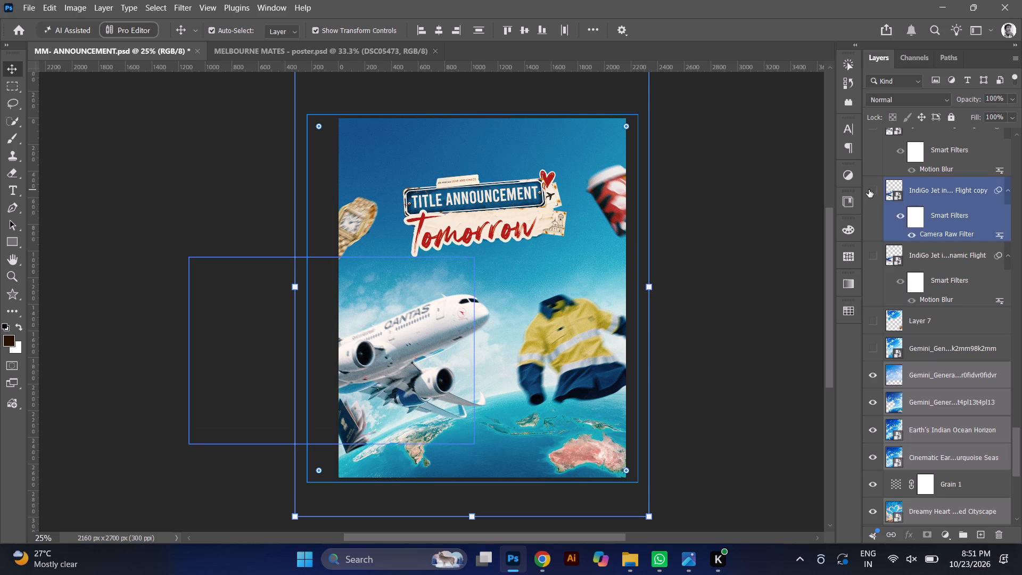
pyautogui.click(869, 190)
pyautogui.click(869, 190)
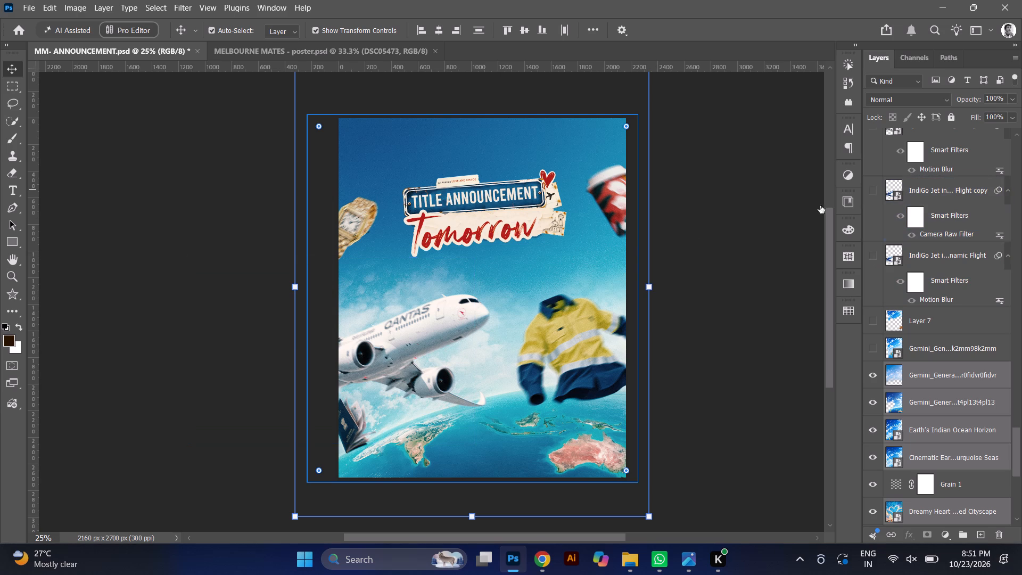
# Add a Color Lookup adjustment layer directly above the visible Qantas Dreamliner Climbing in Flight copy layer.
pyautogui.keyDown('ctrl'); pyautogui.click(427, 330); pyautogui.keyUp('ctrl')
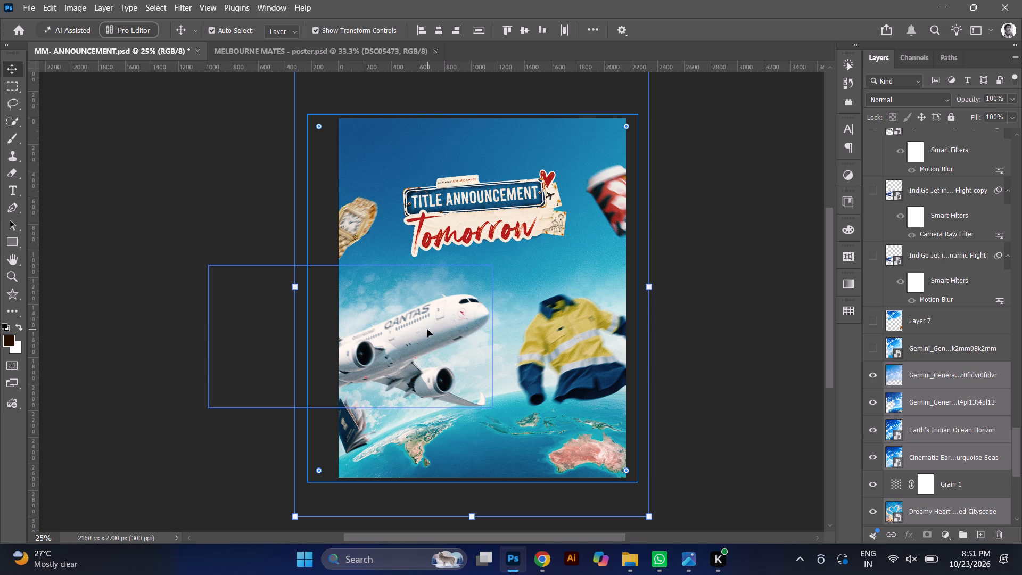
pyautogui.keyDown('ctrl'); pyautogui.click(256, 324); pyautogui.keyUp('ctrl')
pyautogui.click(918, 260)
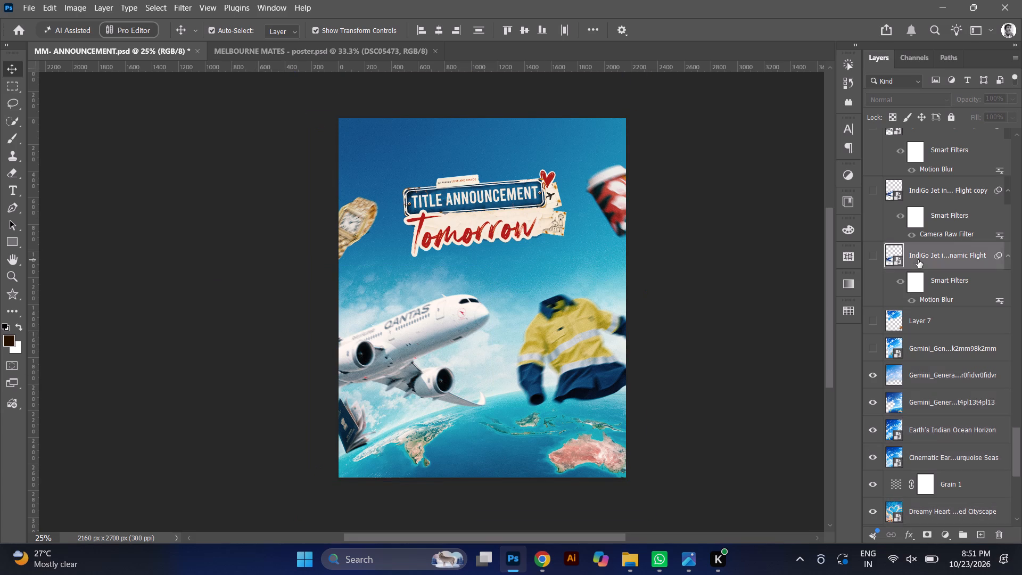
pyautogui.scroll(1, 918, 260)
pyautogui.click(918, 260)
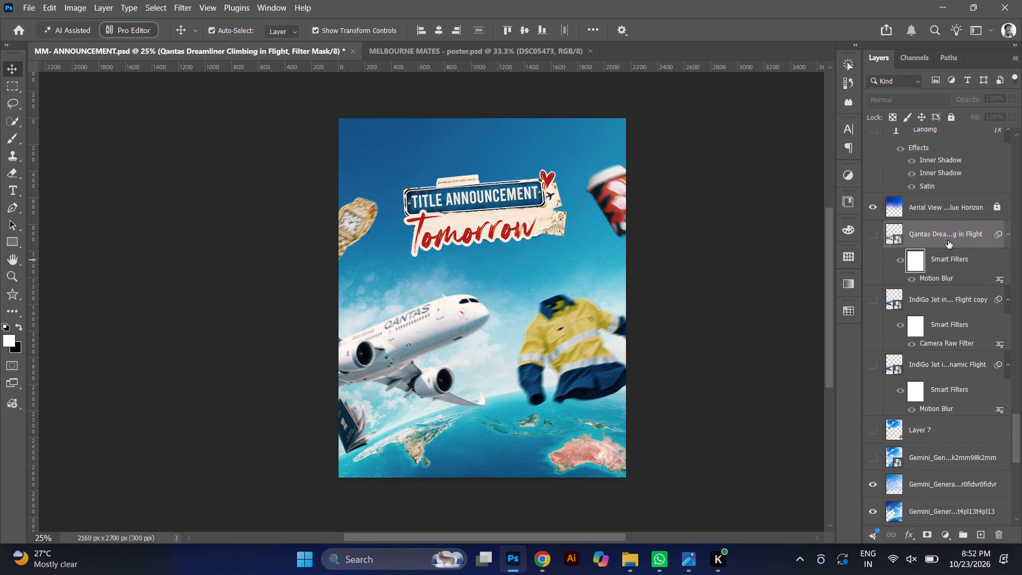
pyautogui.scroll(2, 948, 241)
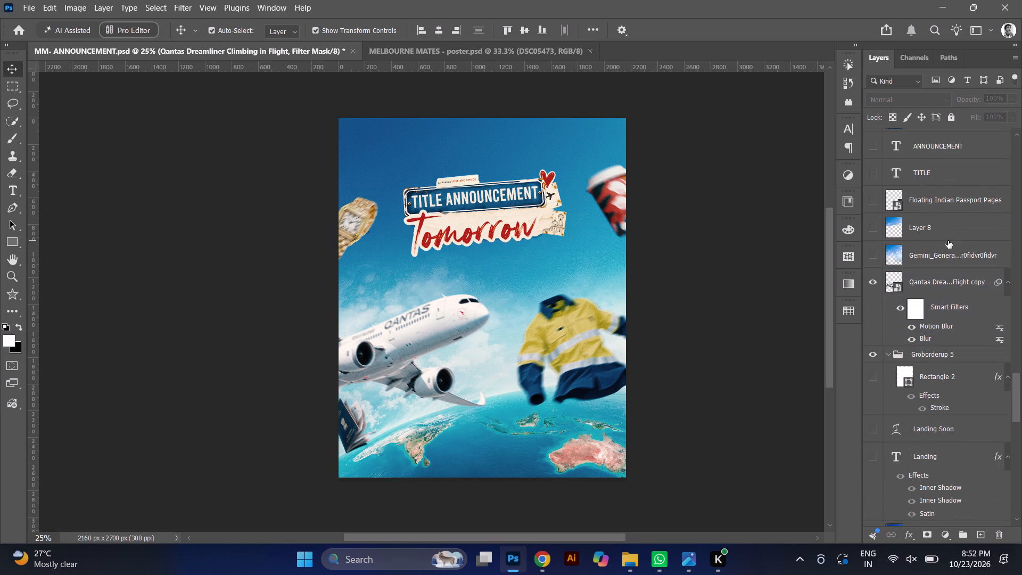
pyautogui.click(943, 285)
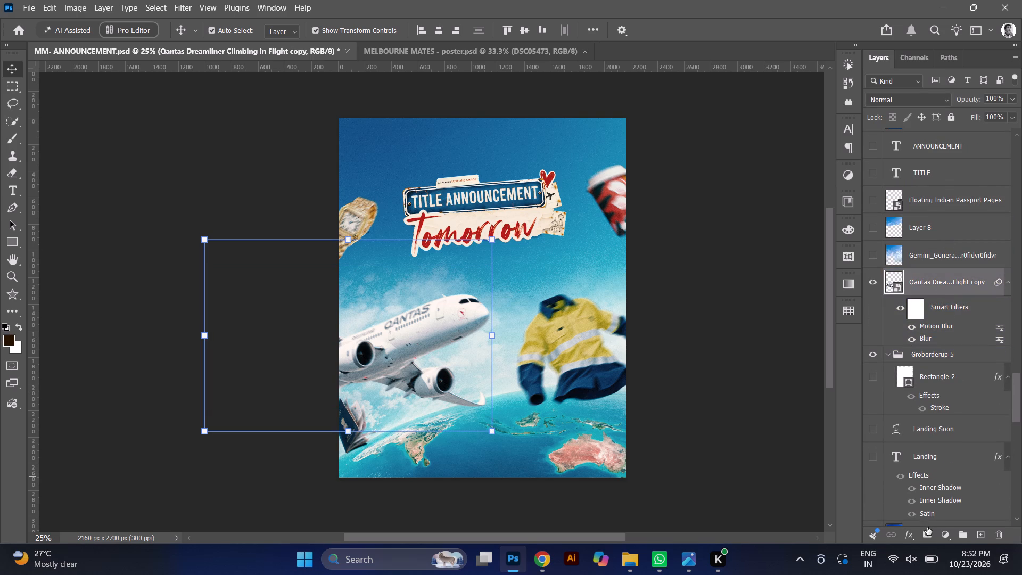
pyautogui.click(911, 536)
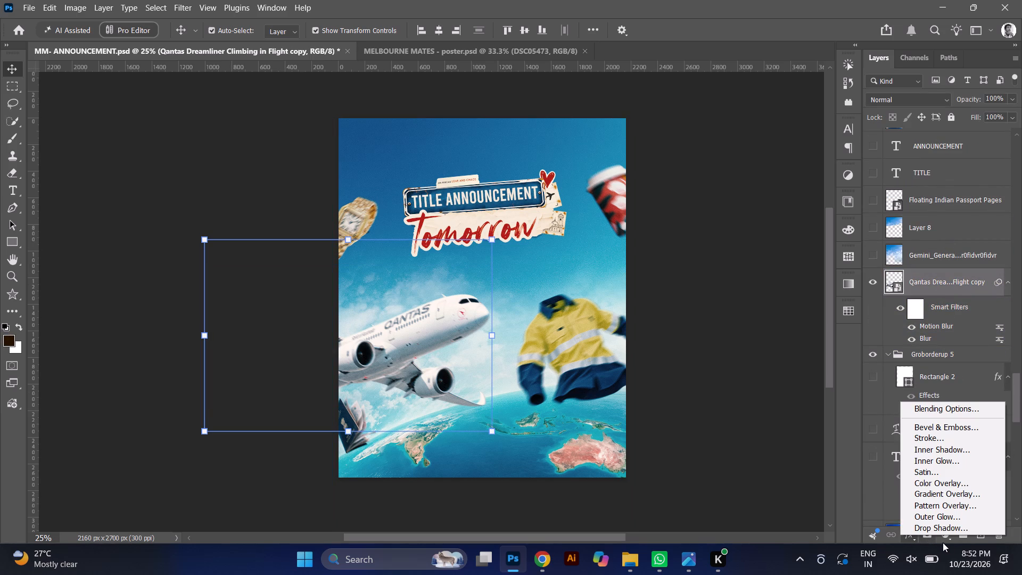
pyautogui.click(946, 539)
pyautogui.click(946, 539)
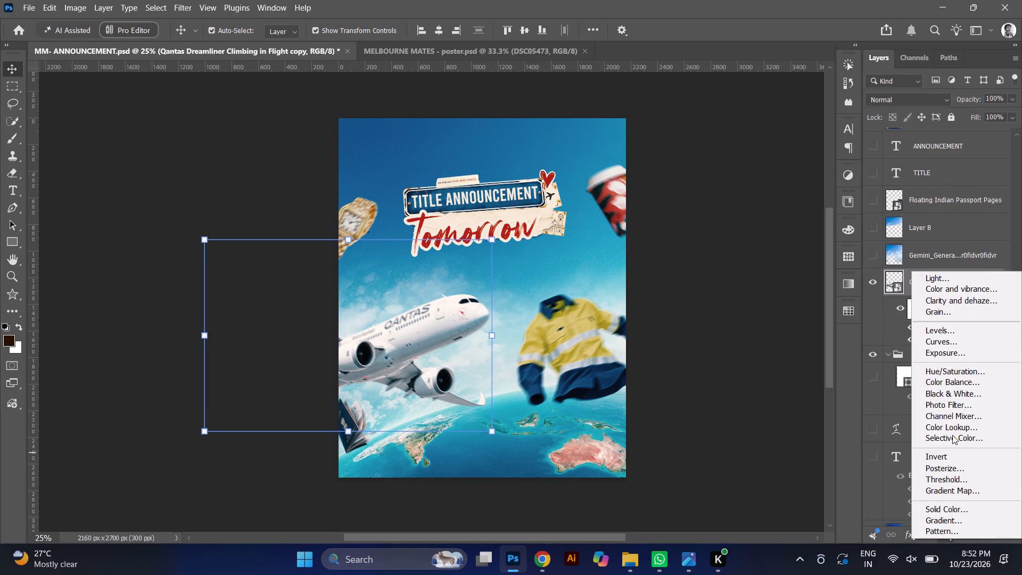
pyautogui.click(950, 428)
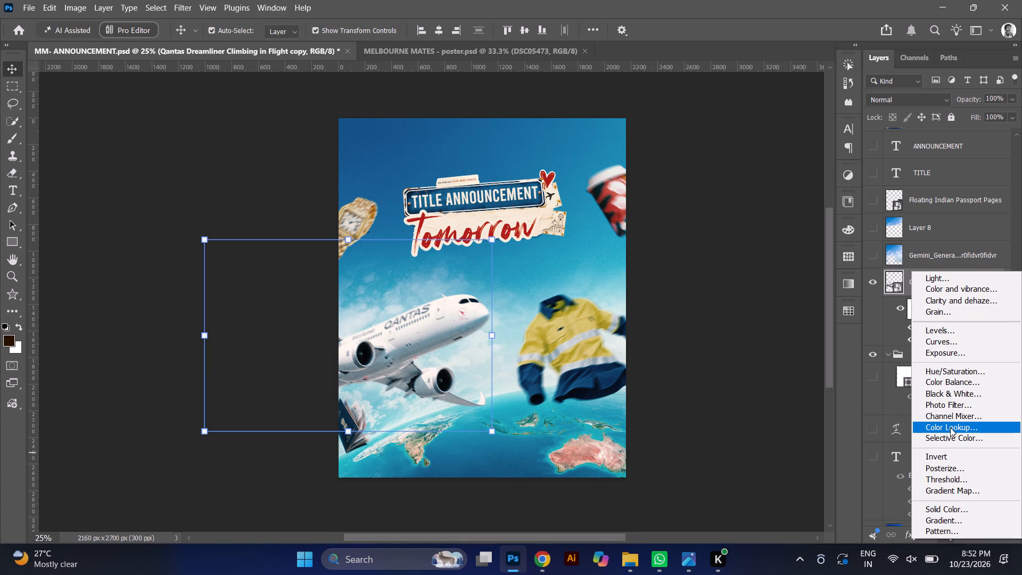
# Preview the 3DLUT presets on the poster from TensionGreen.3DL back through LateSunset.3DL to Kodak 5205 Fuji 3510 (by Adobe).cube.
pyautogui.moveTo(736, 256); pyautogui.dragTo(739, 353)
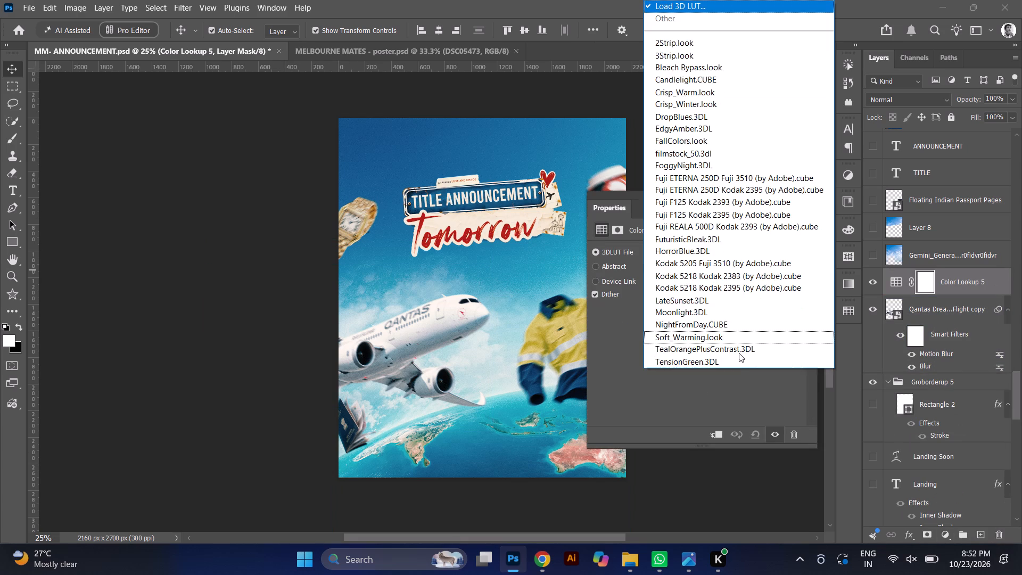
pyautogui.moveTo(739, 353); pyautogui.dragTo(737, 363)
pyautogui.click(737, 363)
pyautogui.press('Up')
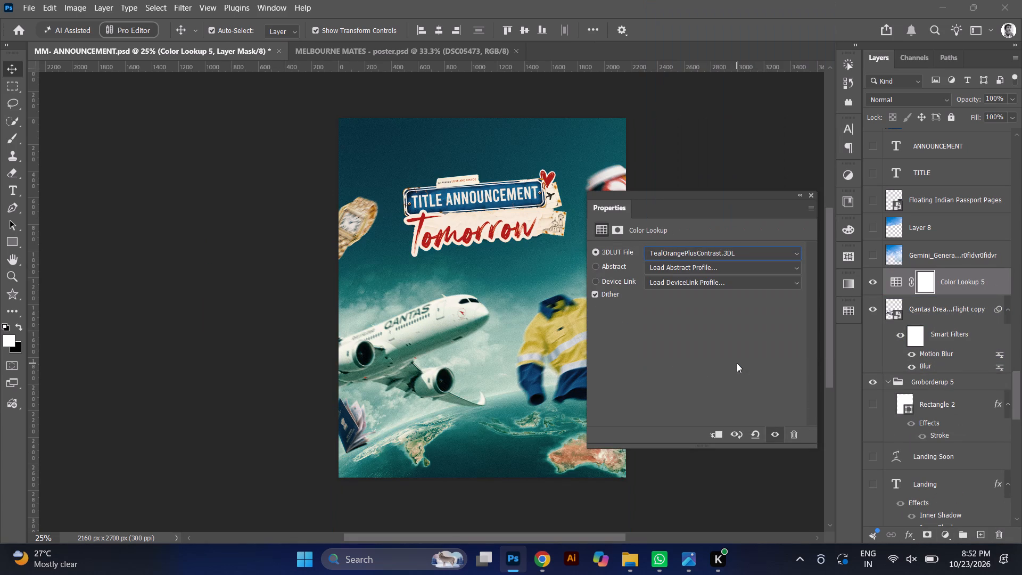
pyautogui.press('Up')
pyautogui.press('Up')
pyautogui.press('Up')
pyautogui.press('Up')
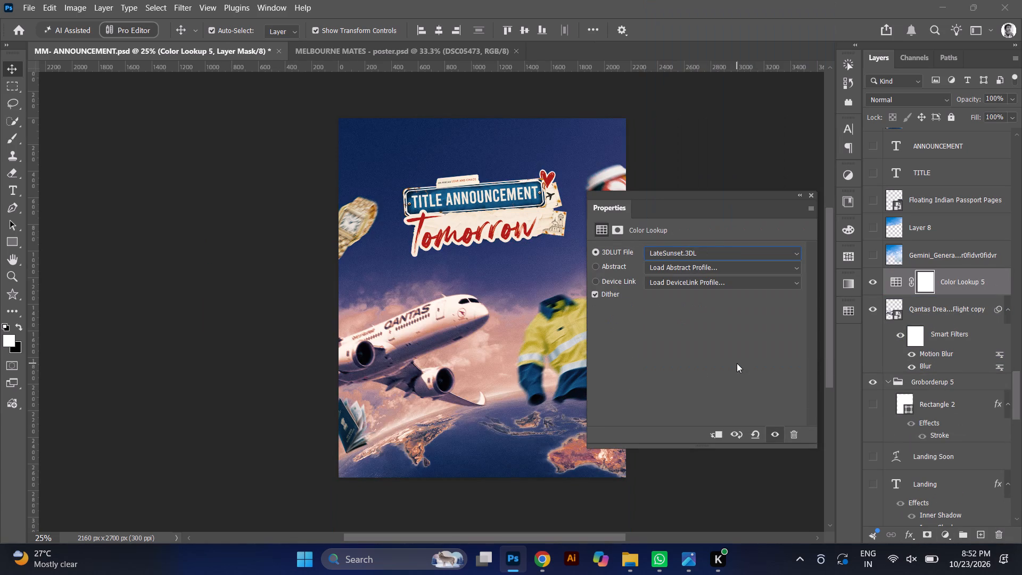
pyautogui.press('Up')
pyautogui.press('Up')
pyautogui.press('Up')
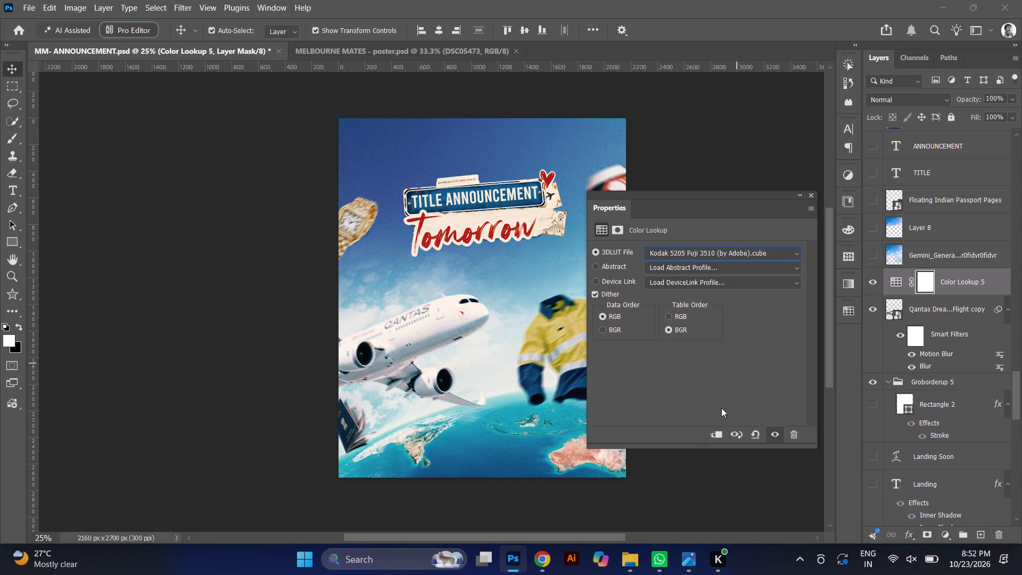
# Clip the Color Lookup adjustment to the Qantas Dreamliner copy layer so it affects only the airplane.
pyautogui.click(717, 435)
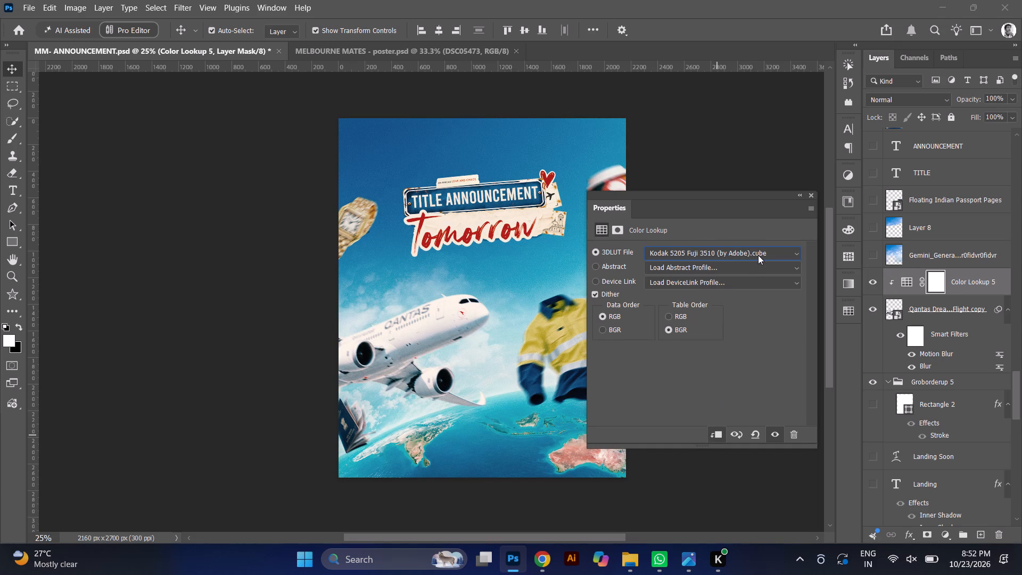
# Try the remaining 3DLUT presets on the airplane, including HorrorBlue, filmstock_50, DropBlues and Bleach Bypass, and settle on 3Strip.look.
pyautogui.press('Up')
pyautogui.press('Up')
pyautogui.press('Down')
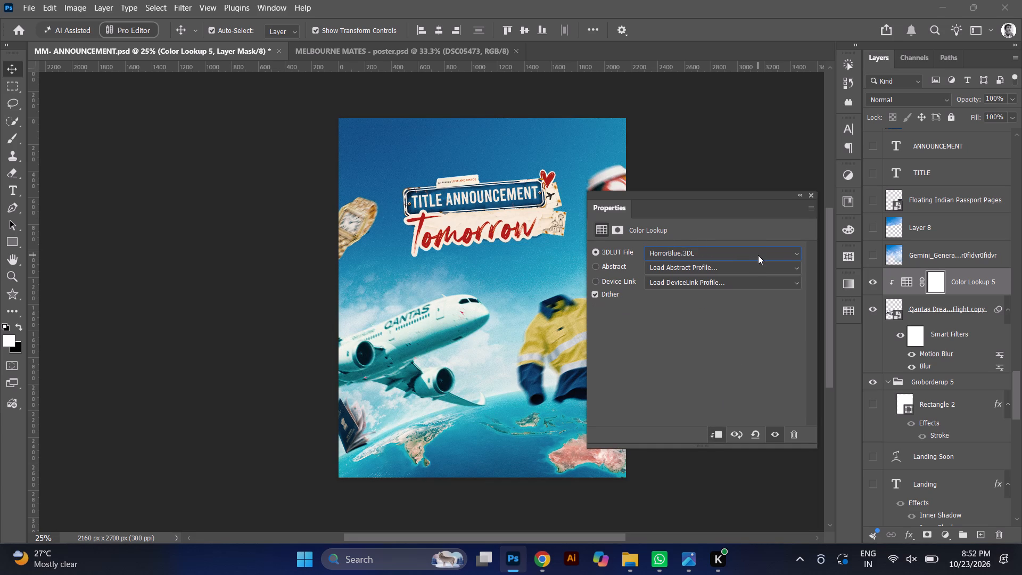
pyautogui.press('Up')
pyautogui.press('Up')
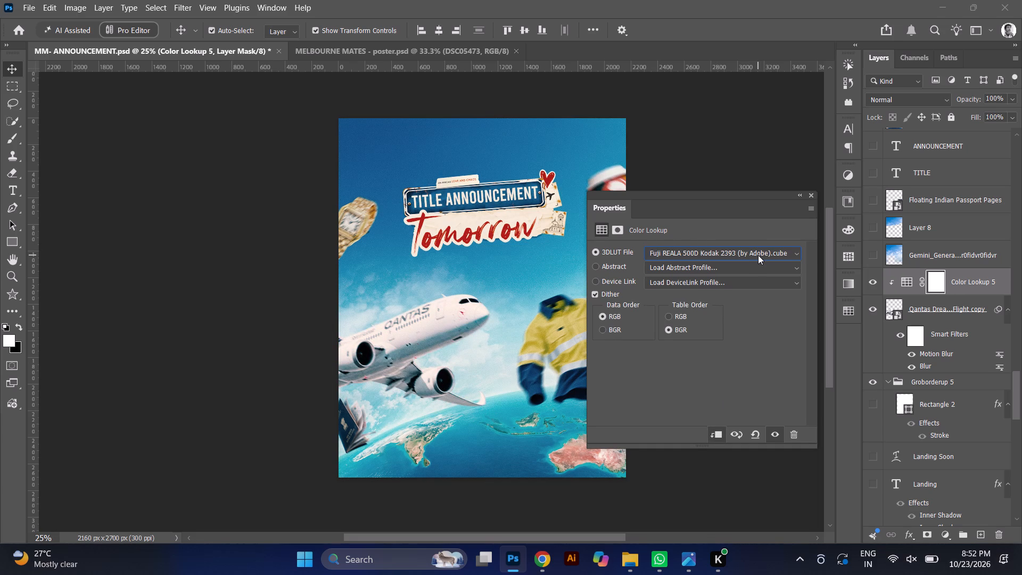
pyautogui.press('Up')
pyautogui.press('Up')
pyautogui.press('Up')
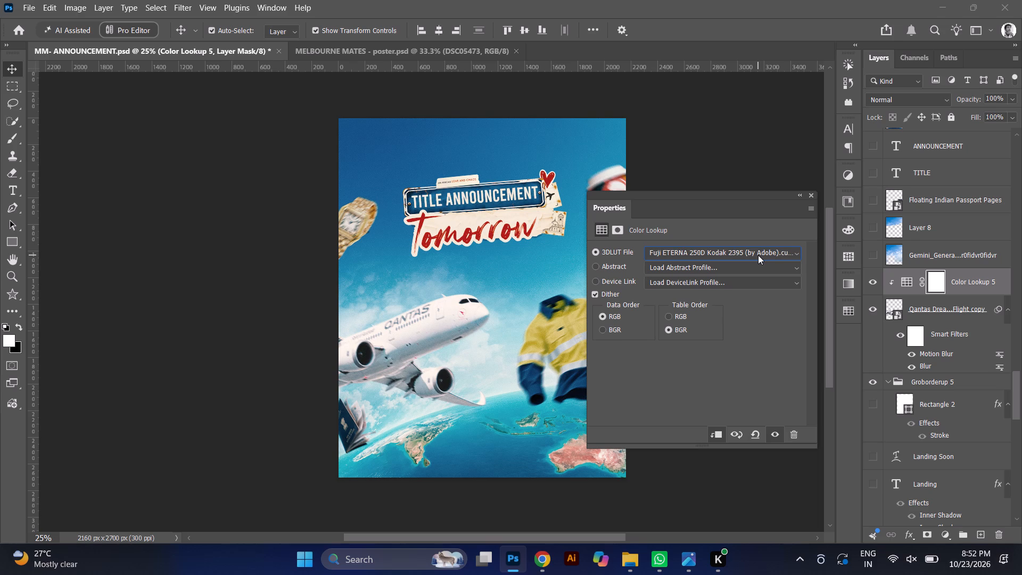
pyautogui.press('Up')
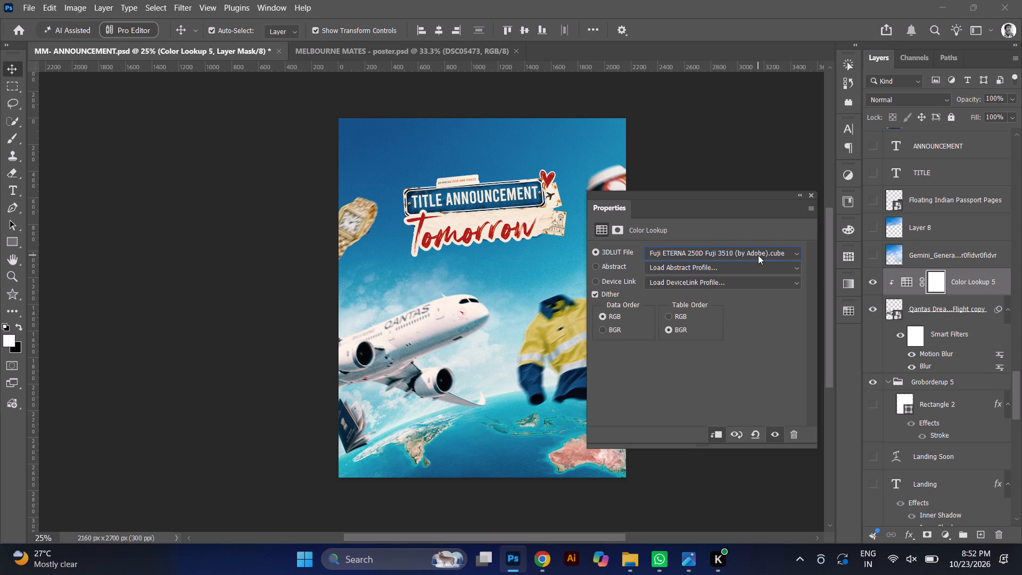
pyautogui.press('Up')
pyautogui.press('Up')
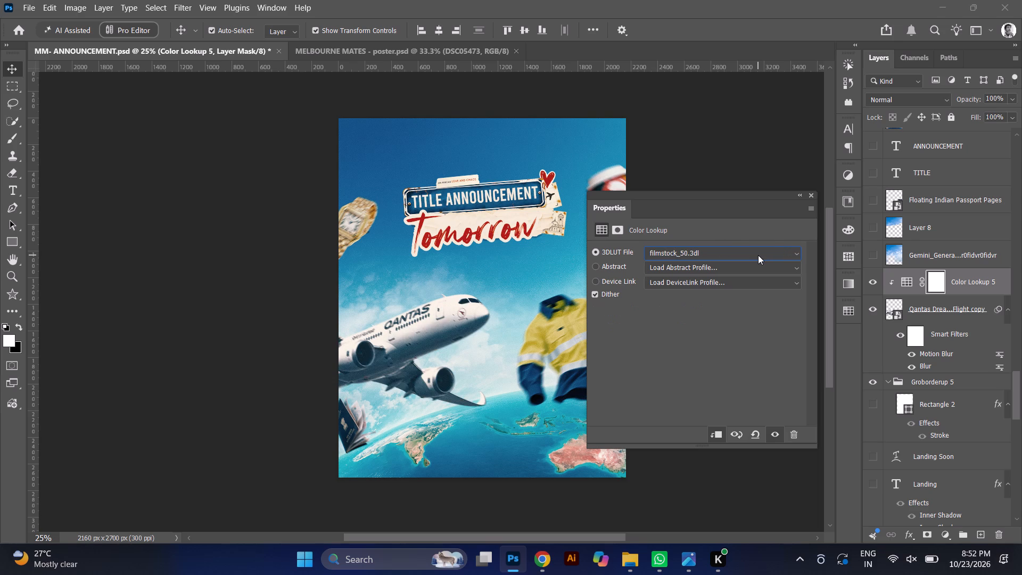
pyautogui.press('Up')
pyautogui.press('Up')
pyautogui.press('Up')
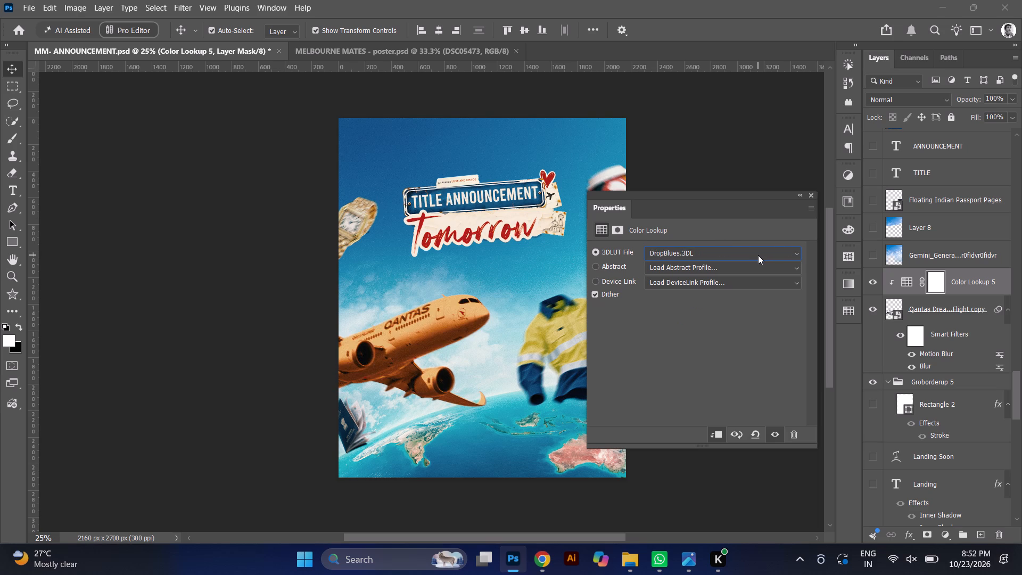
pyautogui.press('Up')
pyautogui.press('Up')
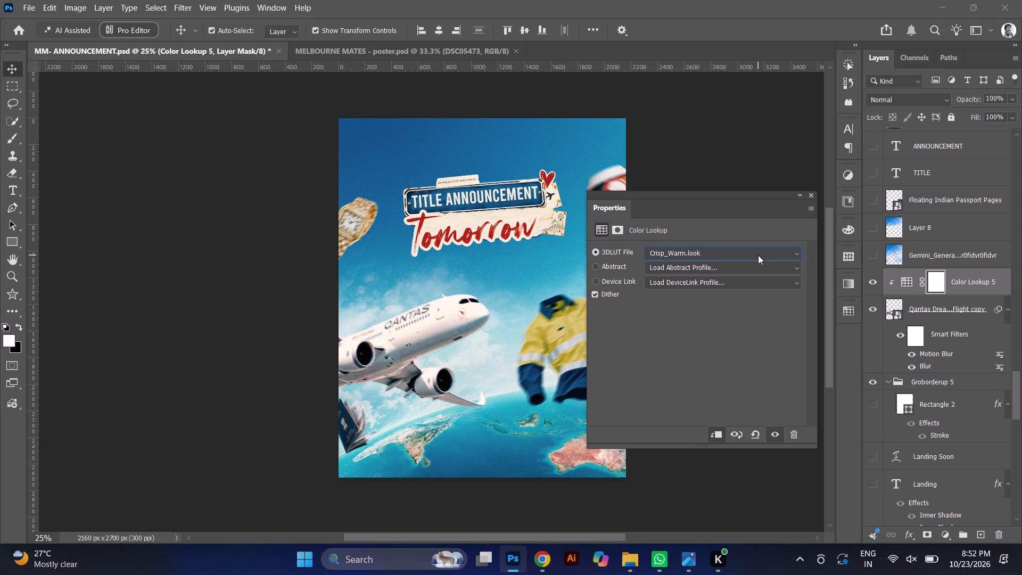
pyautogui.press('Up')
pyautogui.press('Up')
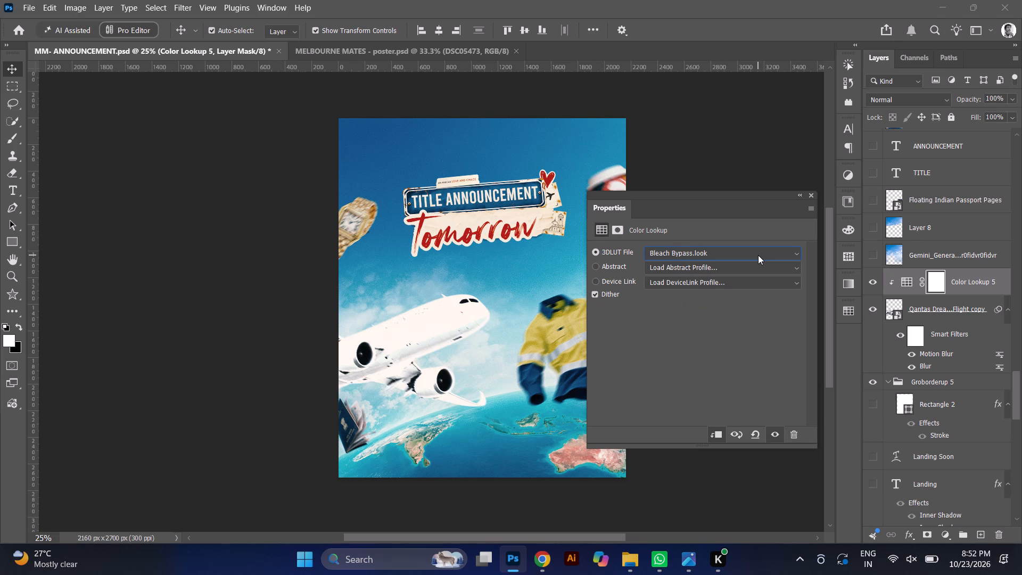
pyautogui.press('Up')
pyautogui.press('Up')
pyautogui.press('Down')
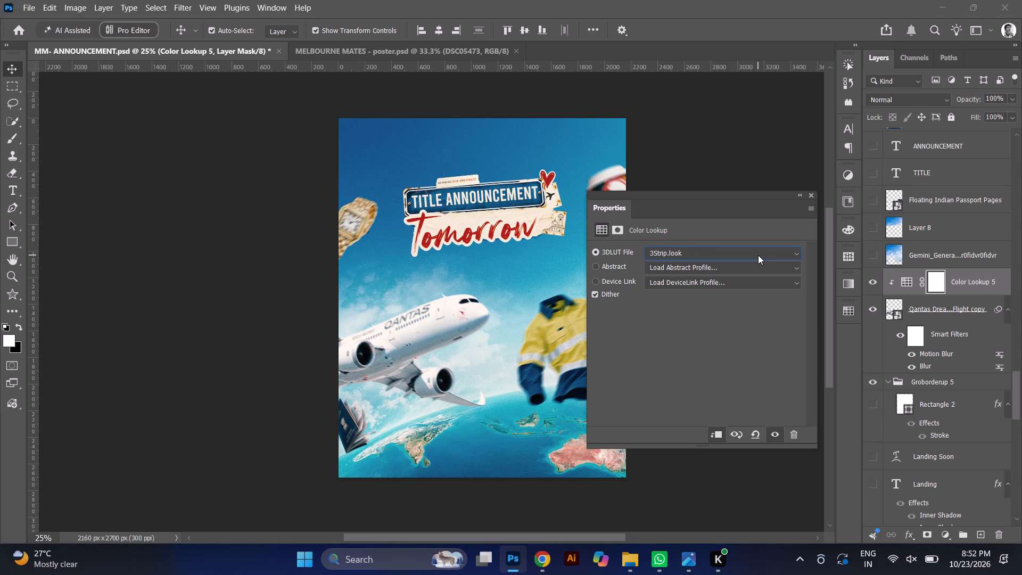
pyautogui.press('Up')
pyautogui.press('Down')
# Toggle the airplane's Color Lookup adjustment off and on to compare the airplane with and without it, leaving it visible.
pyautogui.click(875, 283)
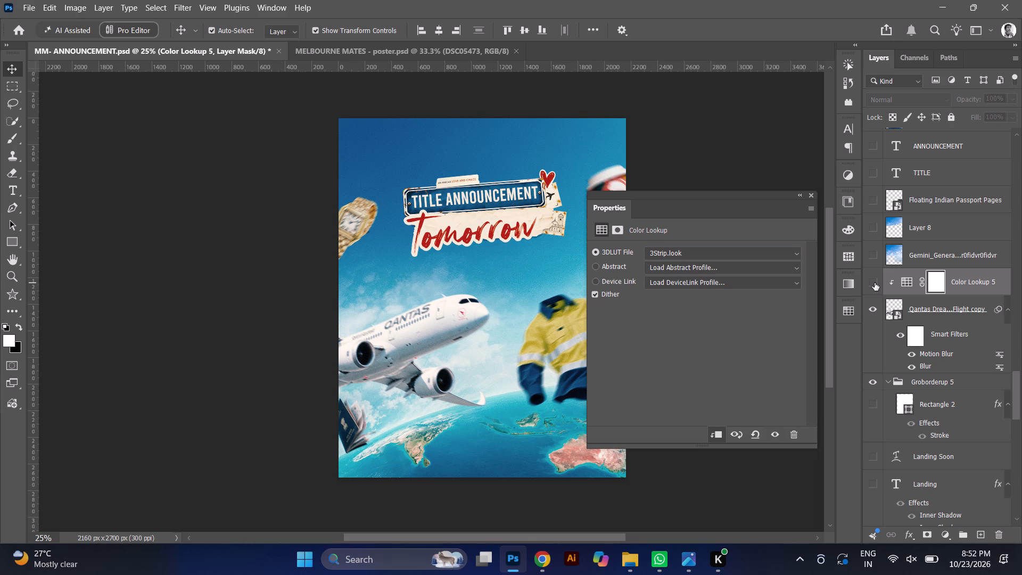
pyautogui.click(875, 283)
pyautogui.click(875, 283)
pyautogui.click(875, 283)
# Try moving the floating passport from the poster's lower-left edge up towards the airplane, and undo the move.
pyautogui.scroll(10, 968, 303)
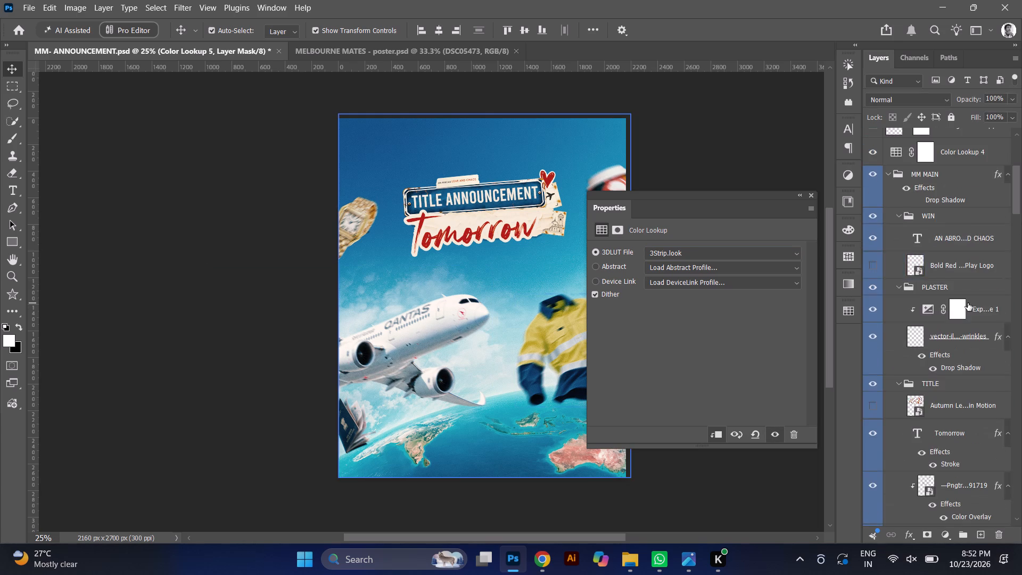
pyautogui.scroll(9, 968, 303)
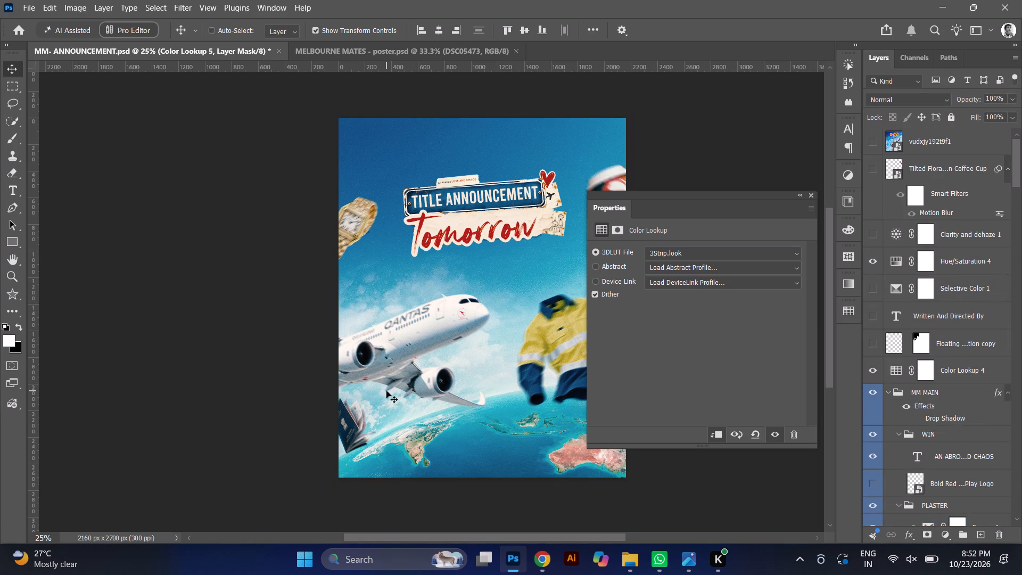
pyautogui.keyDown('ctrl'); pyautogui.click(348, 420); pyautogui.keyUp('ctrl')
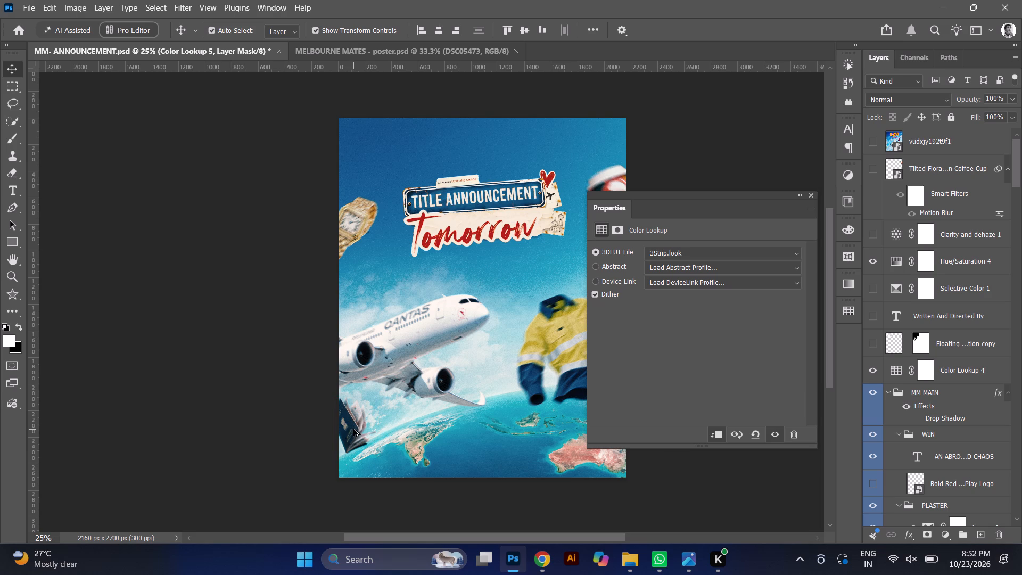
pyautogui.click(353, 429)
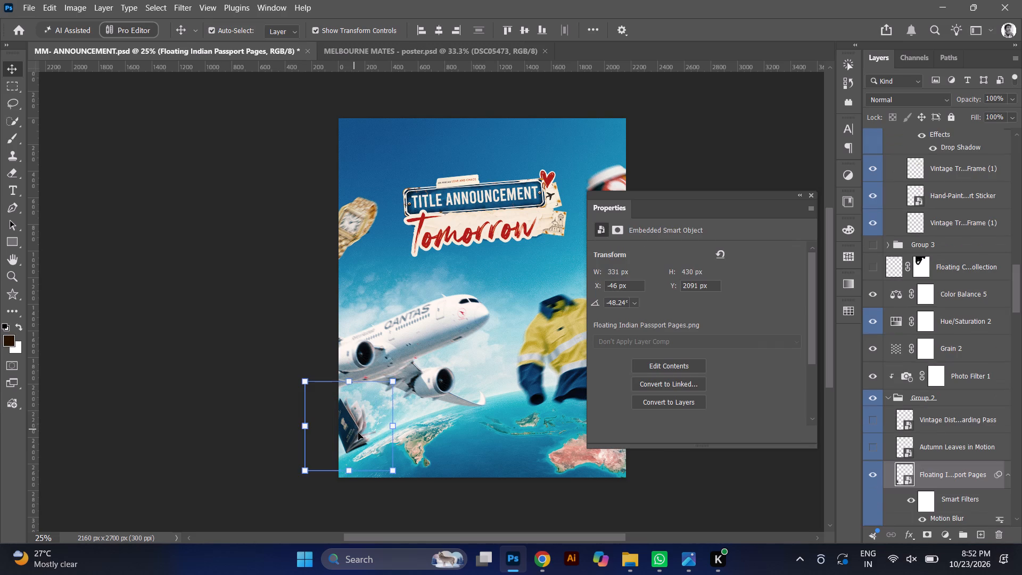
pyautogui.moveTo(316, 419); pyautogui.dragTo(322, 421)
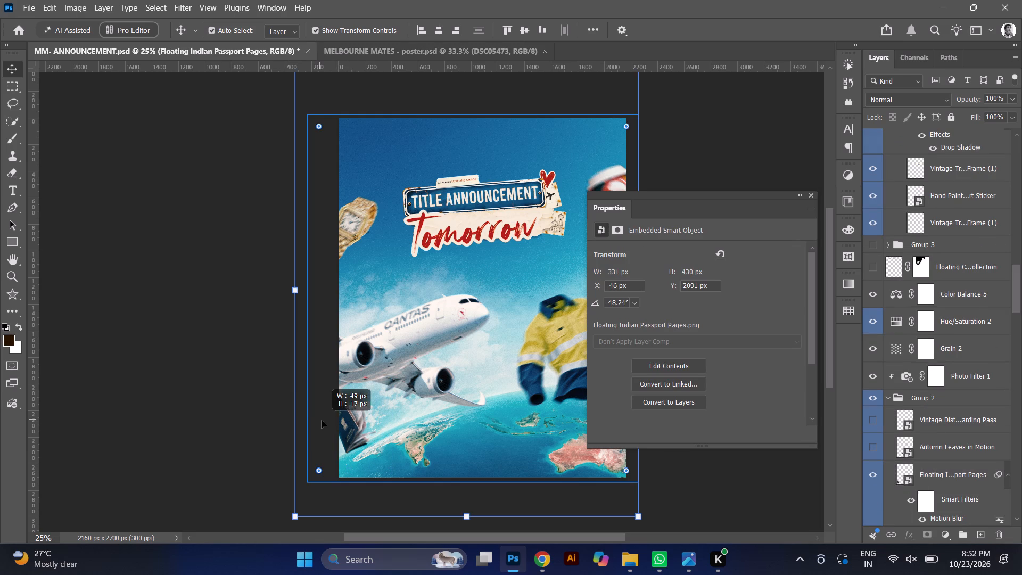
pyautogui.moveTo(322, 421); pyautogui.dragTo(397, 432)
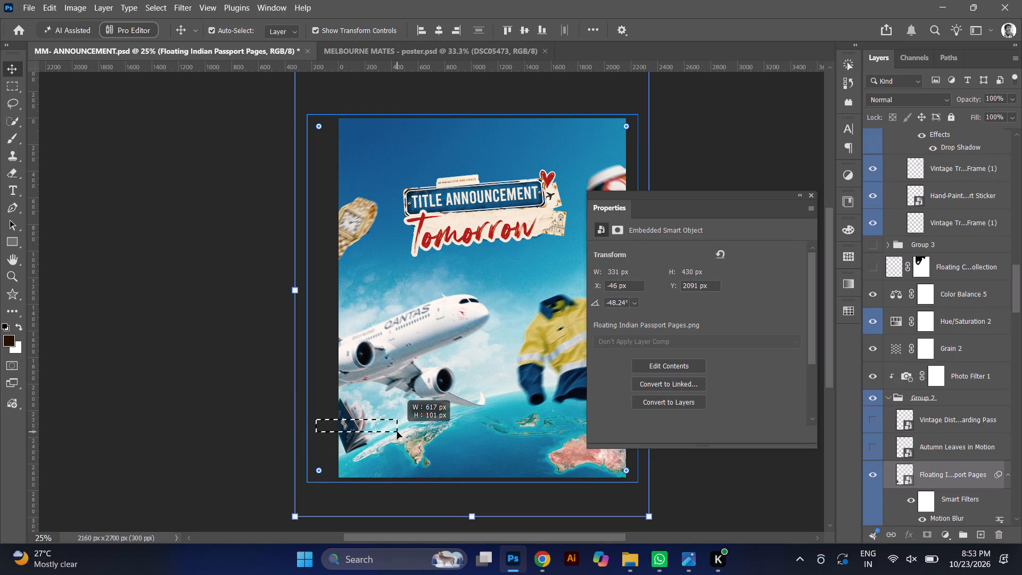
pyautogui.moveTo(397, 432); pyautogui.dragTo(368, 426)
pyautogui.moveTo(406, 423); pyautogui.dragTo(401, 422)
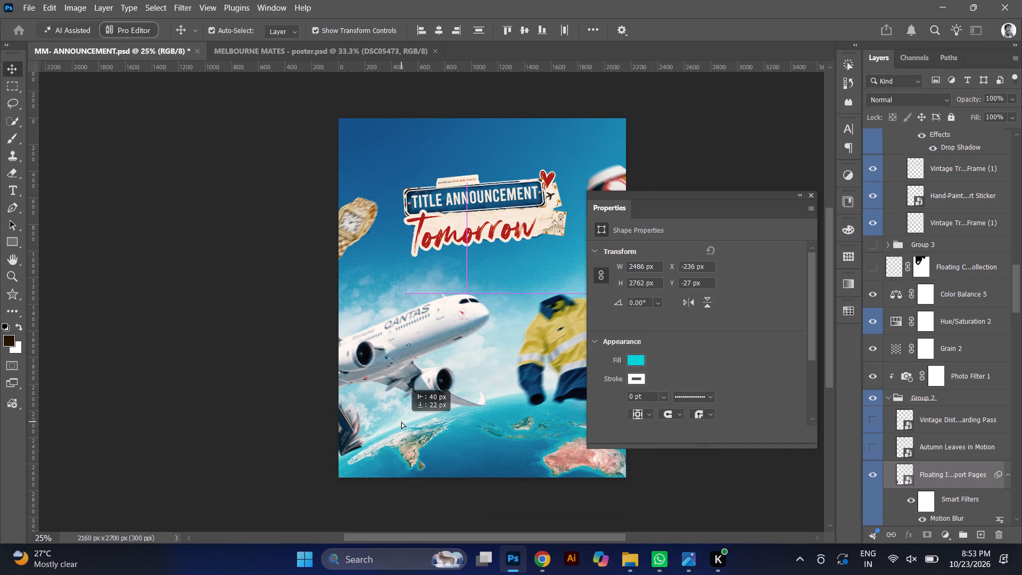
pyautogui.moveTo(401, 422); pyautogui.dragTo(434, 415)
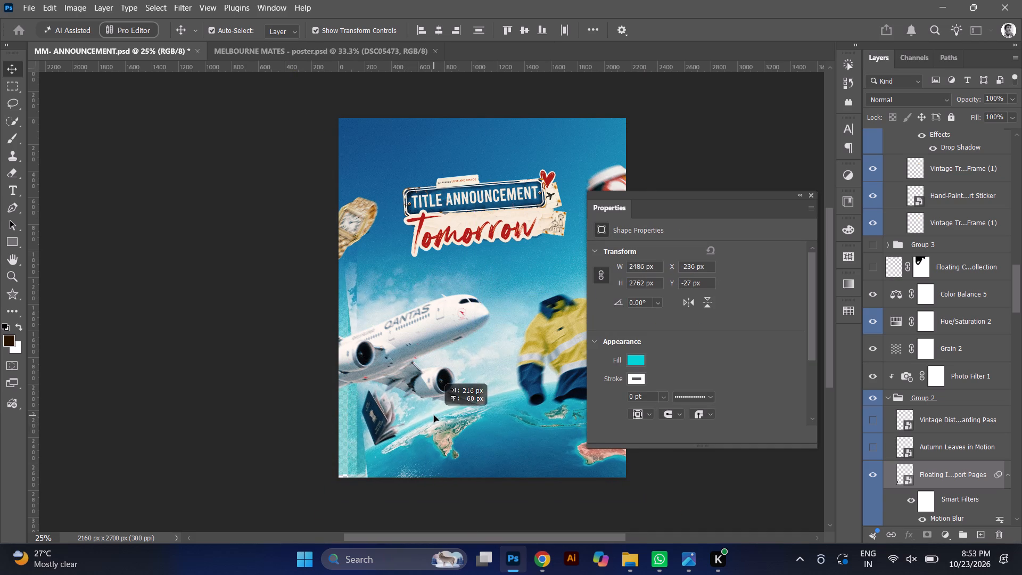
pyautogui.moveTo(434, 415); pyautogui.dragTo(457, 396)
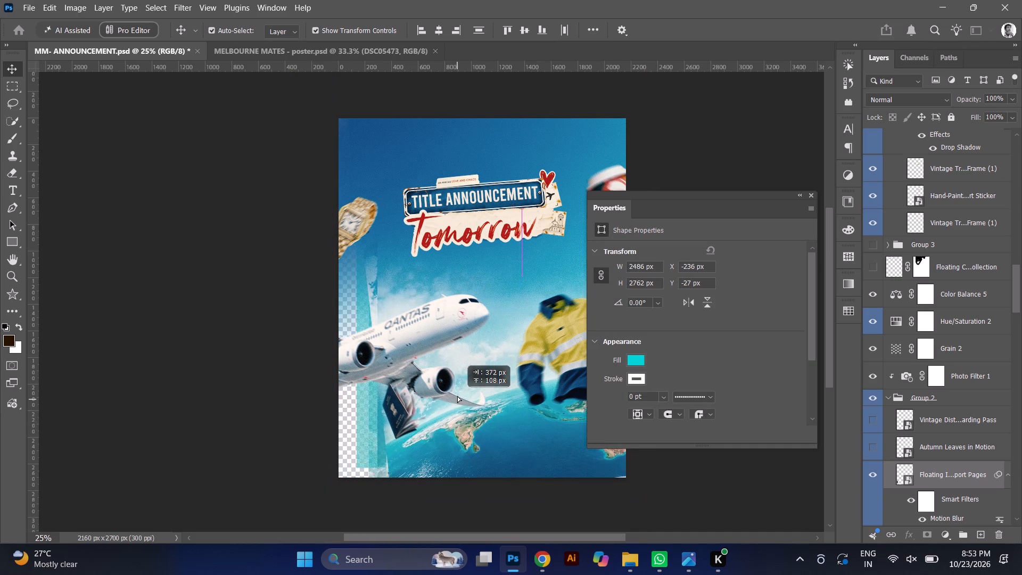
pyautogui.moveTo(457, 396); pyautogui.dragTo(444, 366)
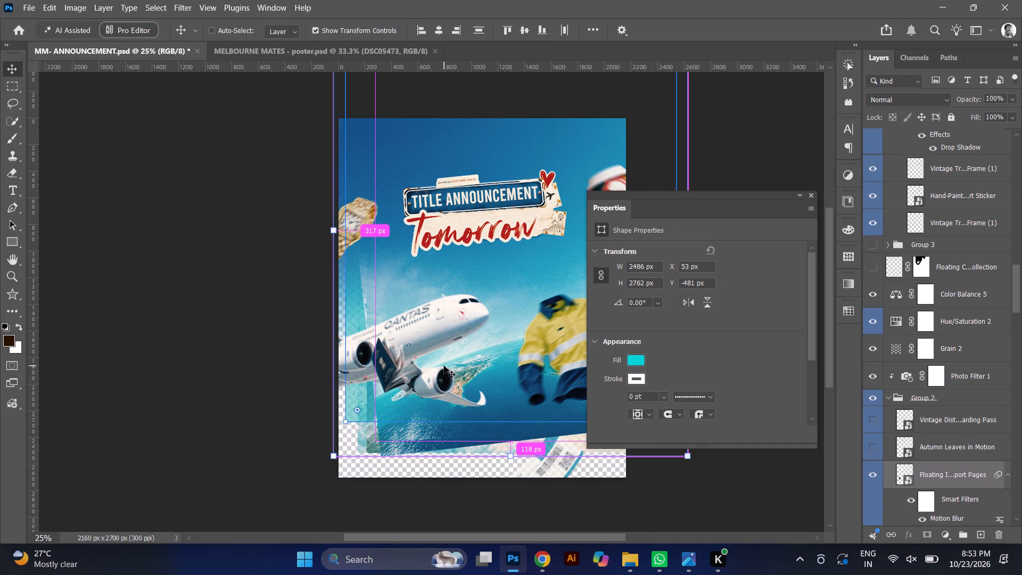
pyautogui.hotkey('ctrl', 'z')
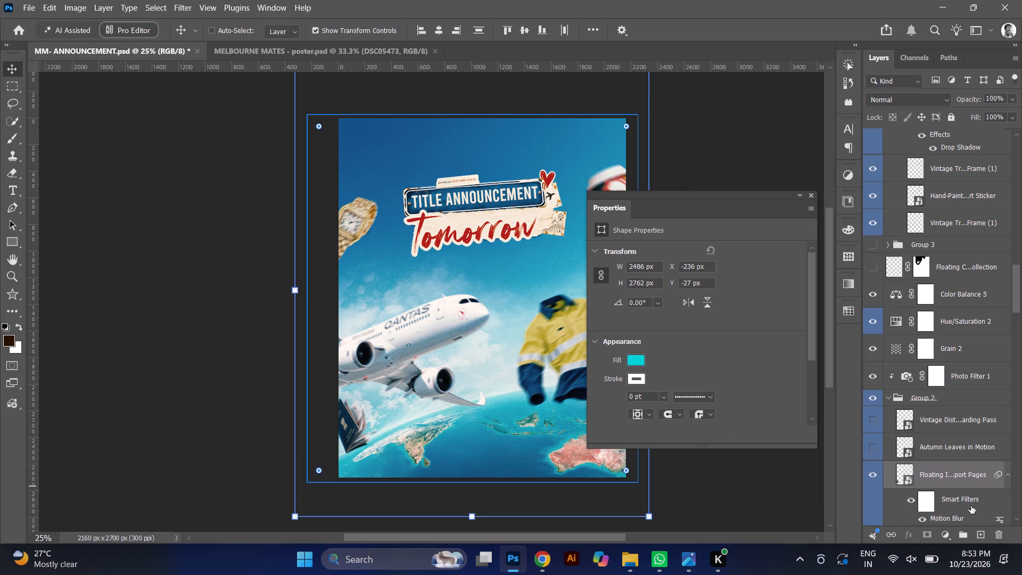
# Collapse the smart filter list of the Floating Indian Passport Pages layer in Group 2.
pyautogui.keyDown('ctrl'); pyautogui.click(998, 478); pyautogui.keyUp('ctrl')
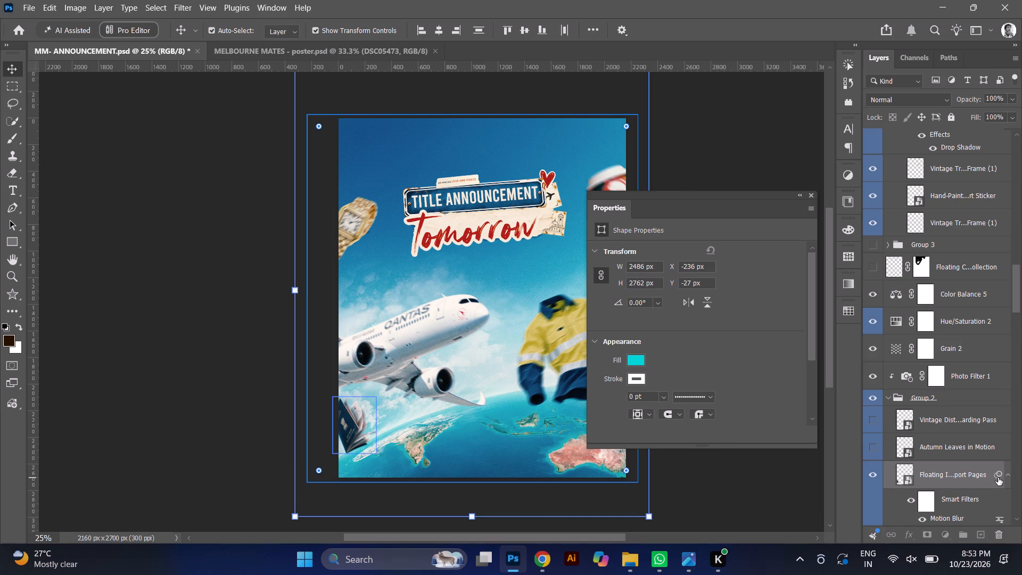
pyautogui.click(1010, 479)
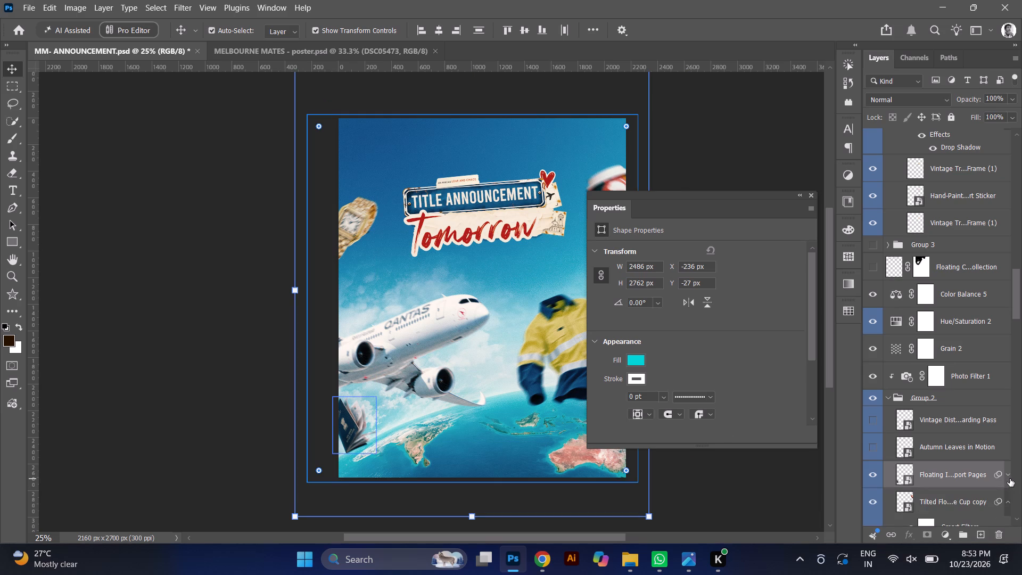
# Toggle the Color Balance 4 adjustment on and off to compare the poster with and without it, leaving it hidden.
pyautogui.scroll(-2, 1010, 479)
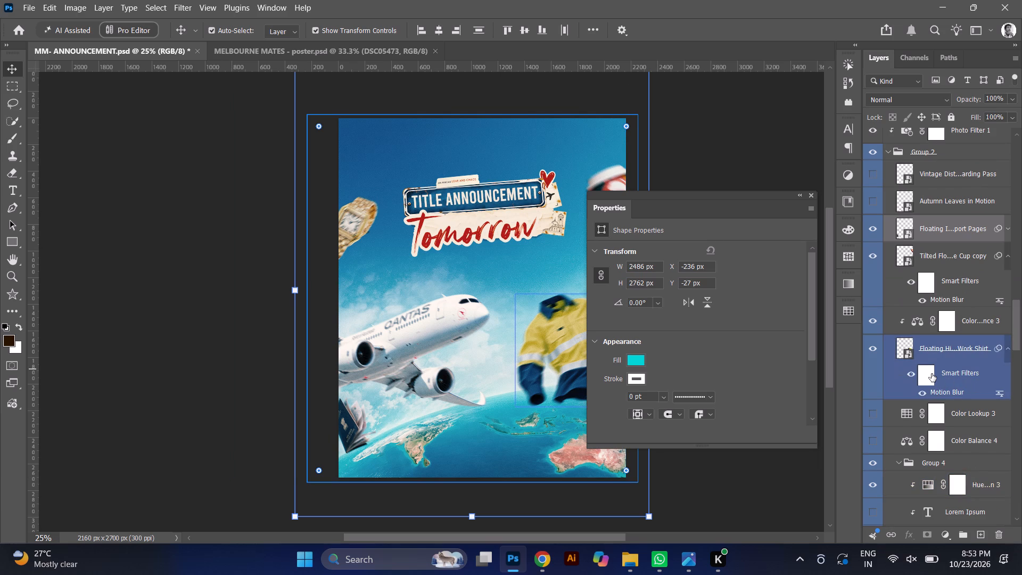
pyautogui.click(871, 441)
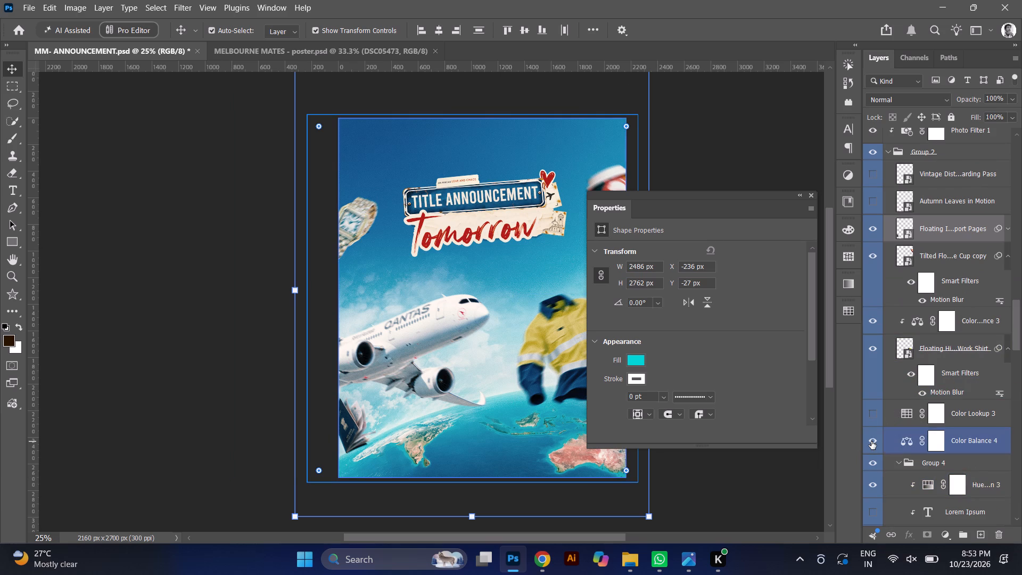
pyautogui.click(871, 441)
pyautogui.click(871, 441)
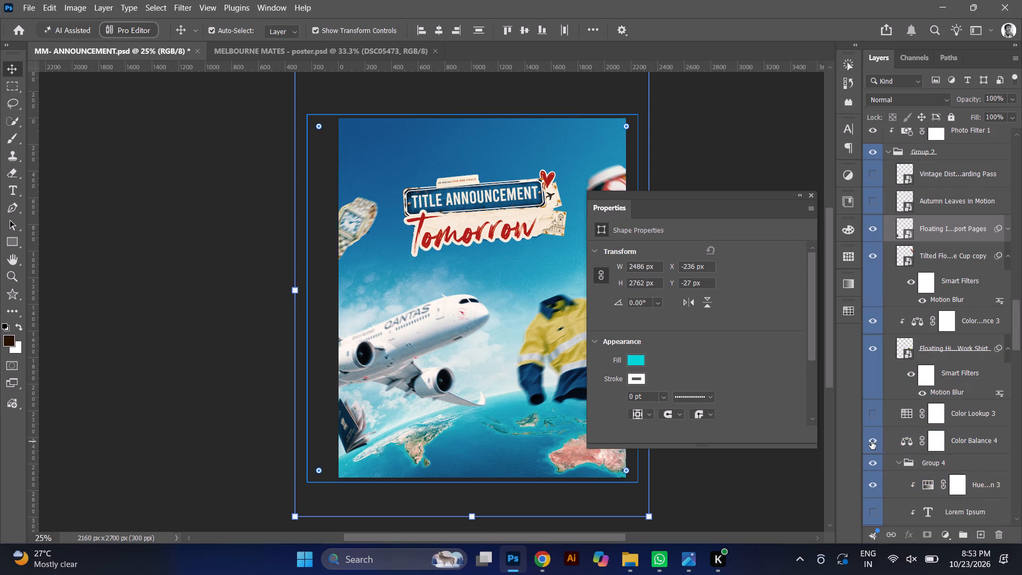
pyautogui.click(871, 441)
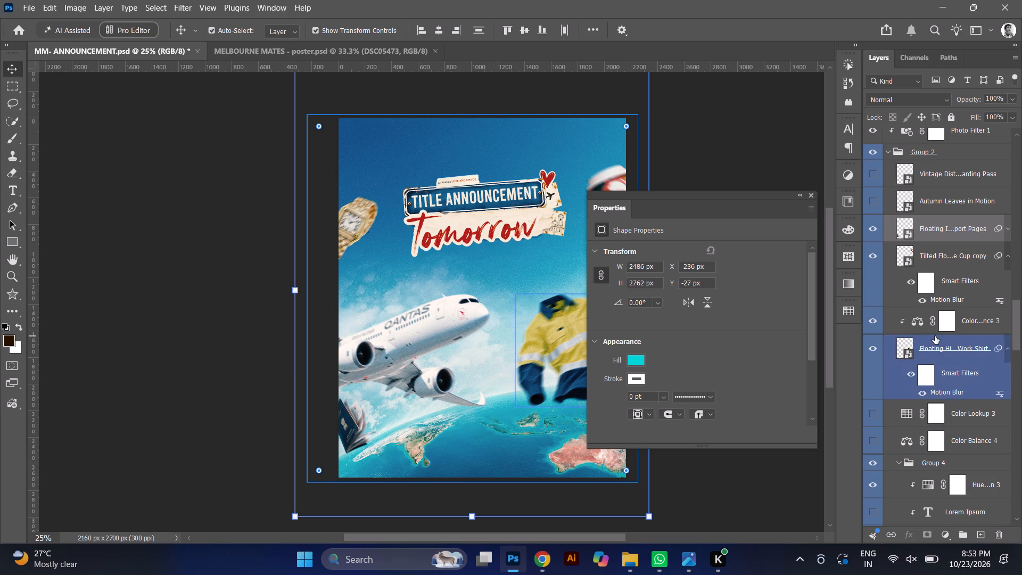
# Show the Rectangle 2 border layer in the Groborderup 5 group.
pyautogui.scroll(-1, 935, 336)
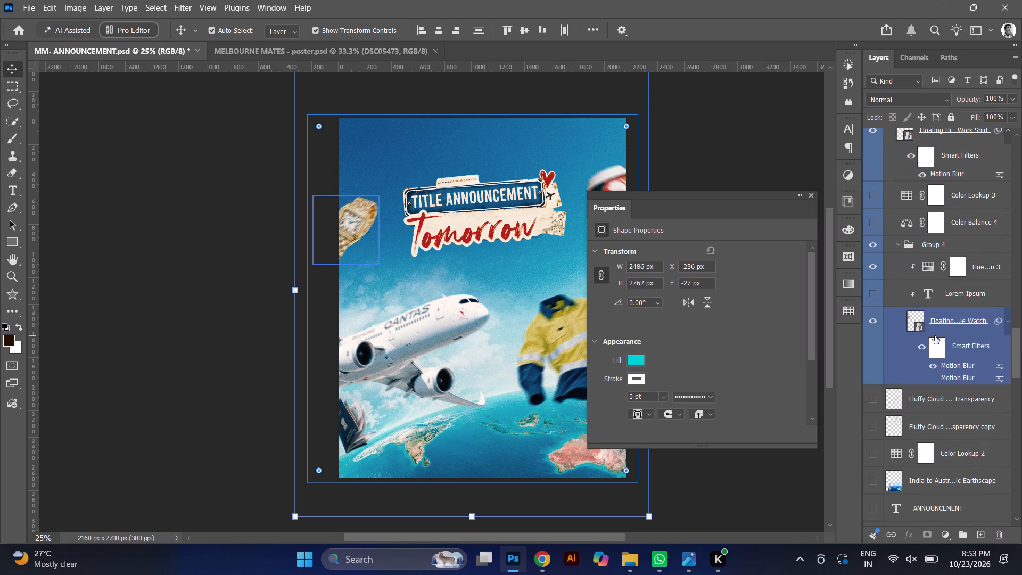
pyautogui.scroll(-3, 913, 363)
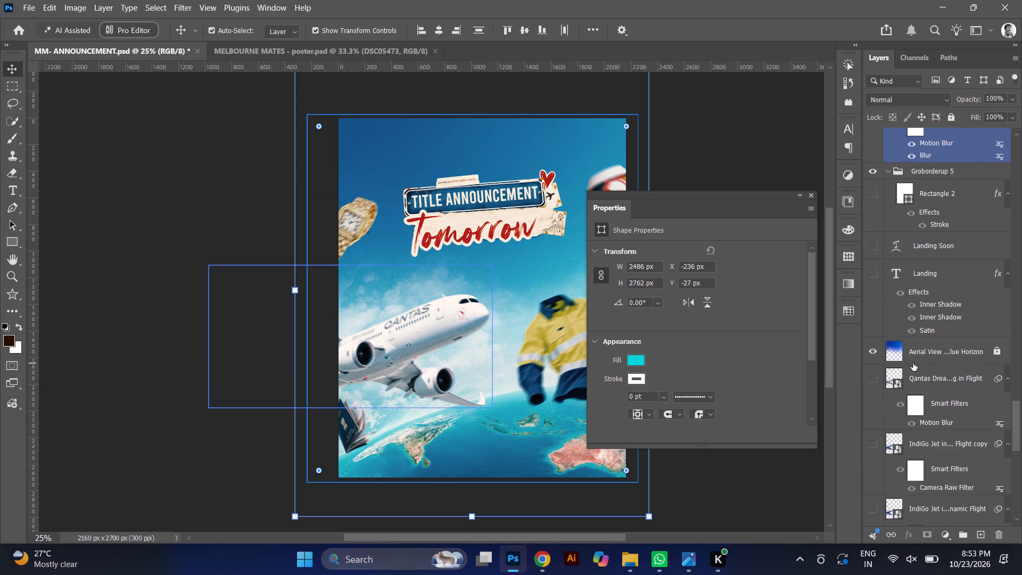
pyautogui.scroll(1, 913, 363)
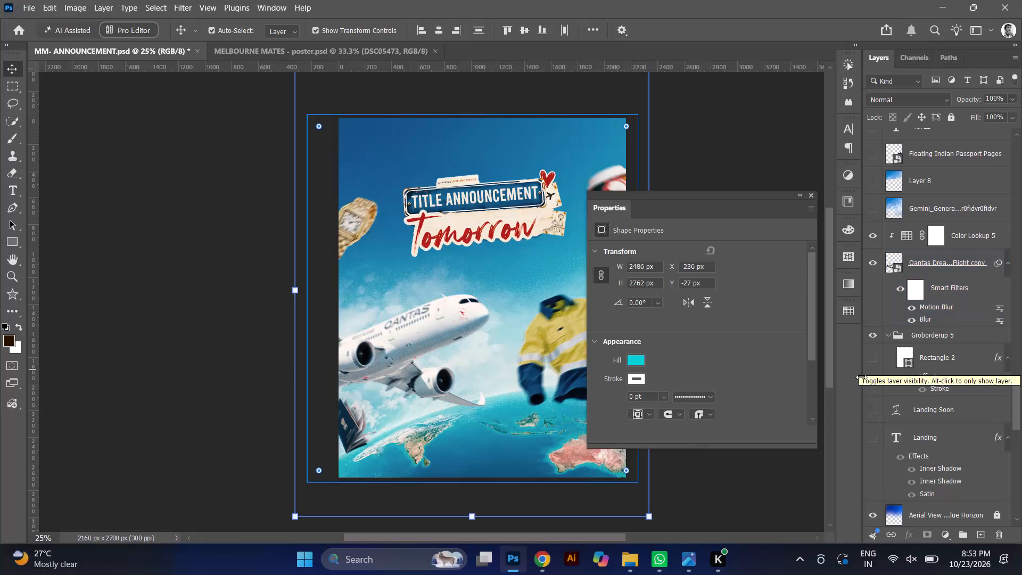
pyautogui.click(871, 363)
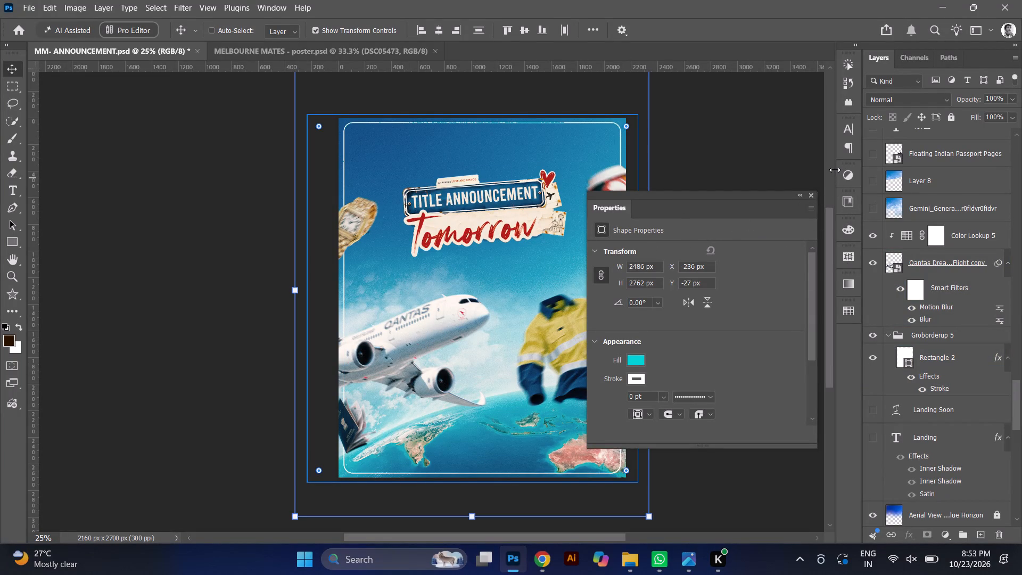
# Examine the poster with its white border at several zoom levels, closing the shape properties for an unobstructed view.
pyautogui.hotkey('ctrl', '-')
pyautogui.hotkey('ctrl', '-')
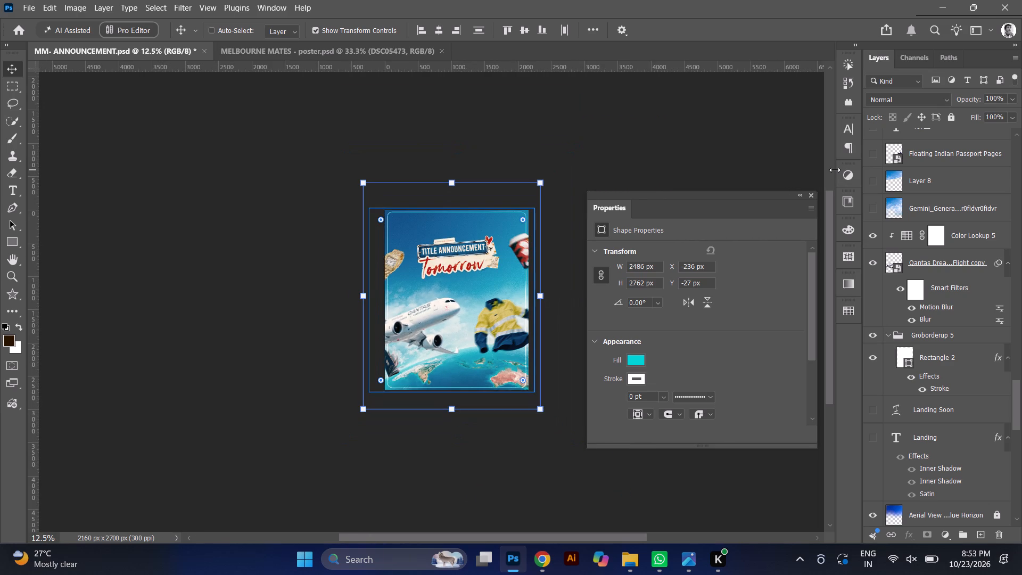
pyautogui.hotkey('ctrl', '+')
pyautogui.hotkey('ctrl', '+')
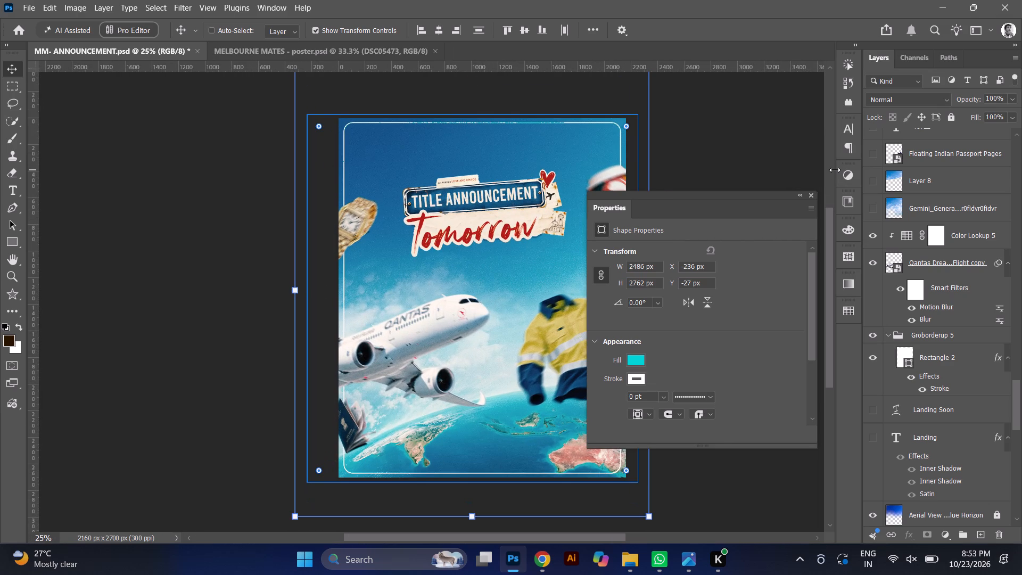
pyautogui.hotkey('ctrl', '-')
pyautogui.hotkey('ctrl', '+')
pyautogui.hotkey('ctrl', '+')
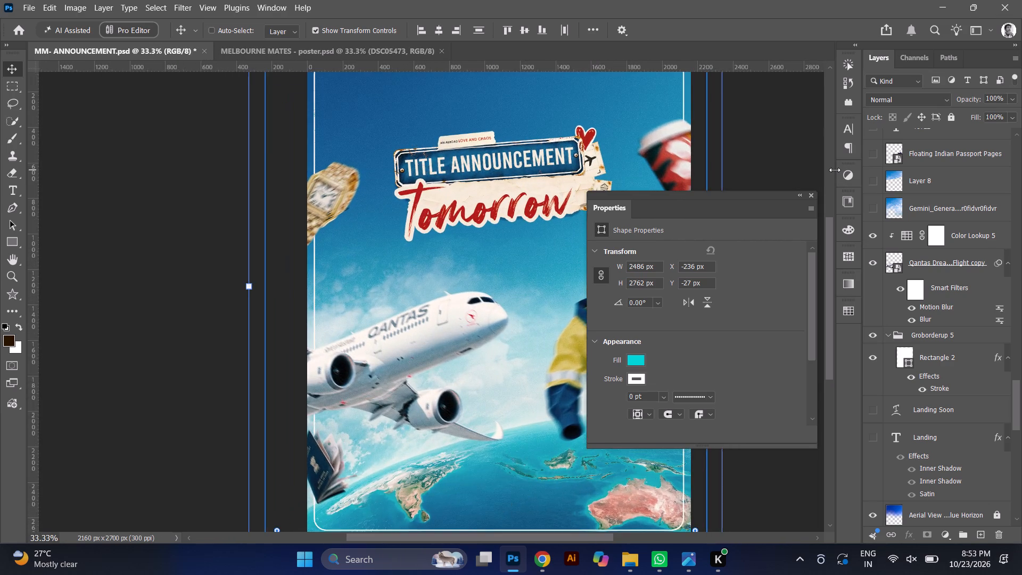
pyautogui.hotkey('ctrl', '+')
pyautogui.hotkey('ctrl', '-')
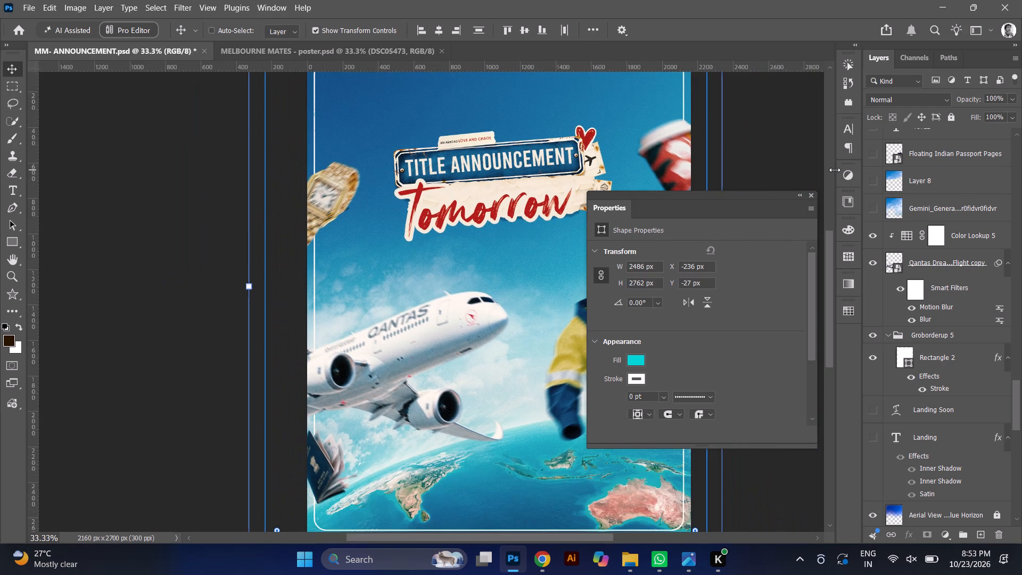
pyautogui.hotkey('ctrl', '-')
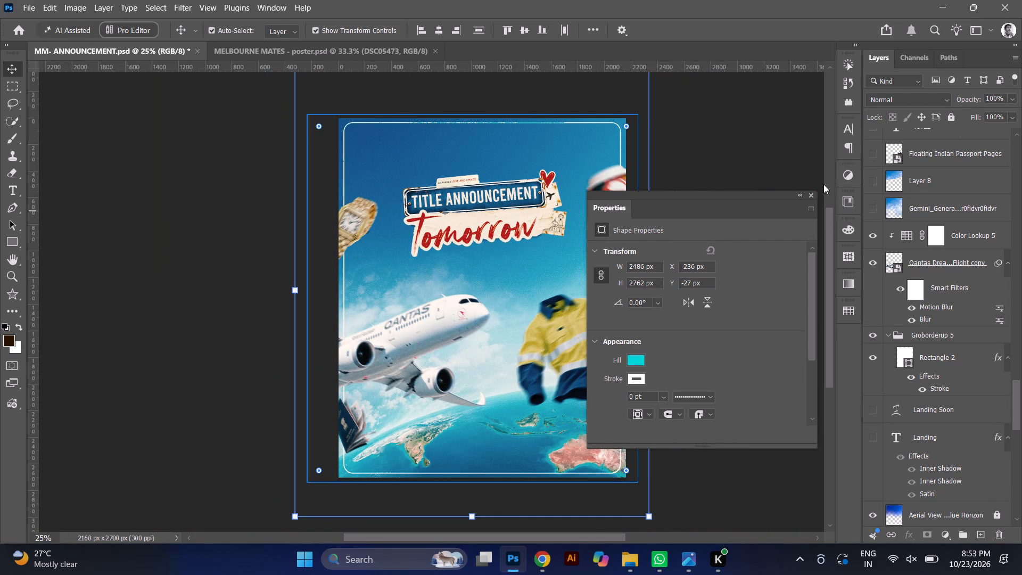
pyautogui.click(810, 194)
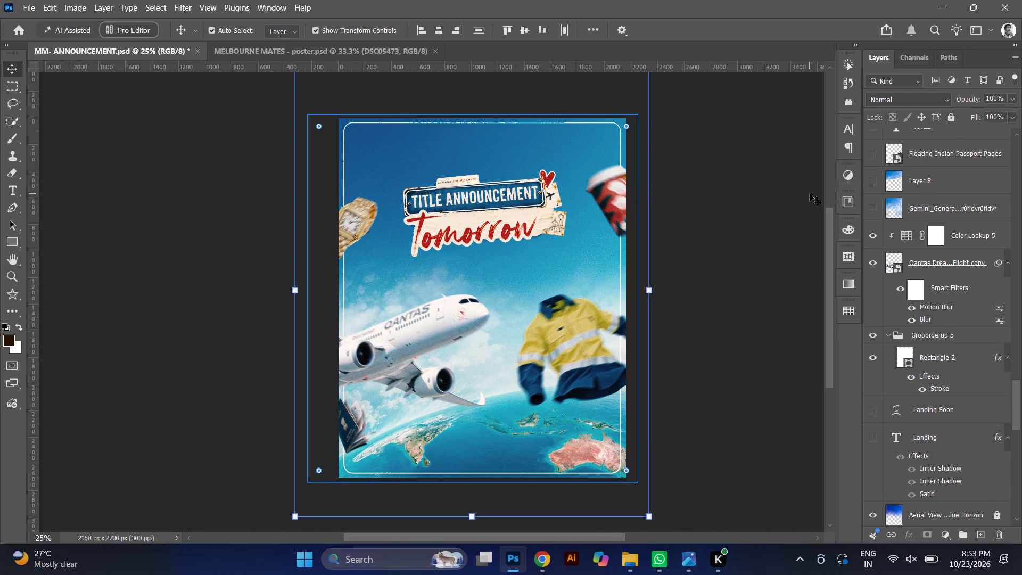
pyautogui.hotkey('ctrl', '+')
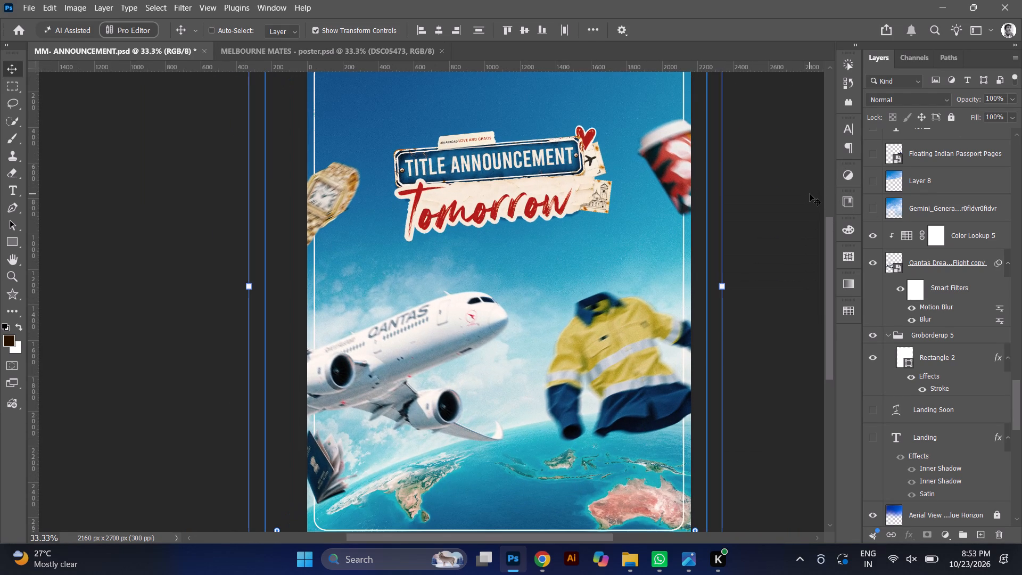
pyautogui.hotkey('ctrl', '-')
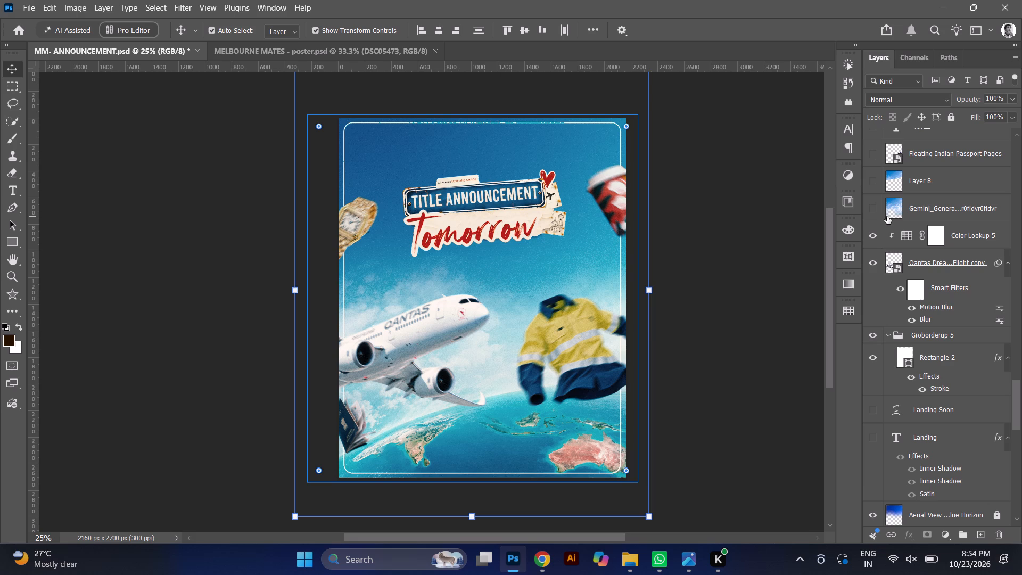
pyautogui.hotkey('ctrl', '-')
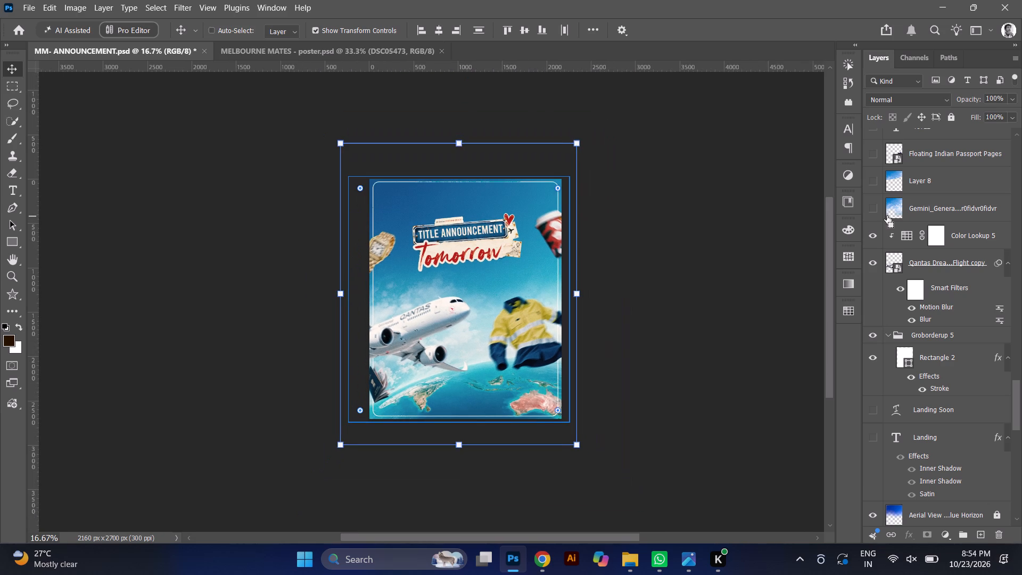
pyautogui.hotkey('ctrl', '+')
pyautogui.hotkey('ctrl', '+')
pyautogui.hotkey('ctrl', '-')
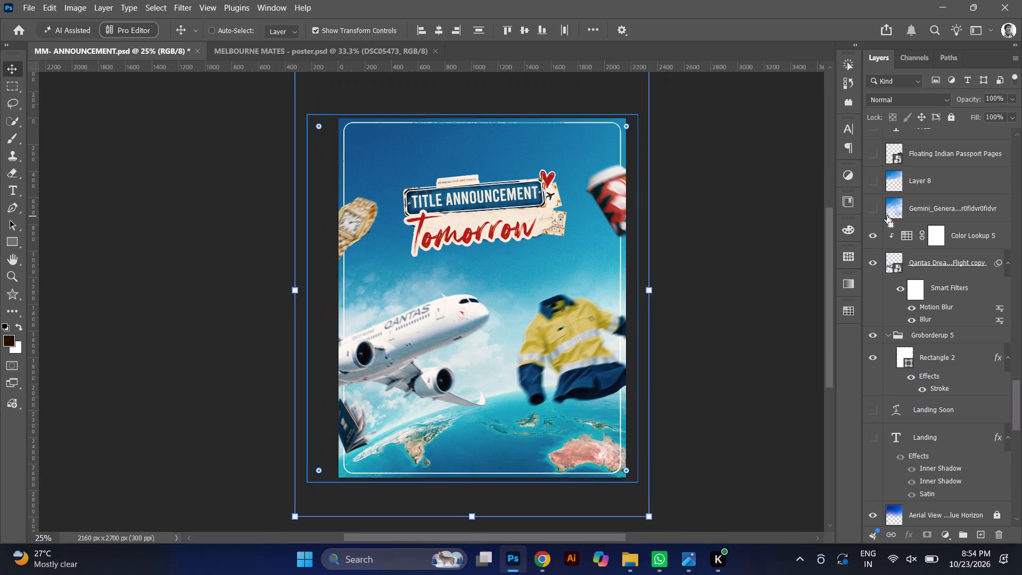
pyautogui.hotkey('ctrl', '+')
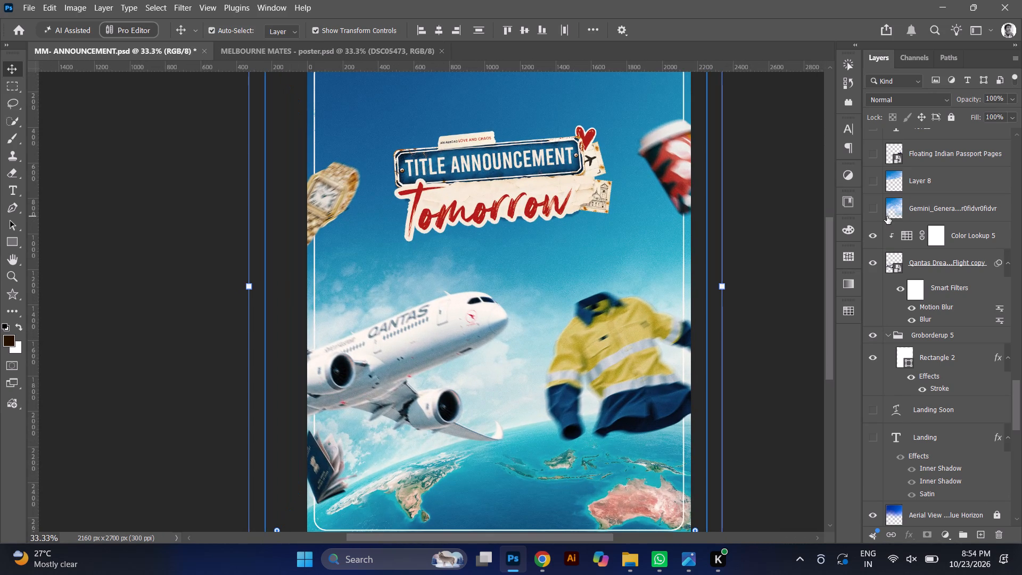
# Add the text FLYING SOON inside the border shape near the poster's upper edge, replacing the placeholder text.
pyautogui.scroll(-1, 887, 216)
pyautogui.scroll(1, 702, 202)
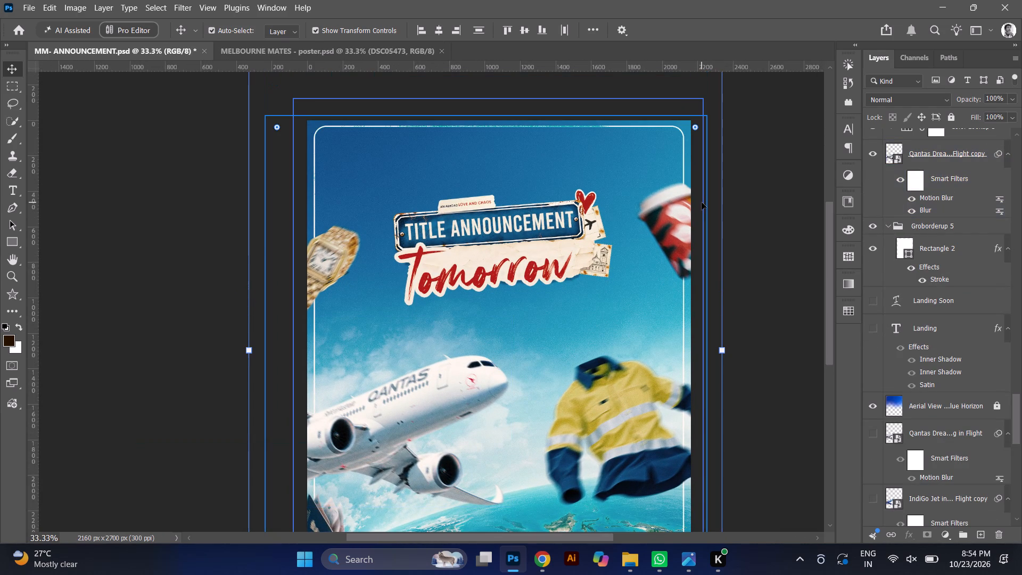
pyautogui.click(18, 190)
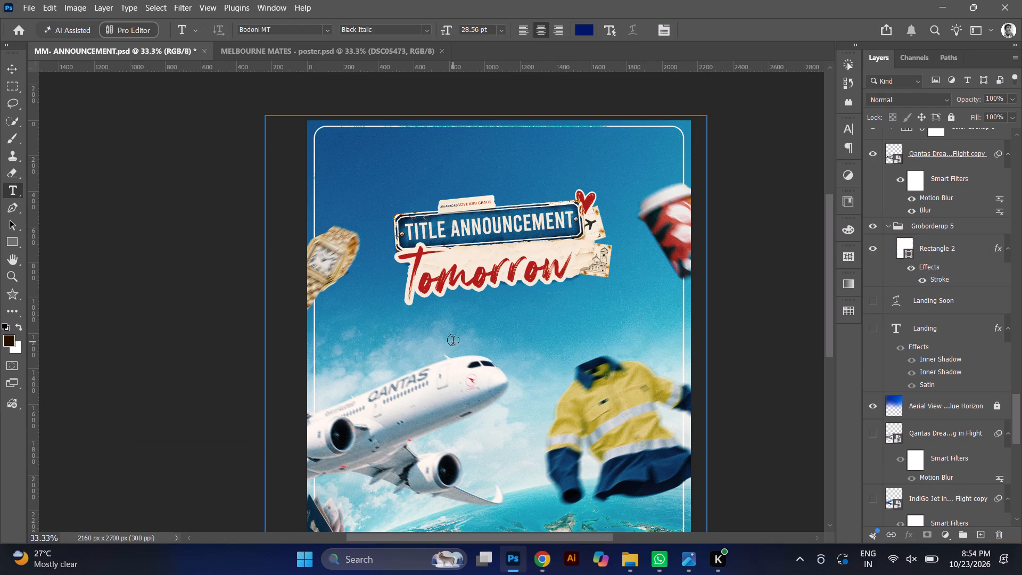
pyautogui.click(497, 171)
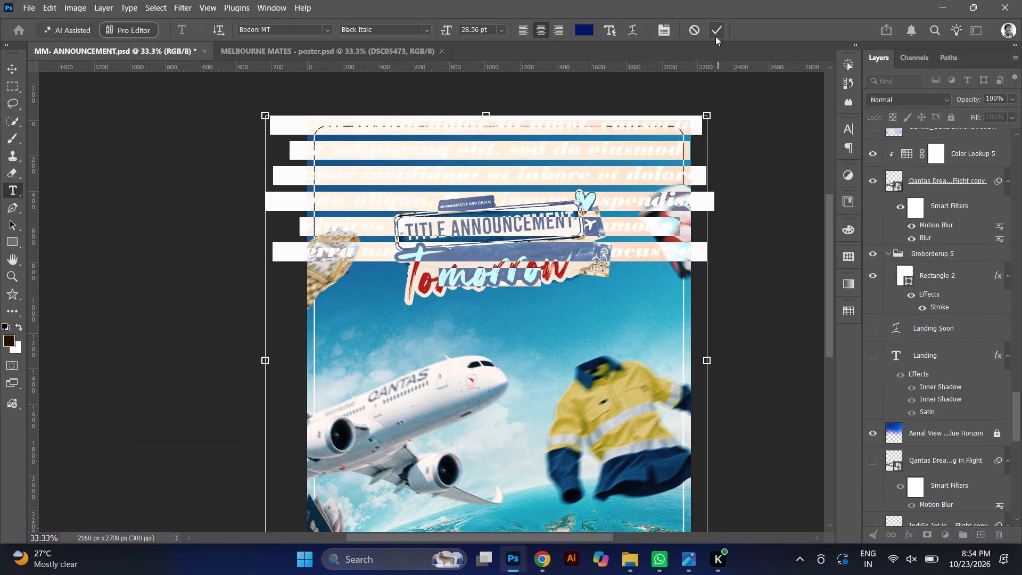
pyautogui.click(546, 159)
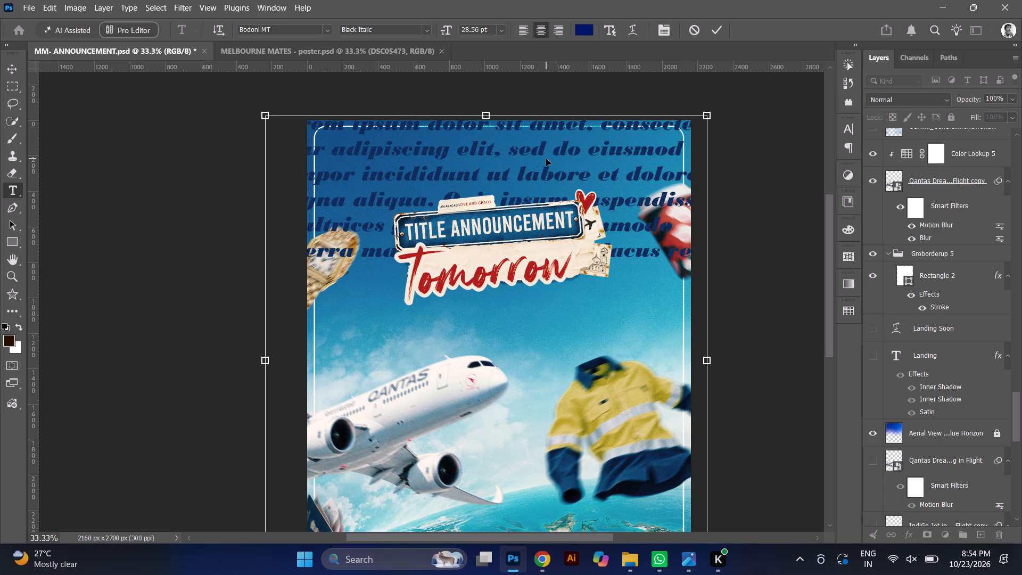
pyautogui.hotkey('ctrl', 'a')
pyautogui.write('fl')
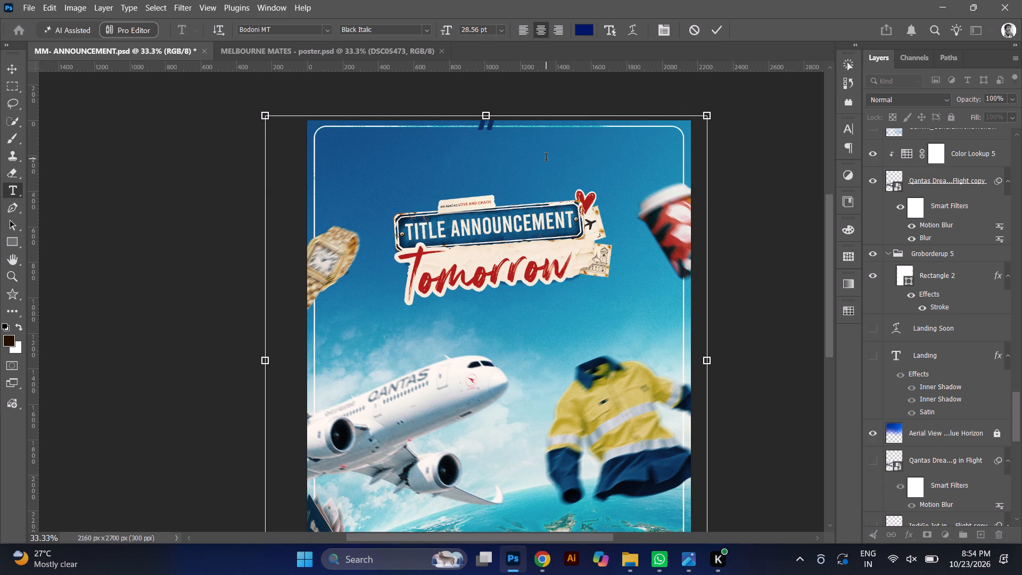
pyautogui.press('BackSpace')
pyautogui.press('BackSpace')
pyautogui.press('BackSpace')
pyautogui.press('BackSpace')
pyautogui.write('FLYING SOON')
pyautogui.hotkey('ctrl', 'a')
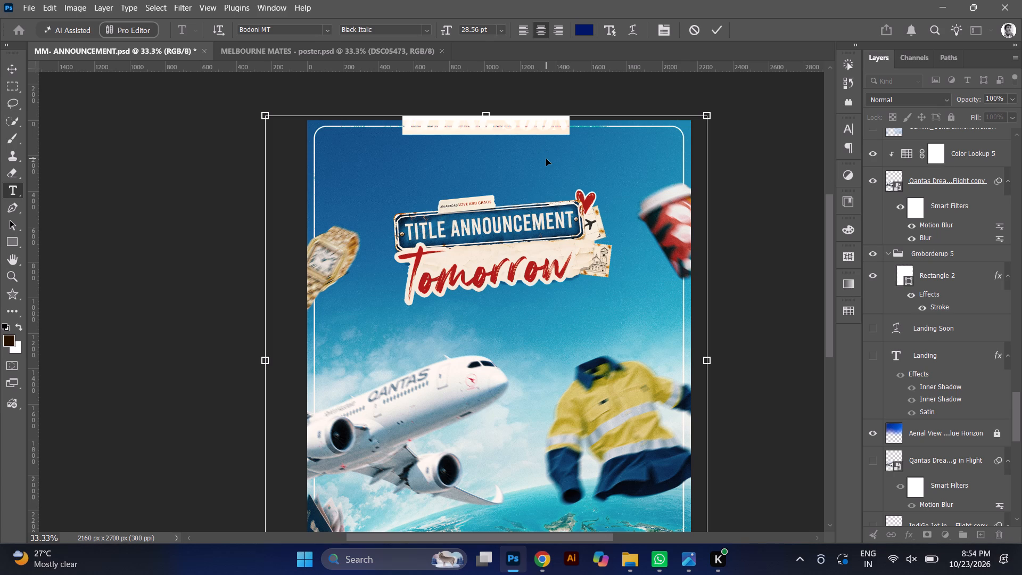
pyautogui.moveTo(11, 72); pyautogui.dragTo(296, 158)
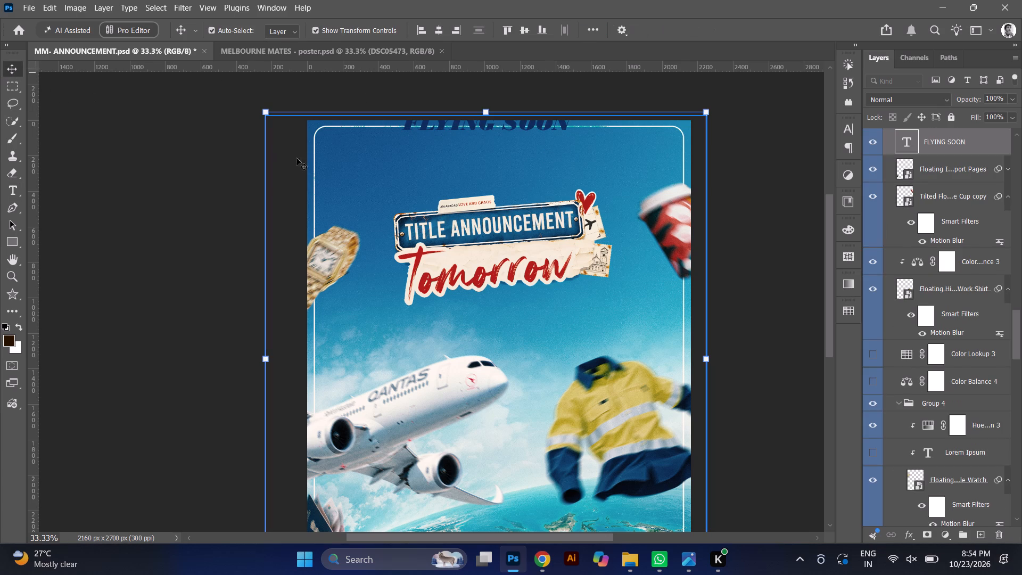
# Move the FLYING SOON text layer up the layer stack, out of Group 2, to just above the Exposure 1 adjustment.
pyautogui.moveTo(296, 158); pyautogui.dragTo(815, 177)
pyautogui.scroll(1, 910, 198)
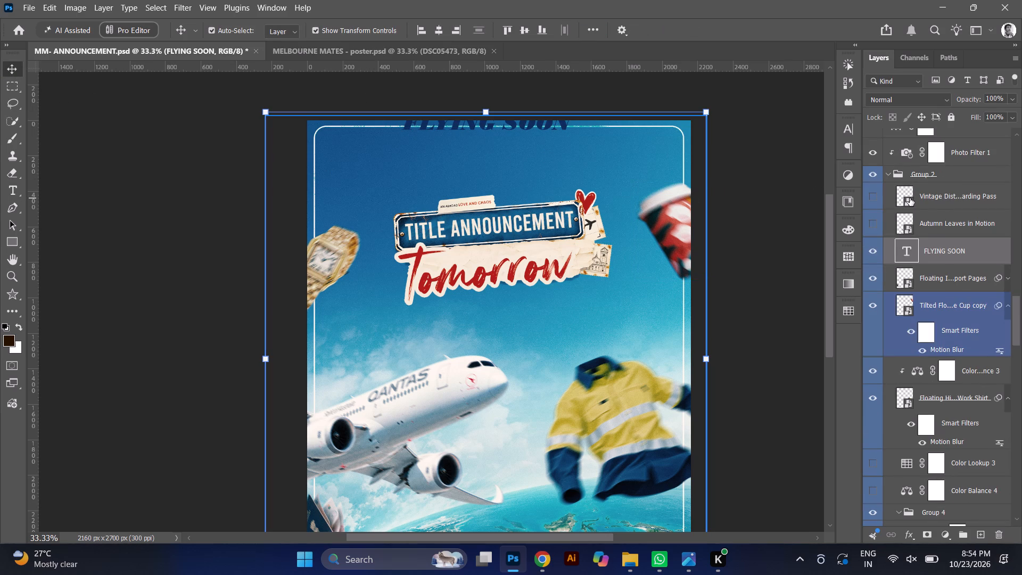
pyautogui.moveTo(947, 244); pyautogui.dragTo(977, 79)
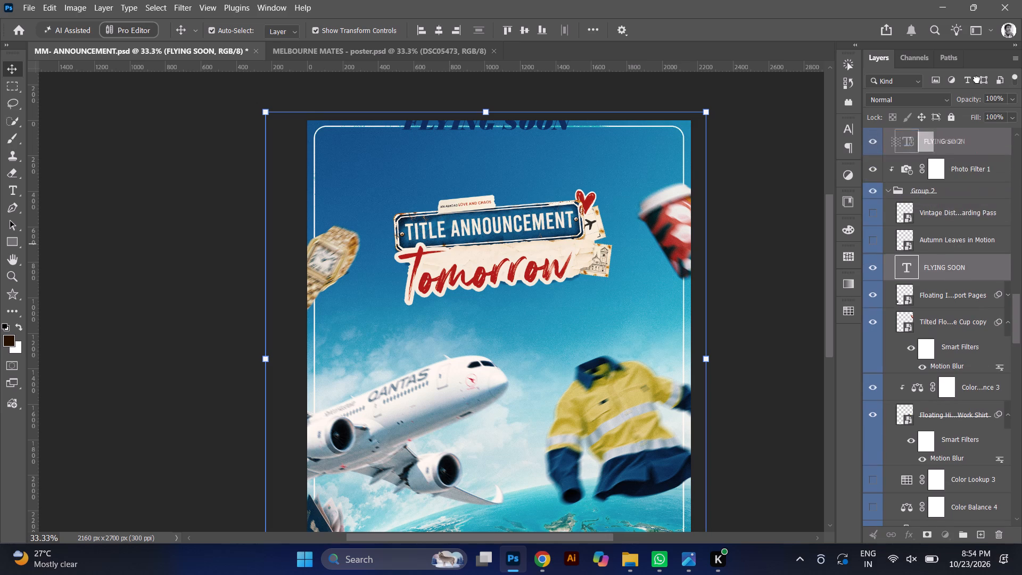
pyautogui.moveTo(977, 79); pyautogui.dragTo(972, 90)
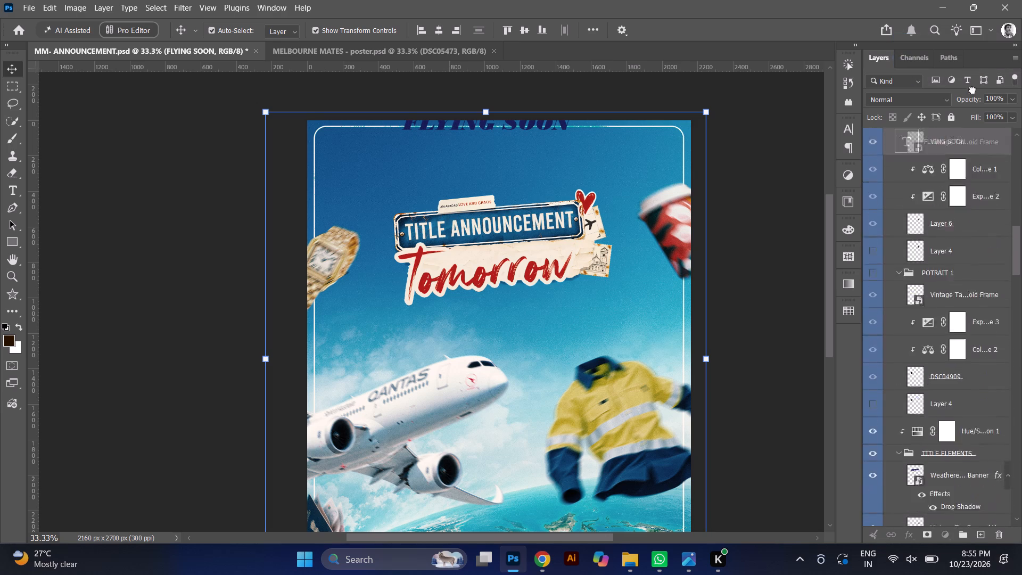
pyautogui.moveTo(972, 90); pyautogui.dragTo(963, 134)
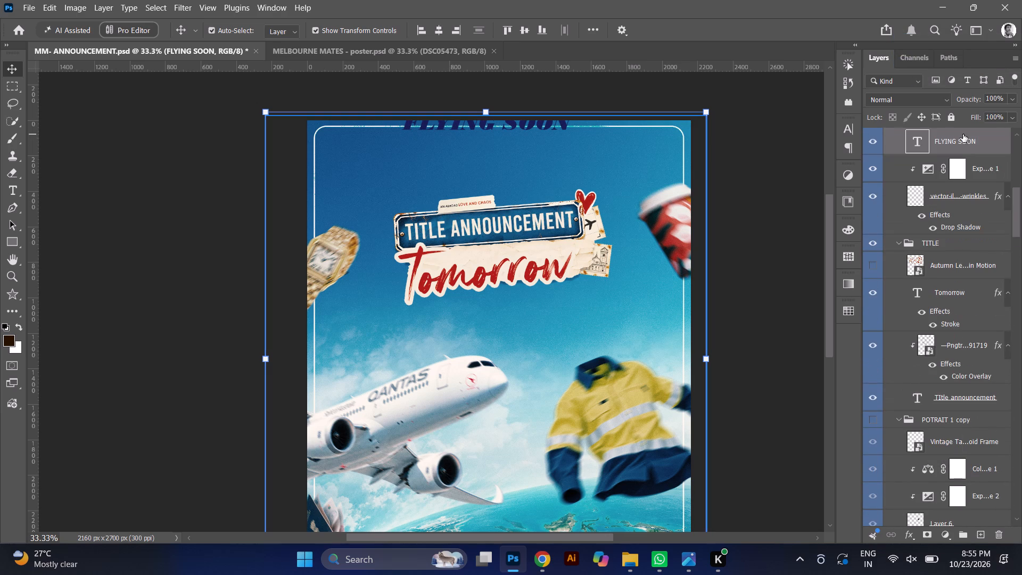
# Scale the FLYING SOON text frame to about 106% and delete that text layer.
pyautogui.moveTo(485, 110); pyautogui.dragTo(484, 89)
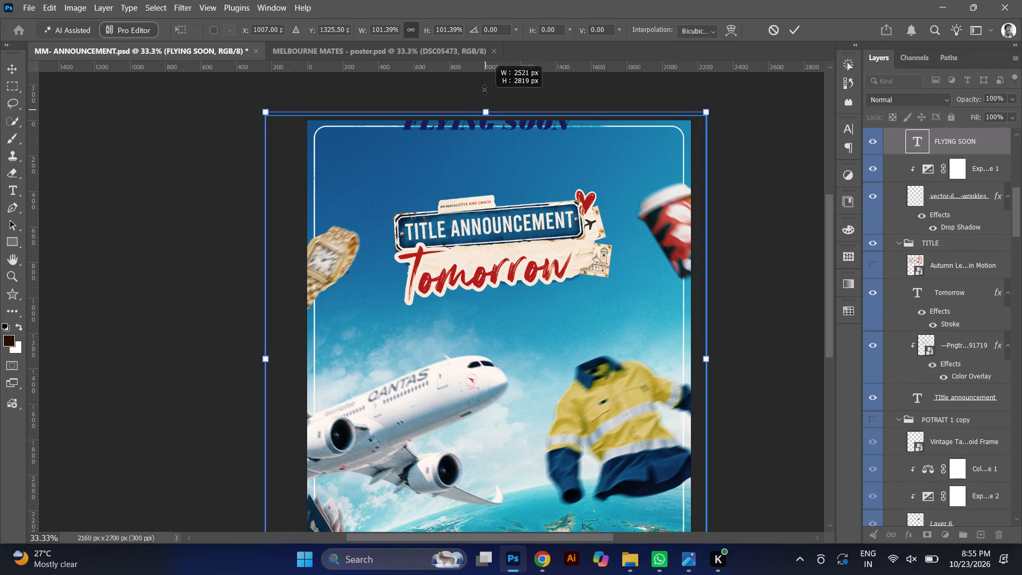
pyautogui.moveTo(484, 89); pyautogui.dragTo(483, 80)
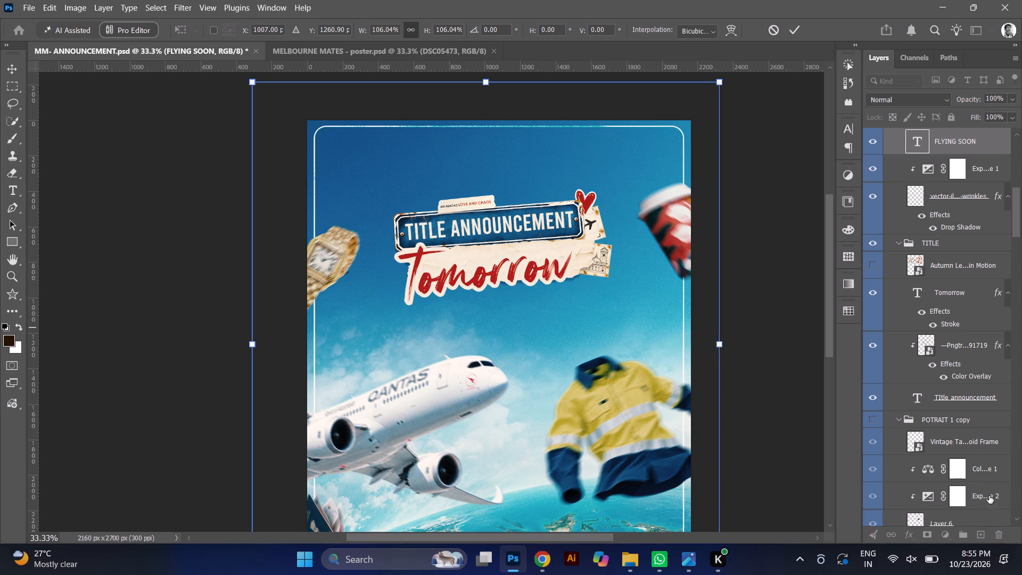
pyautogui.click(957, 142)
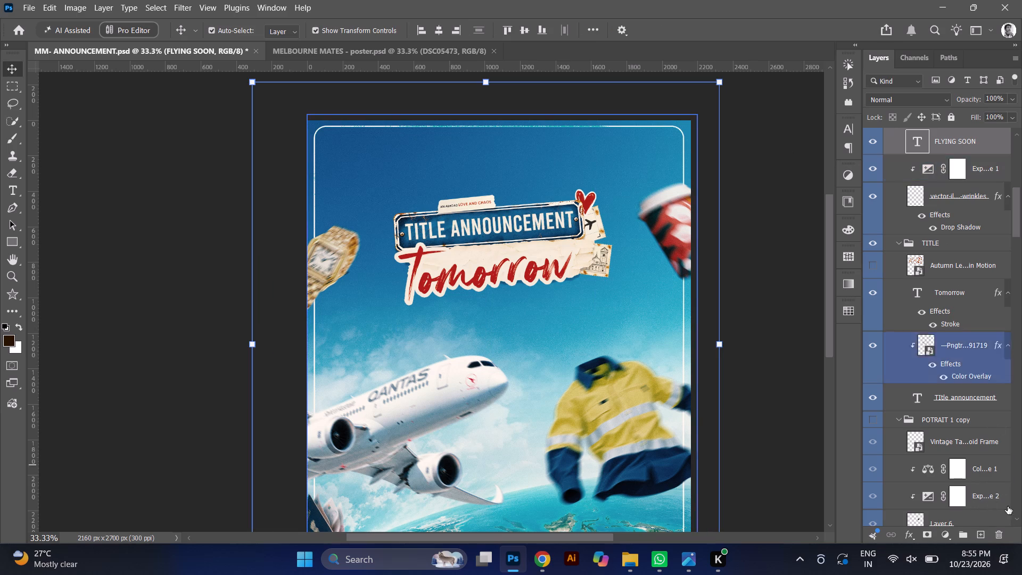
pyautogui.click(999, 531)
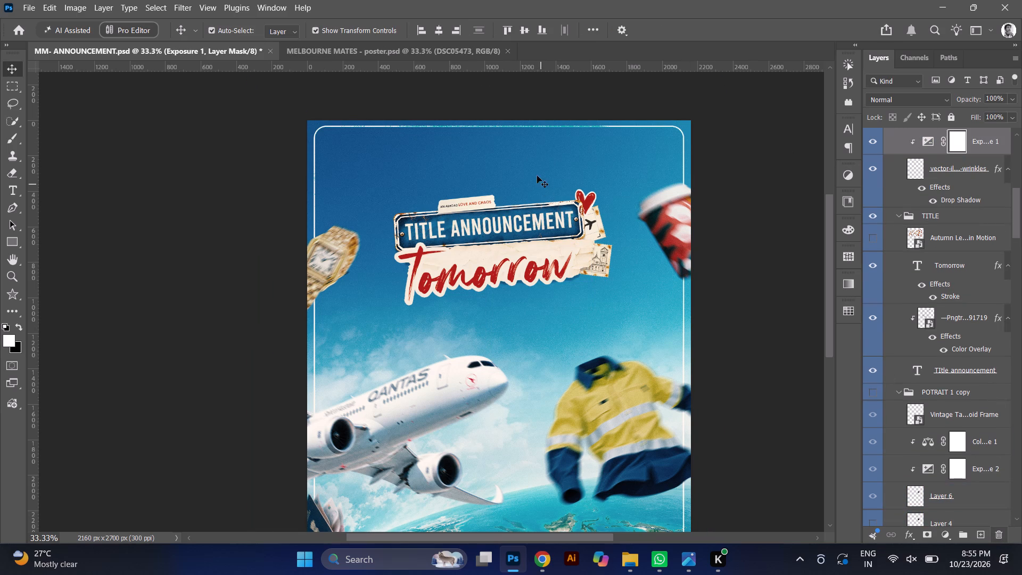
# Add a point text line reading FLYING SOON in the open sky above the title, above the Exposure 1 layer.
pyautogui.press('t')
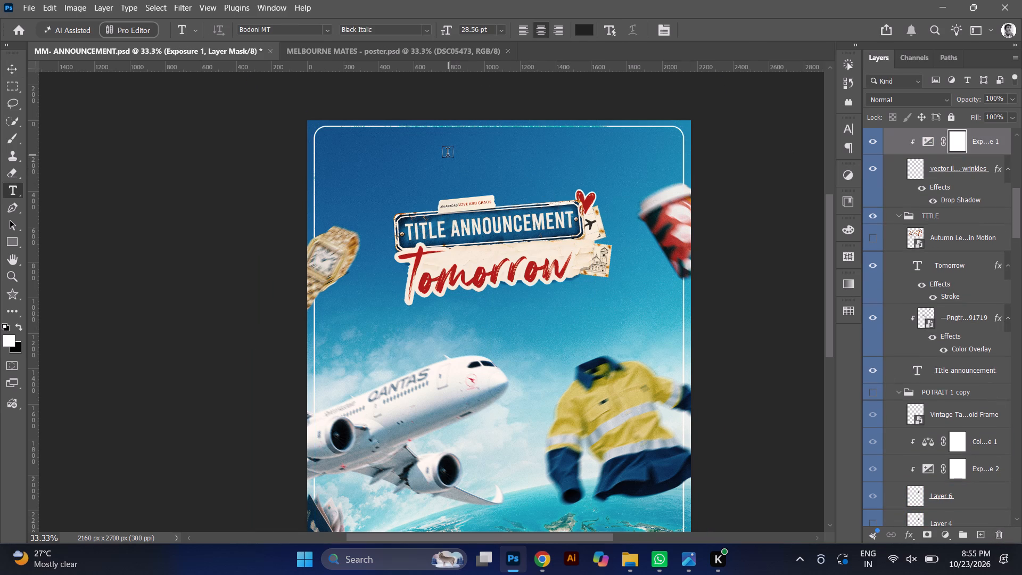
pyautogui.click(448, 154)
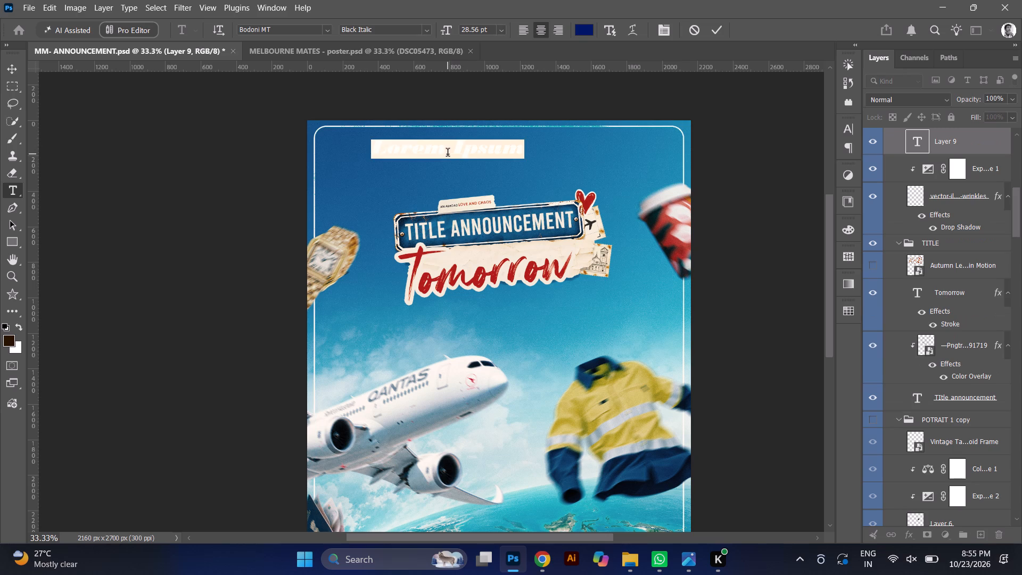
pyautogui.write('FLYING SOON')
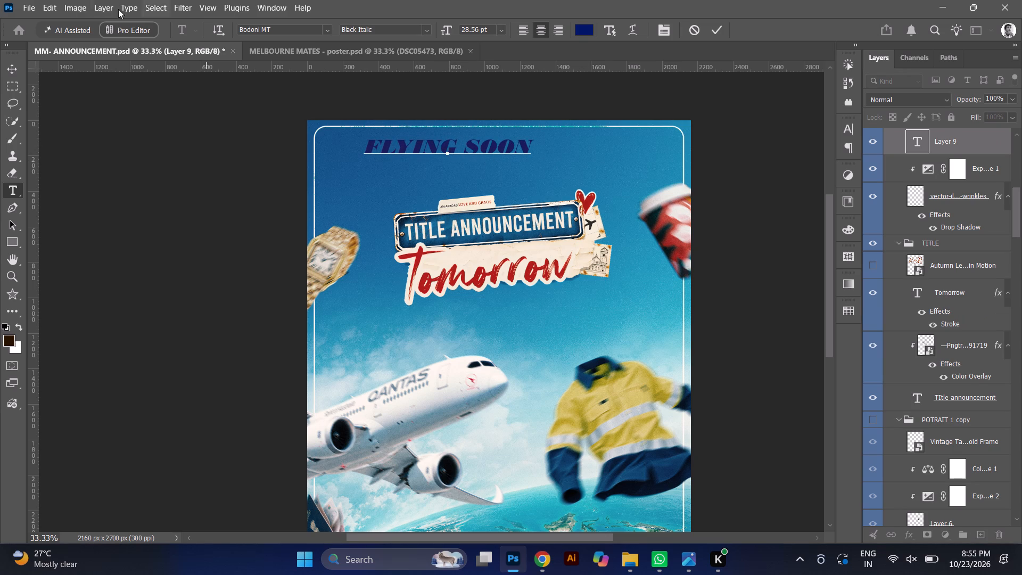
pyautogui.moveTo(11, 64); pyautogui.dragTo(479, 146)
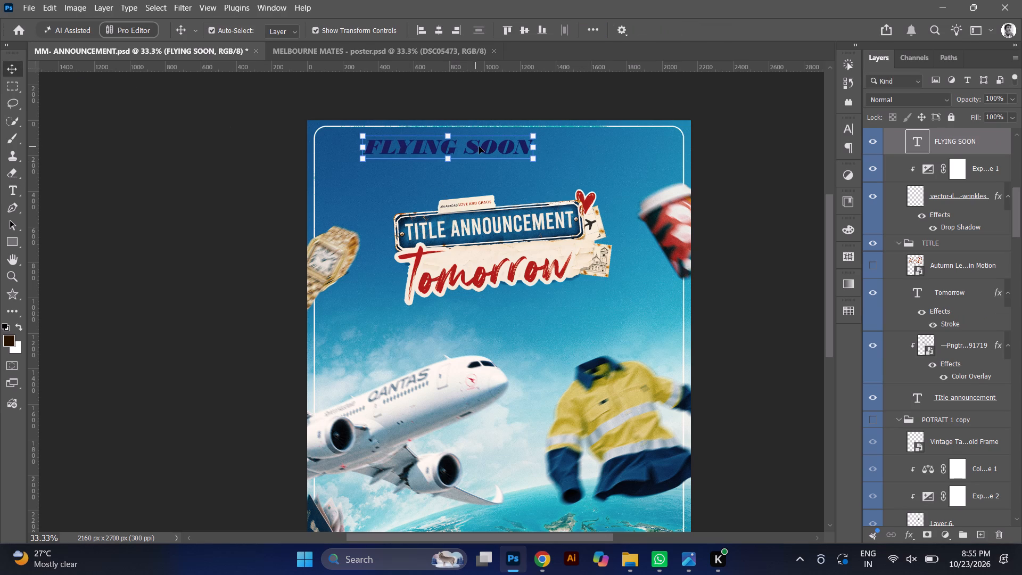
# Place the FLYING SOON text between the title and the airplane and enlarge it to about 156%.
pyautogui.moveTo(479, 146); pyautogui.dragTo(479, 145)
pyautogui.moveTo(479, 145); pyautogui.dragTo(504, 309)
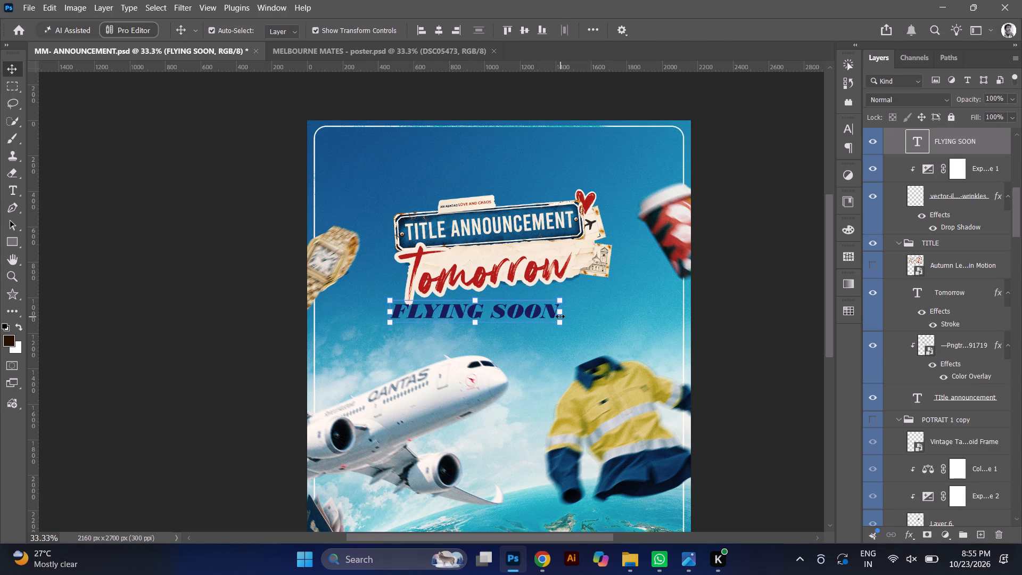
pyautogui.moveTo(560, 316); pyautogui.dragTo(656, 334)
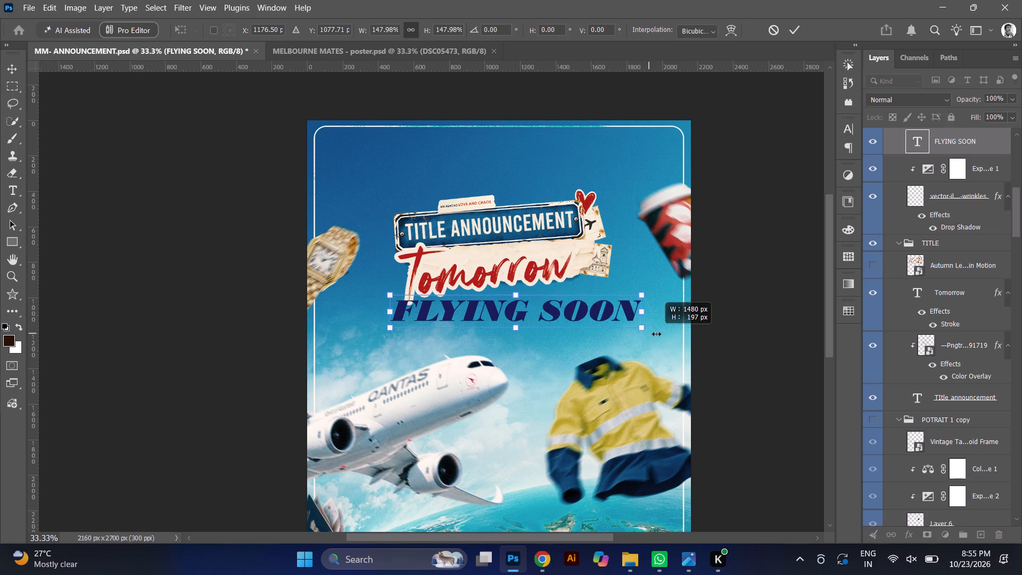
pyautogui.moveTo(656, 334); pyautogui.dragTo(656, 334)
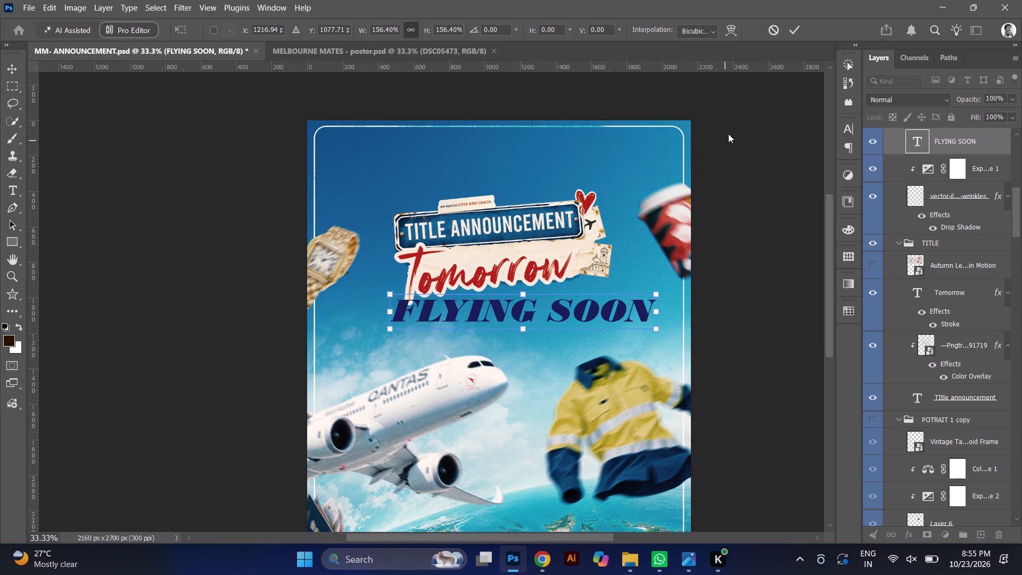
pyautogui.scroll(-1, 632, 164)
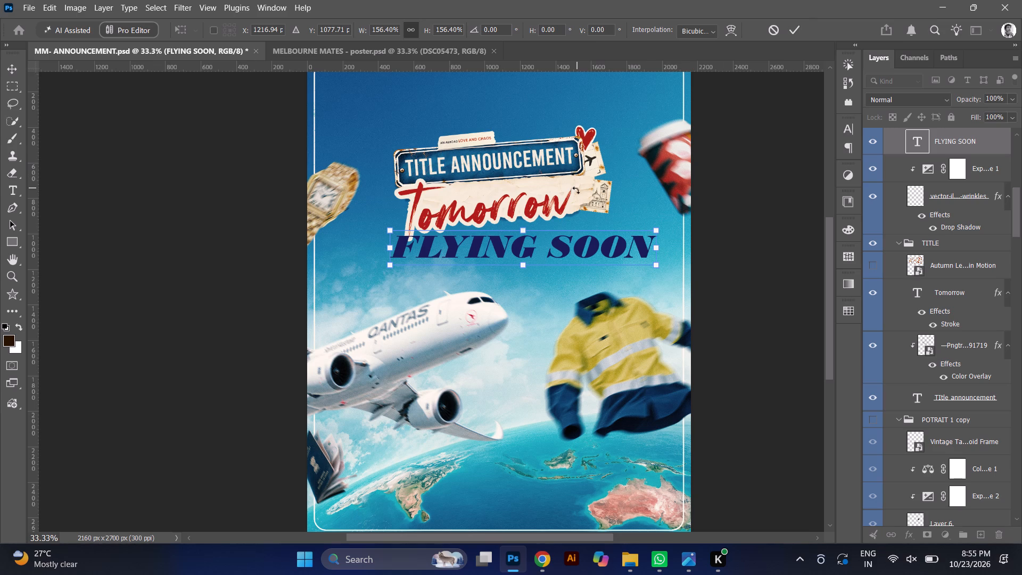
pyautogui.click(796, 31)
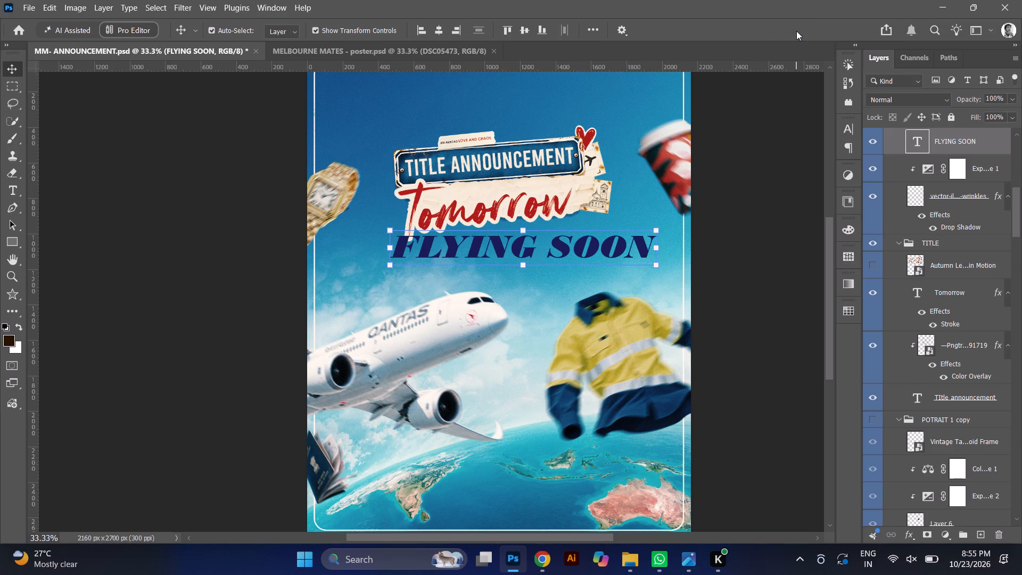
pyautogui.moveTo(553, 249); pyautogui.dragTo(534, 261)
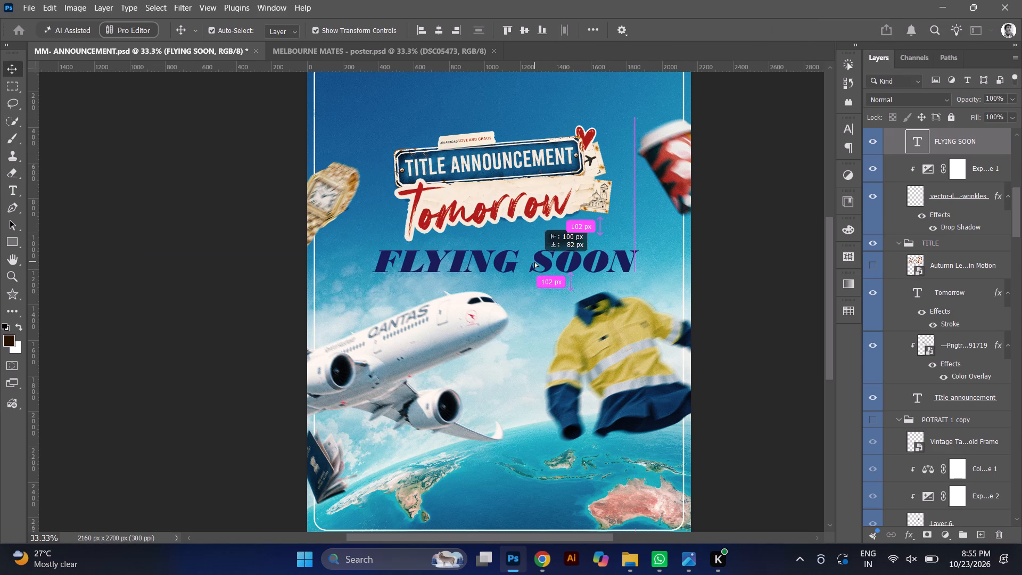
pyautogui.moveTo(534, 261); pyautogui.dragTo(534, 261)
# Rotate the FLYING SOON text to about -7° so it tilts upward like the title.
pyautogui.hotkey('ctrl', '-')
pyautogui.hotkey('ctrl', '-')
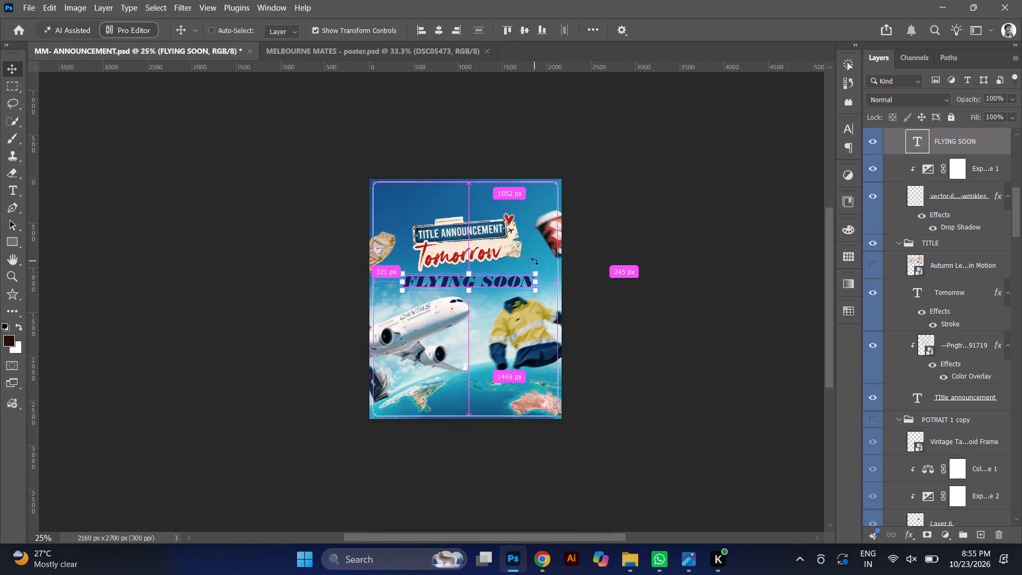
pyautogui.hotkey('ctrl', '+')
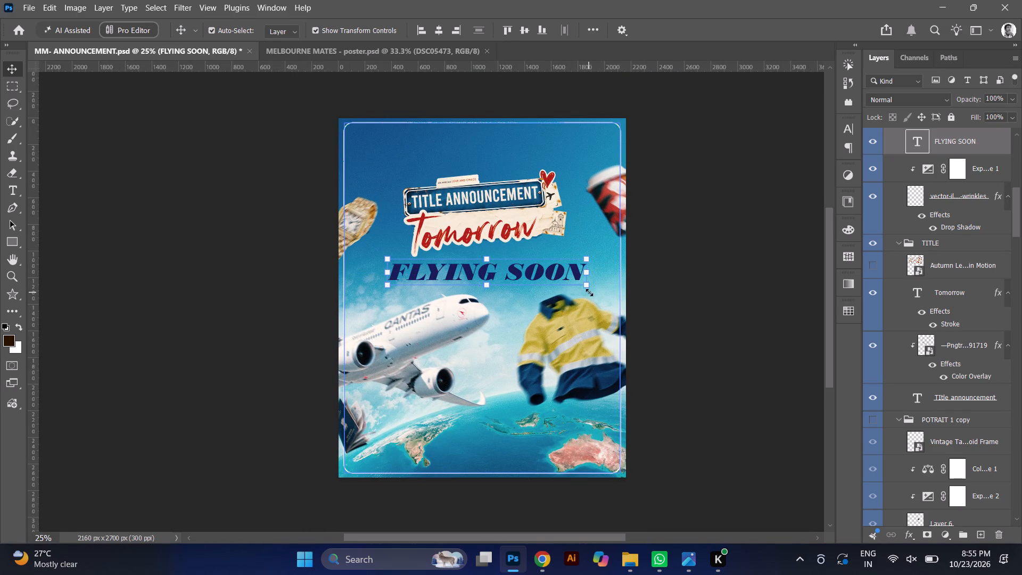
pyautogui.moveTo(597, 294); pyautogui.dragTo(617, 285)
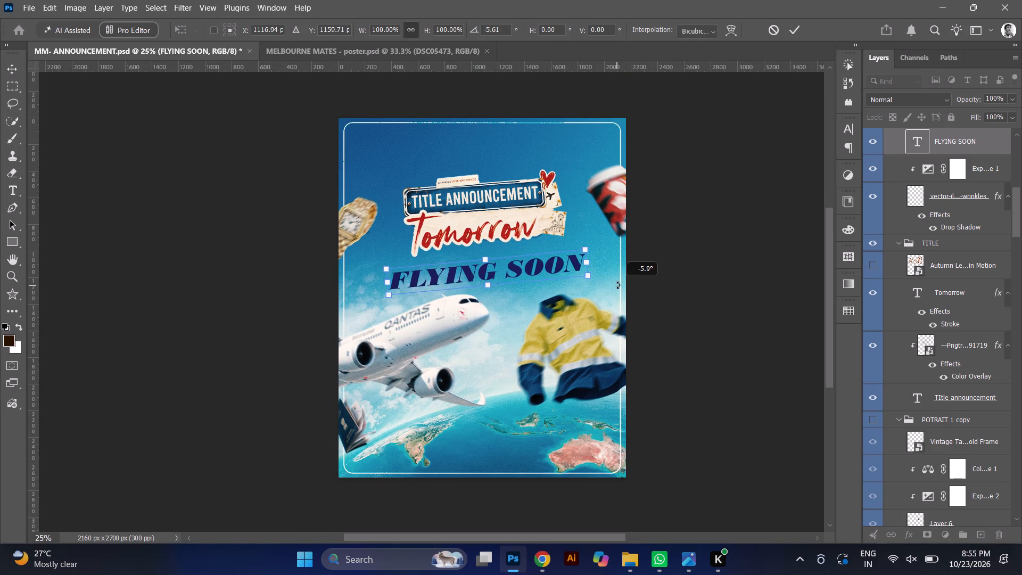
pyautogui.moveTo(617, 285); pyautogui.dragTo(619, 272)
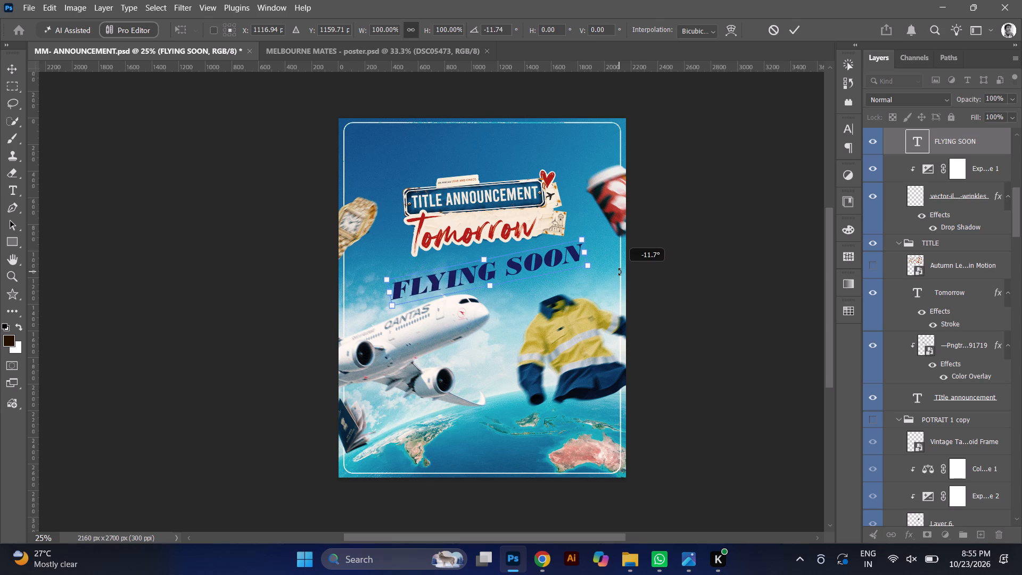
pyautogui.moveTo(619, 272); pyautogui.dragTo(619, 282)
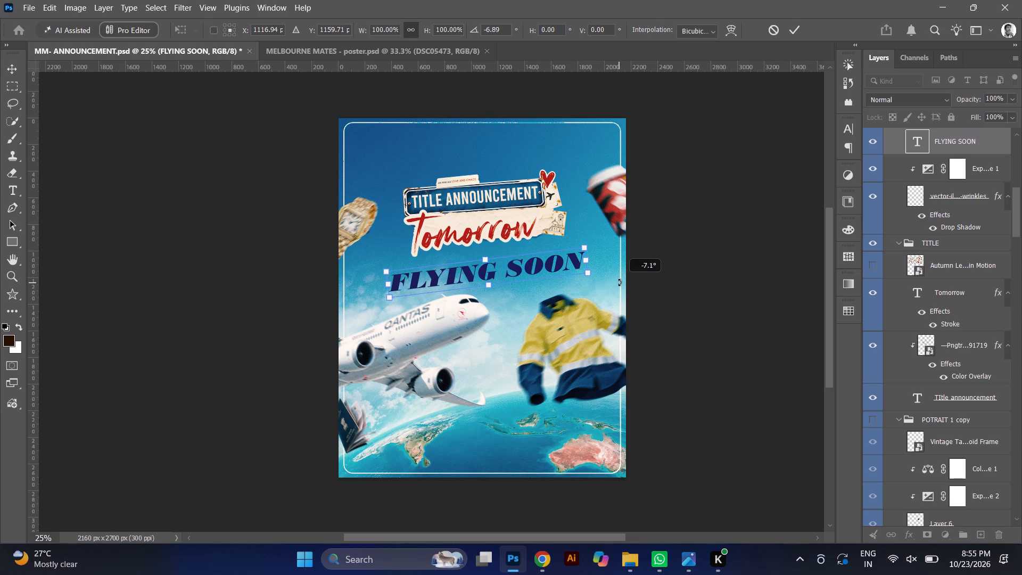
pyautogui.tripleClick(580, 264)
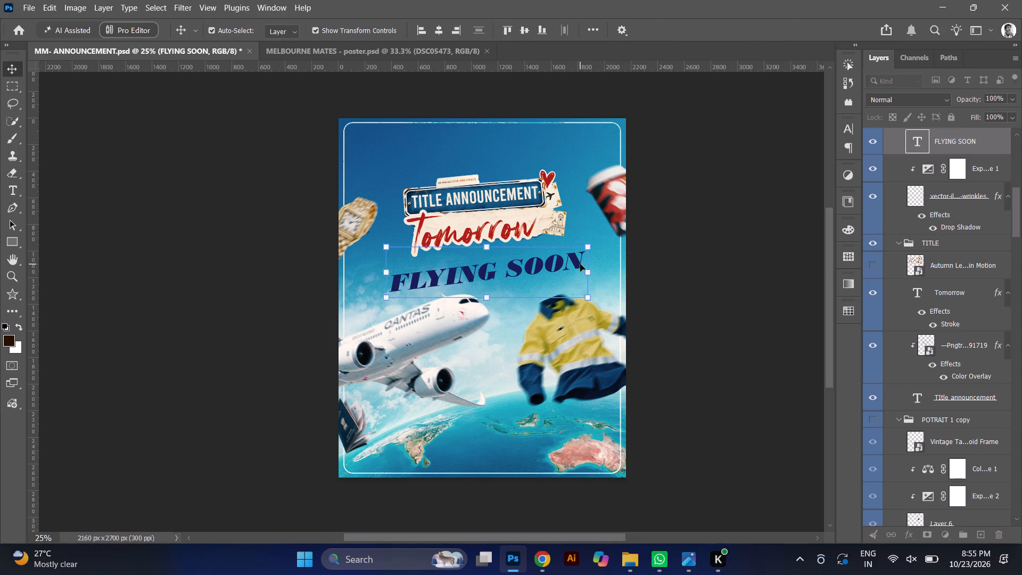
# Append an ellipsis to the text so it reads FLYING SOON...
pyautogui.tripleClick(580, 264)
pyautogui.write('RT')
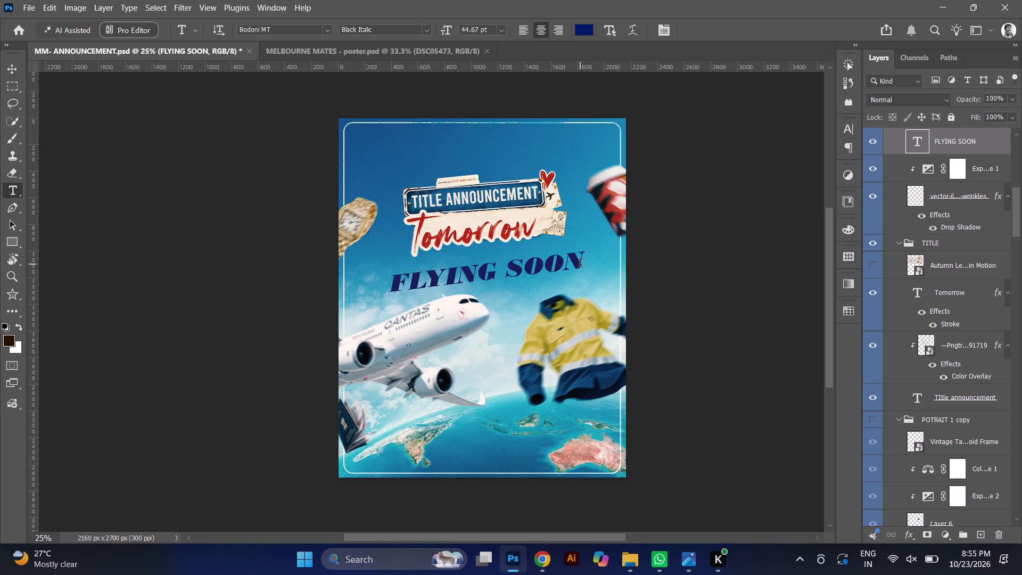
pyautogui.click(583, 265)
pyautogui.write('...')
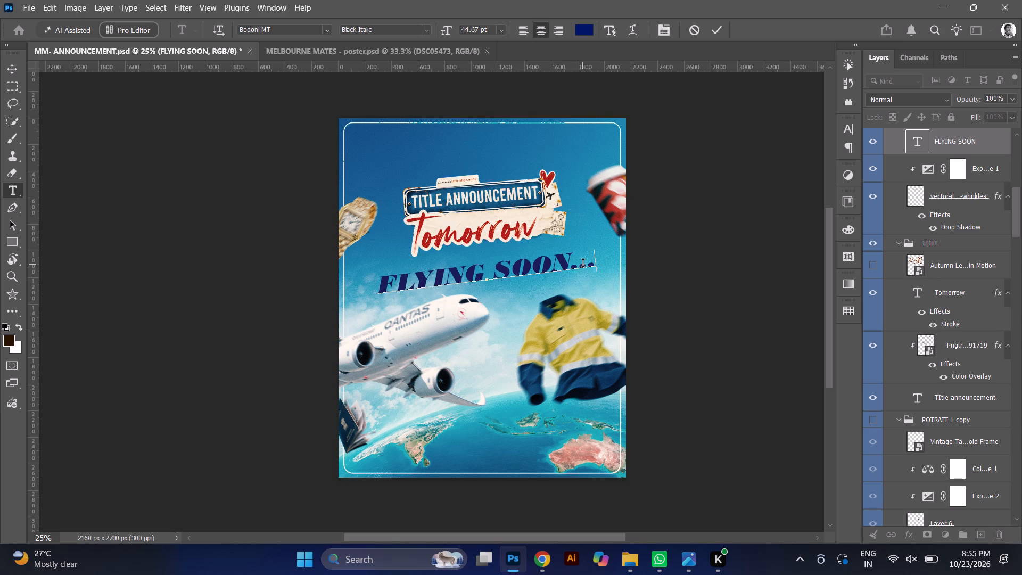
pyautogui.click(716, 29)
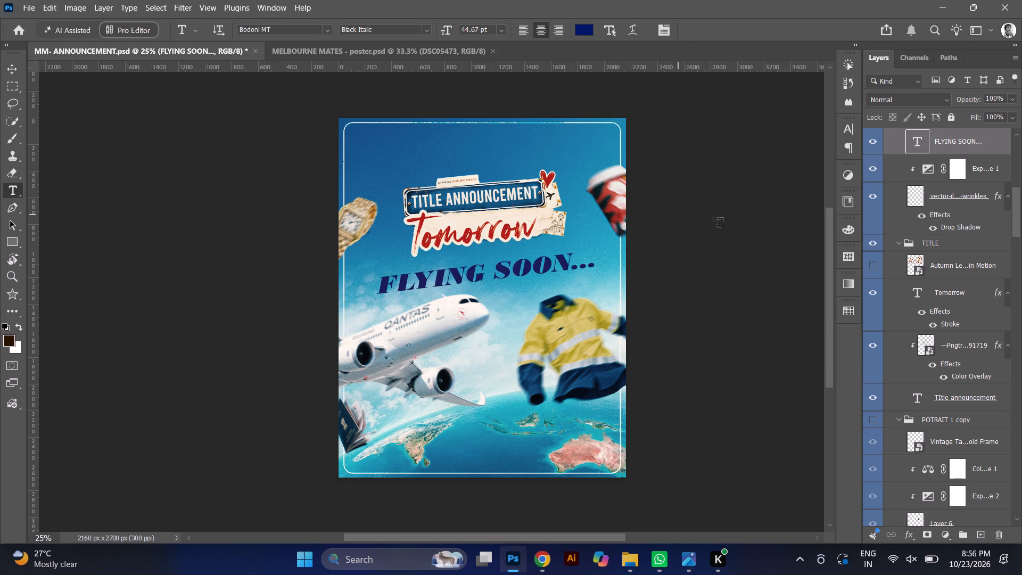
# Add a drop shadow to the FLYING SOON... text layer and set its colour to white (ffffff).
pyautogui.click(5, 69)
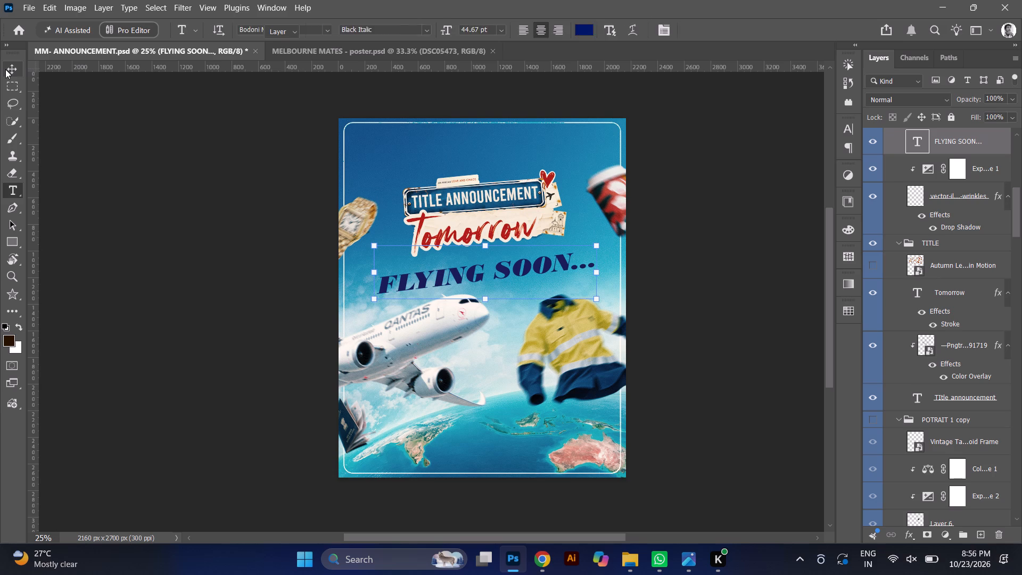
pyautogui.click(910, 534)
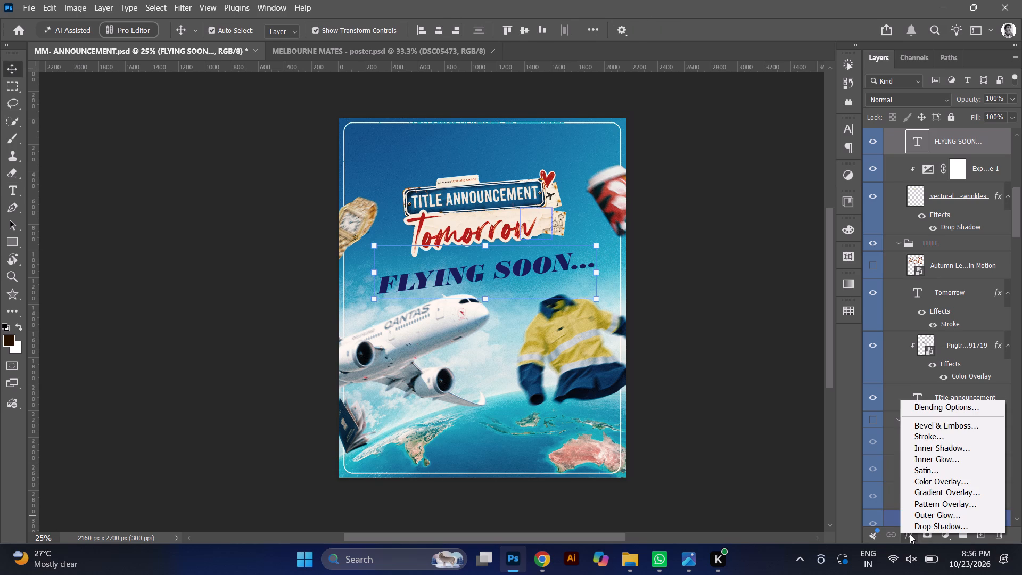
pyautogui.click(929, 528)
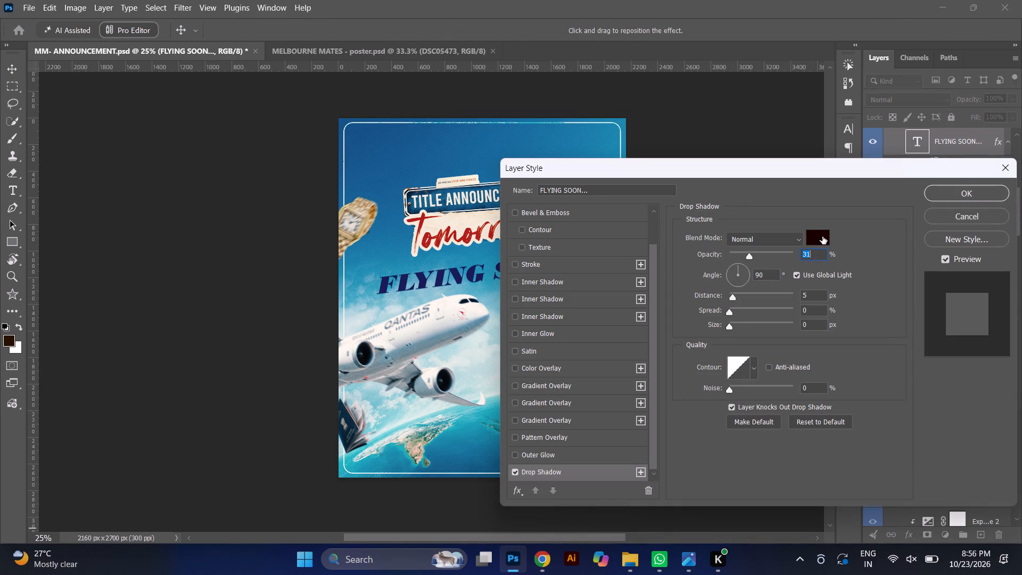
pyautogui.click(822, 236)
pyautogui.moveTo(584, 322); pyautogui.dragTo(543, 267)
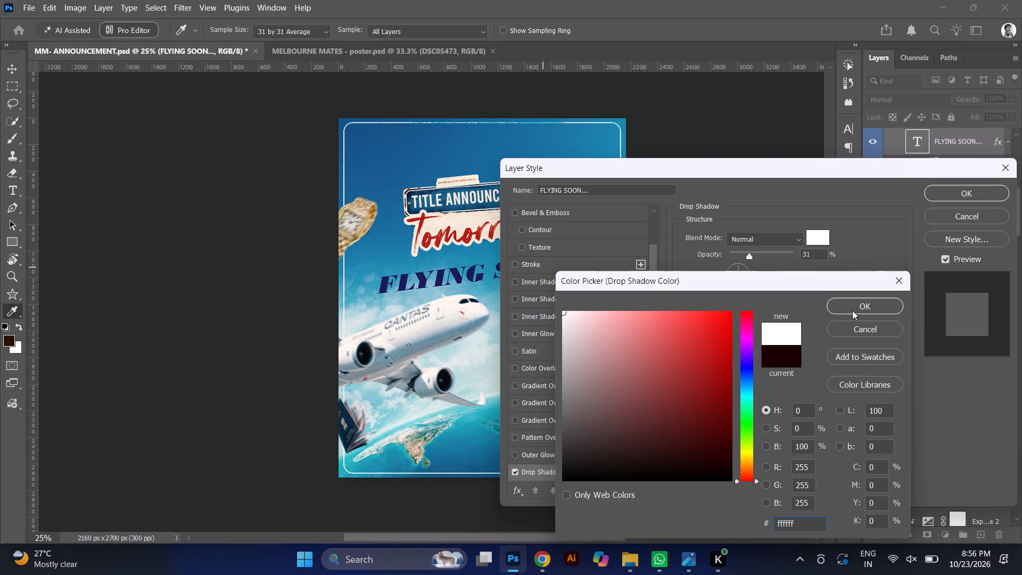
pyautogui.click(852, 310)
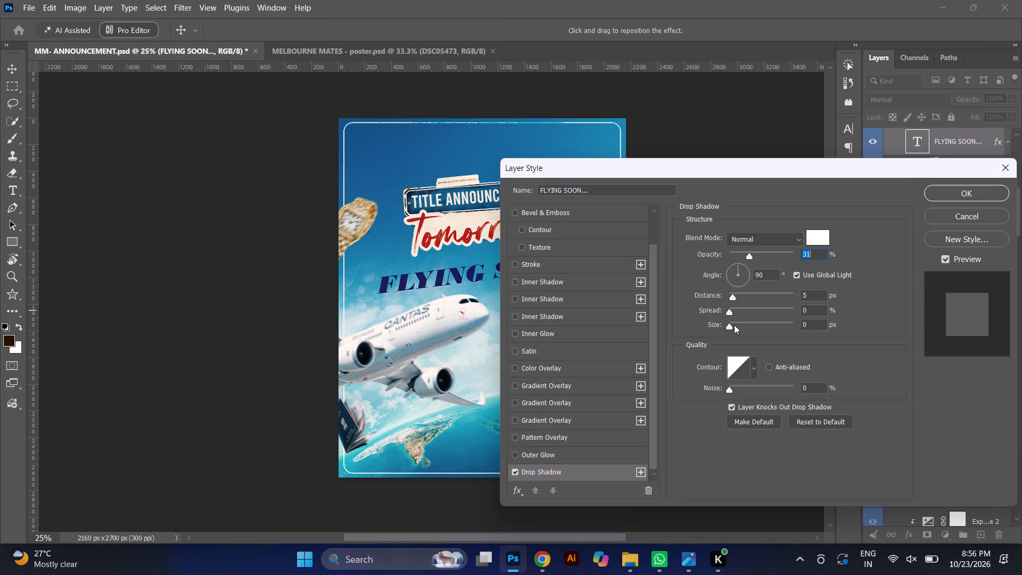
# Give the FLYING SOON... drop shadow a distance of 10 px, a size of 0 px and an opacity of 13%.
pyautogui.click(734, 325)
pyautogui.click(739, 324)
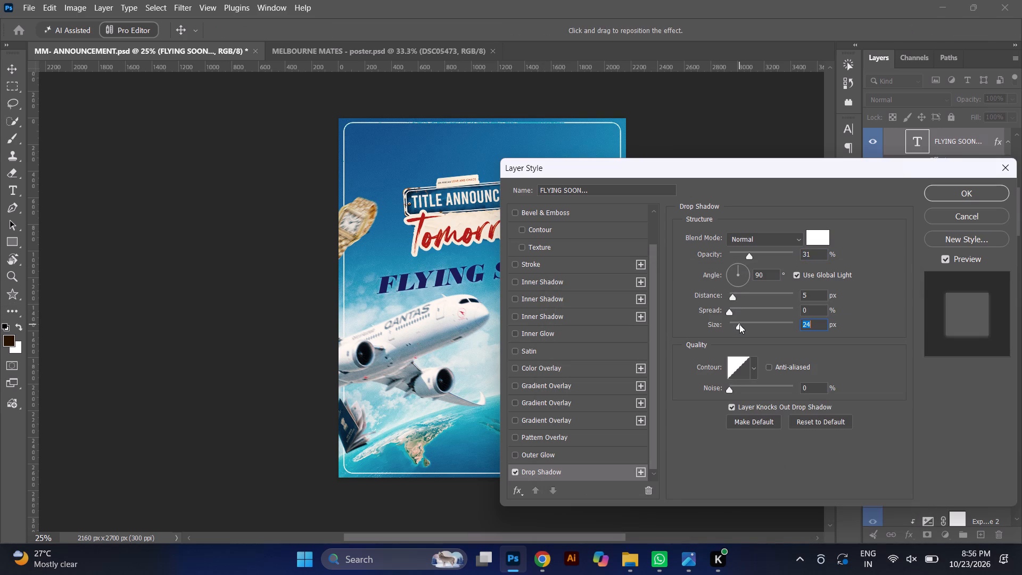
pyautogui.click(745, 325)
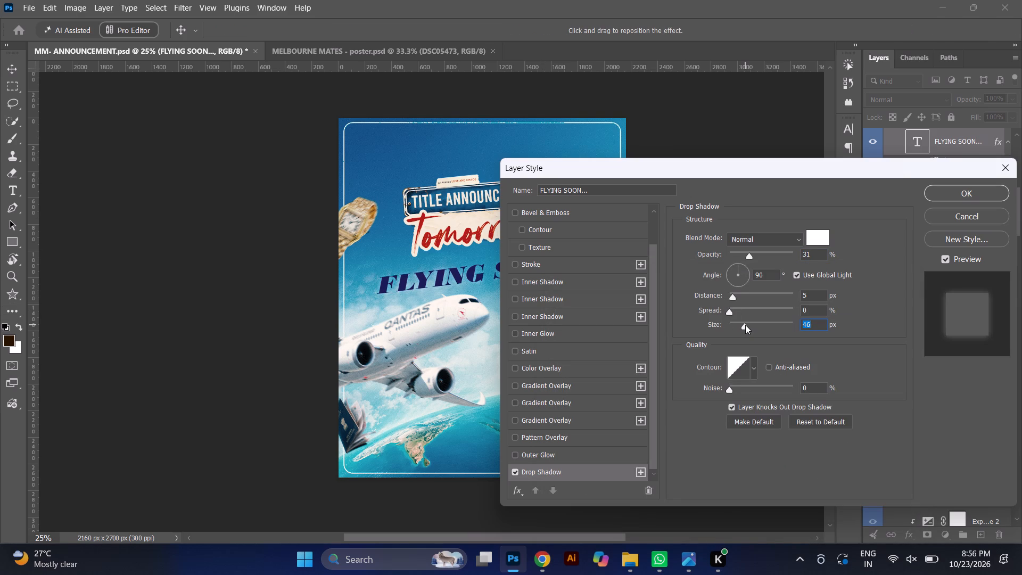
pyautogui.click(735, 325)
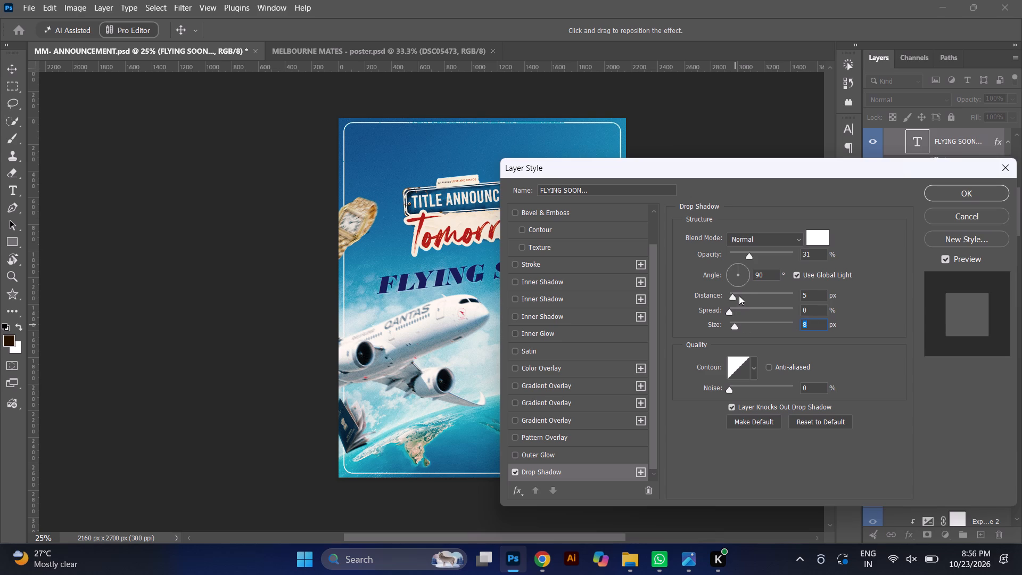
pyautogui.click(739, 295)
pyautogui.click(739, 295)
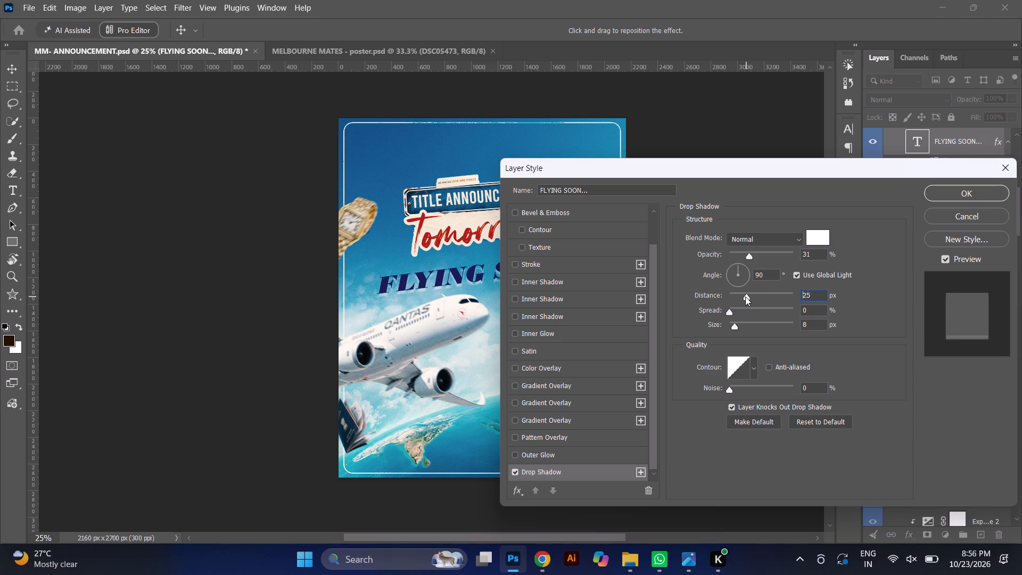
pyautogui.click(733, 321)
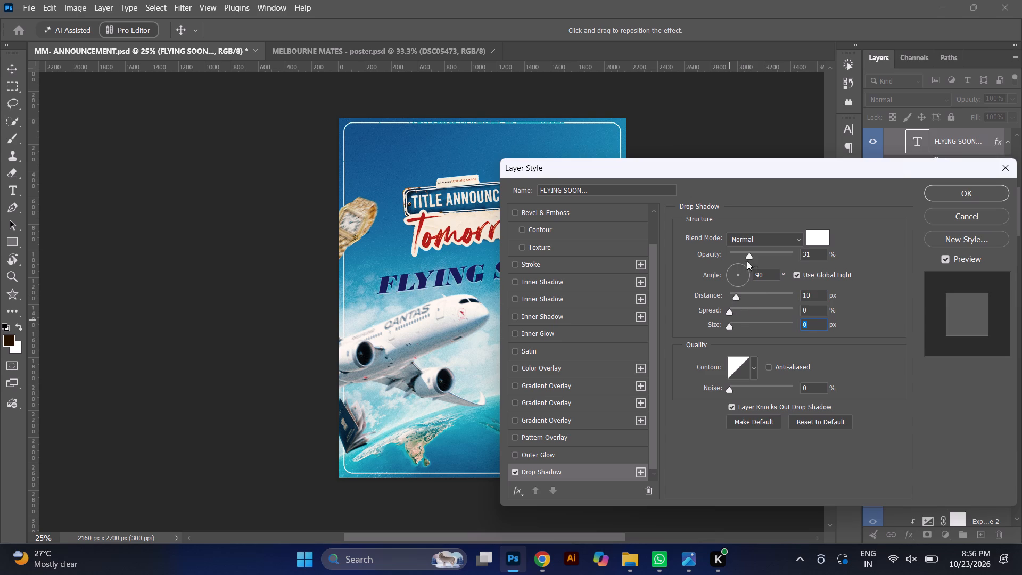
pyautogui.click(738, 256)
pyautogui.click(738, 256)
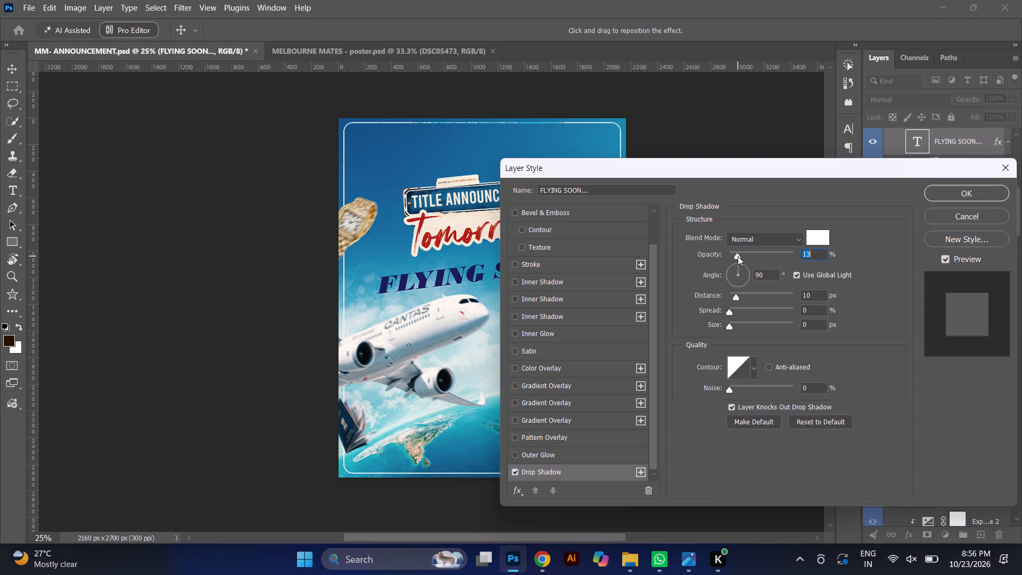
pyautogui.click(962, 198)
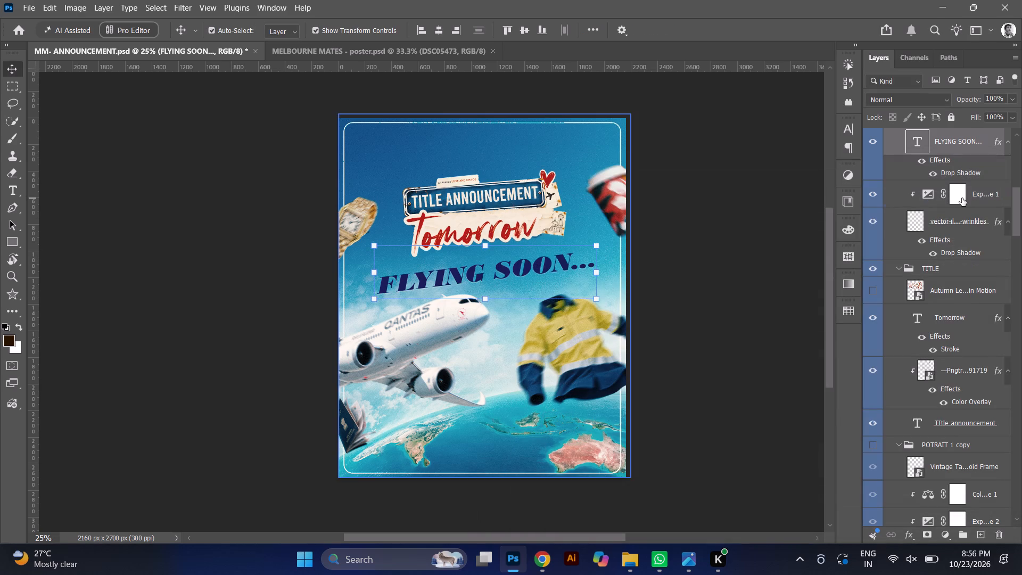
# Readjust the FLYING SOON... drop shadow to distance 6 px, size 27 px, spread 19% and opacity 43%.
pyautogui.hotkey('ctrl', '+')
pyautogui.hotkey('ctrl', '+')
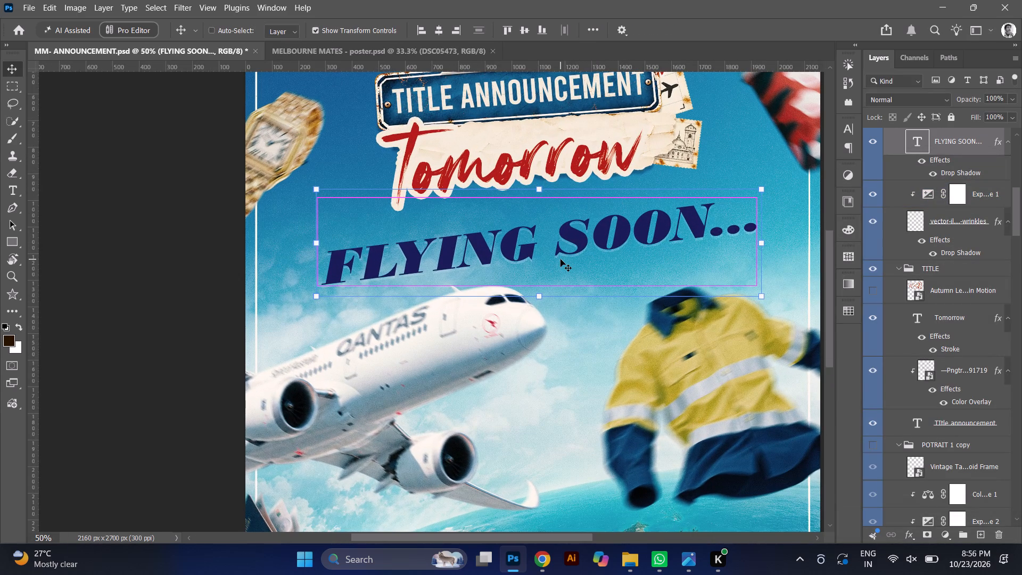
pyautogui.doubleClick(966, 172)
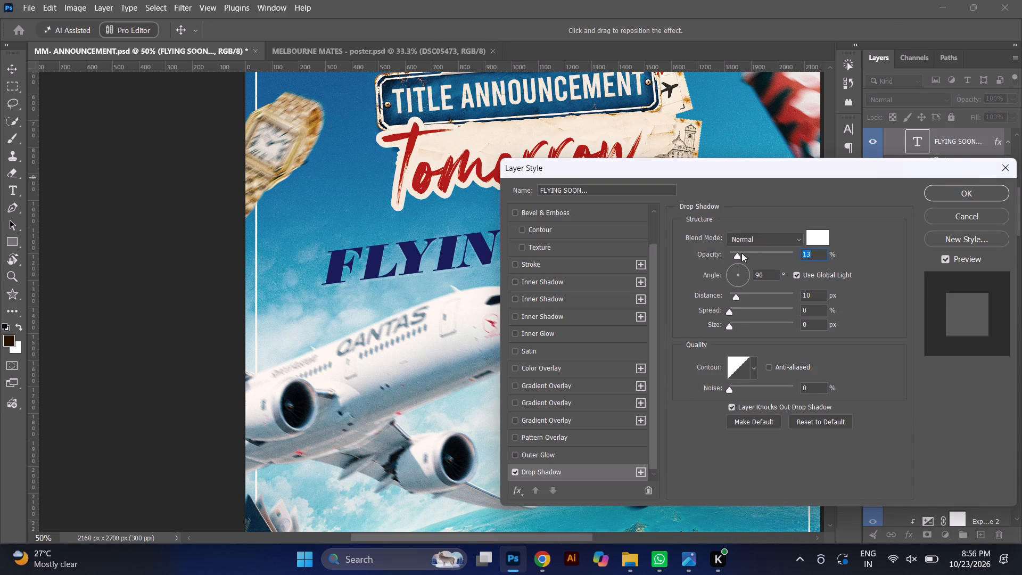
pyautogui.click(735, 290)
pyautogui.click(733, 294)
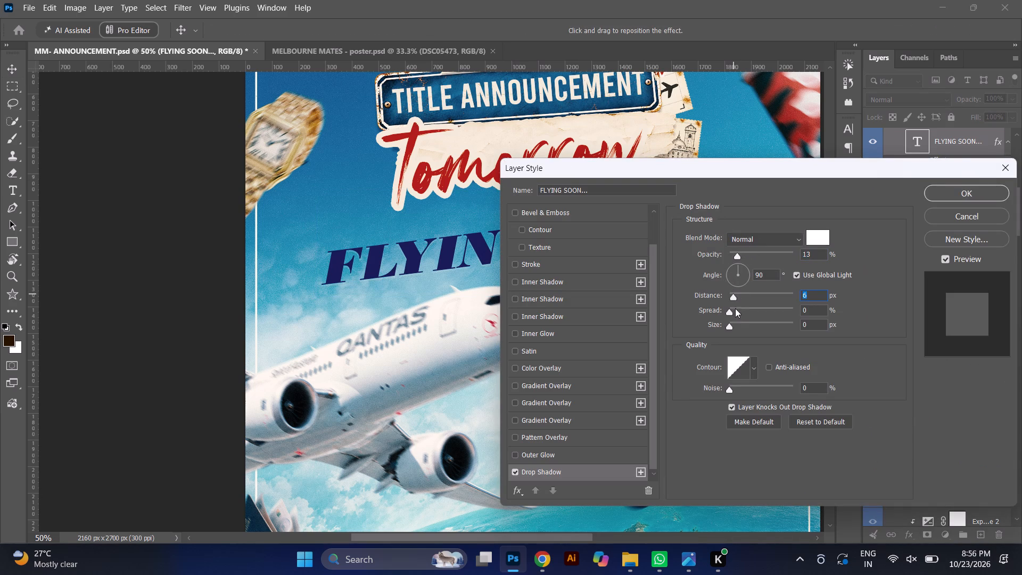
pyautogui.moveTo(733, 326); pyautogui.dragTo(740, 328)
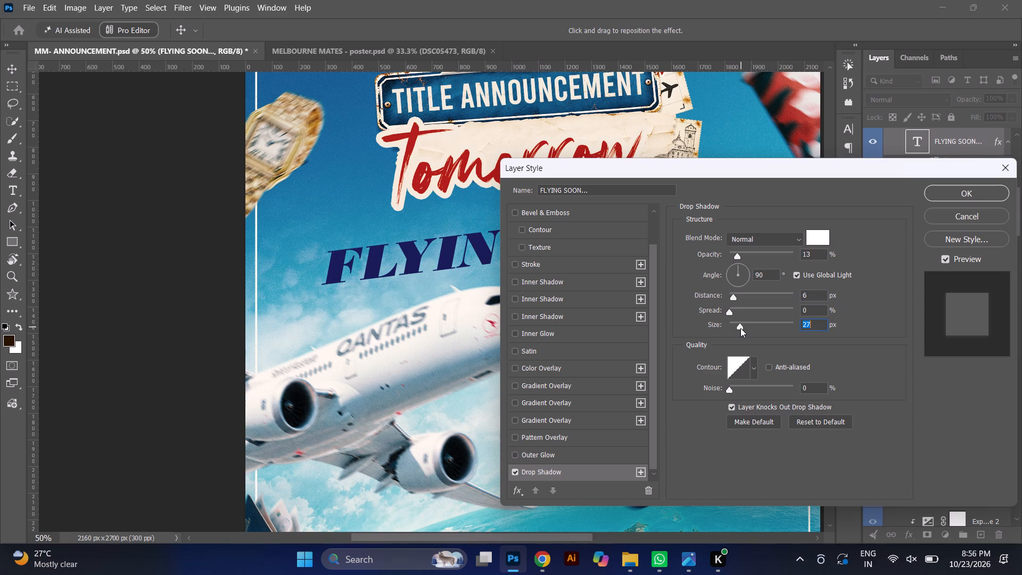
pyautogui.click(736, 310)
pyautogui.moveTo(736, 310); pyautogui.dragTo(747, 316)
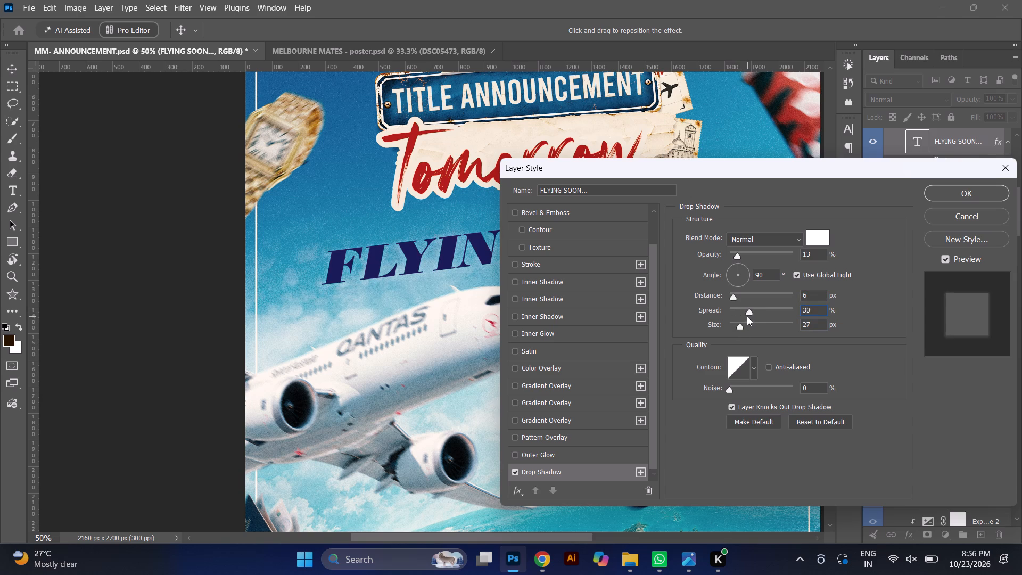
pyautogui.moveTo(747, 316); pyautogui.dragTo(726, 317)
pyautogui.moveTo(726, 317); pyautogui.dragTo(741, 322)
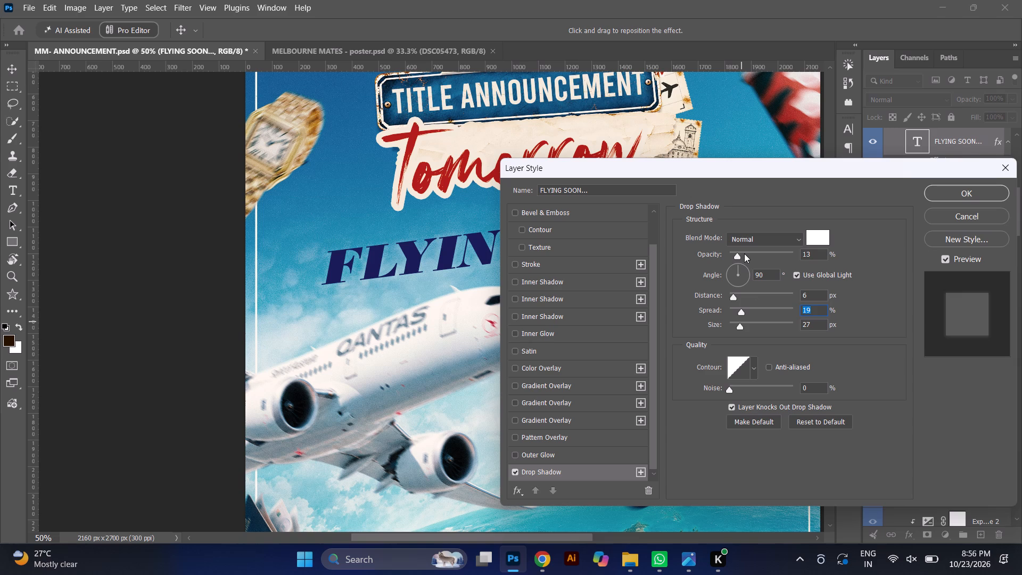
pyautogui.click(744, 253)
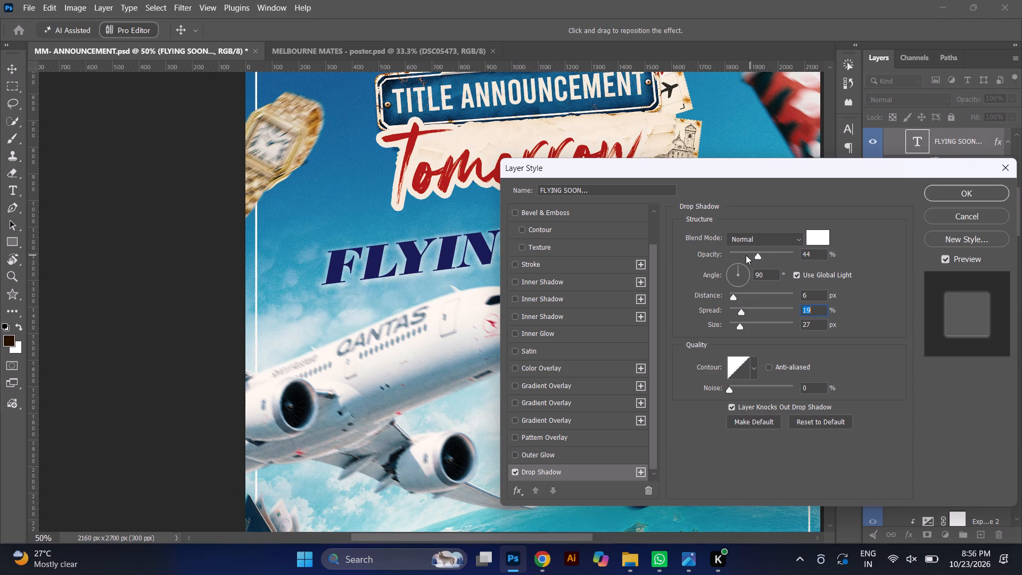
pyautogui.click(757, 259)
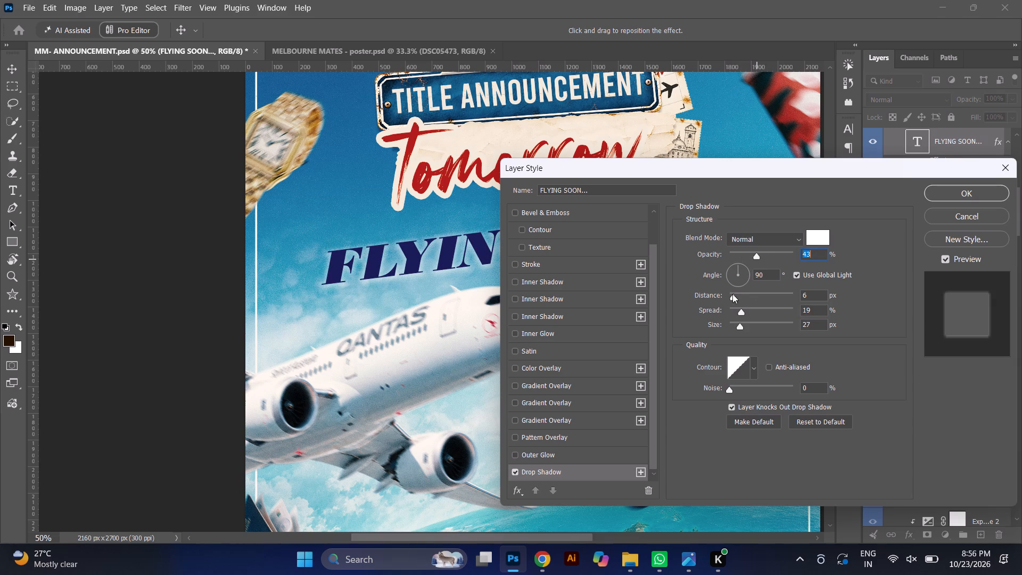
# Harden the FLYING SOON... drop shadow by reducing its spread to 0% and its size to 0 px.
pyautogui.click(734, 307)
pyautogui.moveTo(734, 307); pyautogui.dragTo(693, 310)
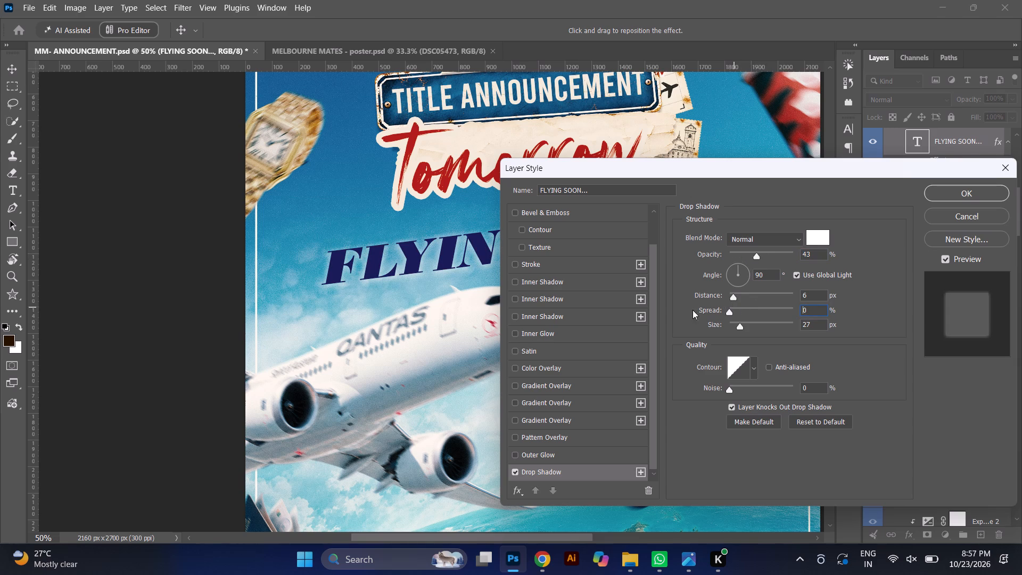
pyautogui.moveTo(693, 310); pyautogui.dragTo(688, 311)
pyautogui.moveTo(738, 326); pyautogui.dragTo(720, 323)
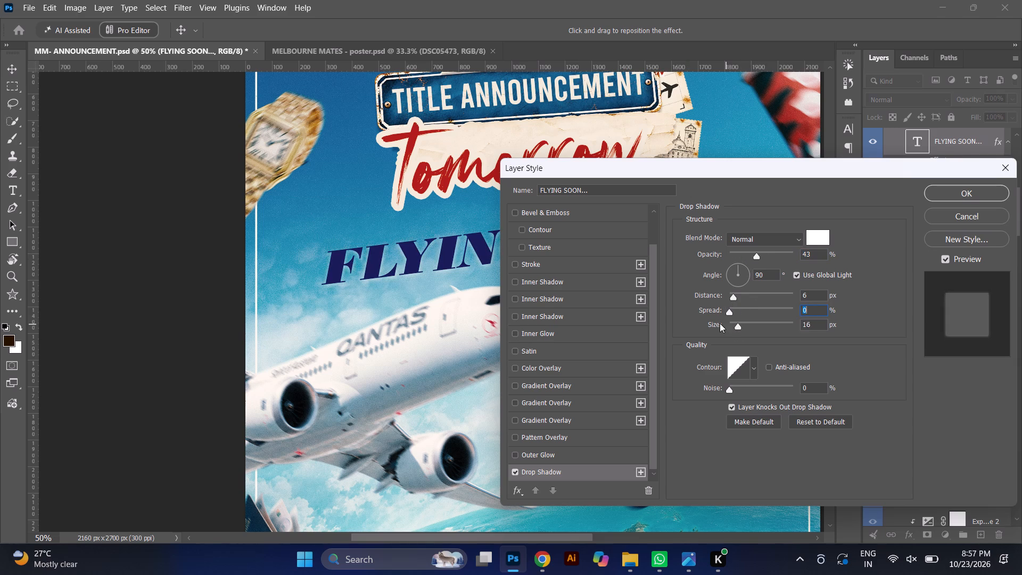
pyautogui.moveTo(720, 323); pyautogui.dragTo(678, 322)
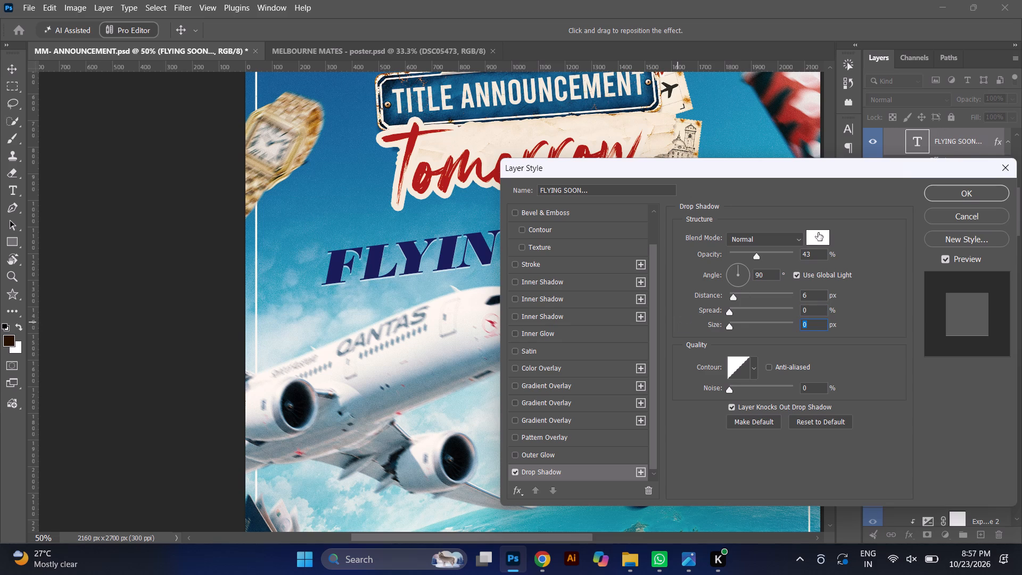
pyautogui.click(943, 193)
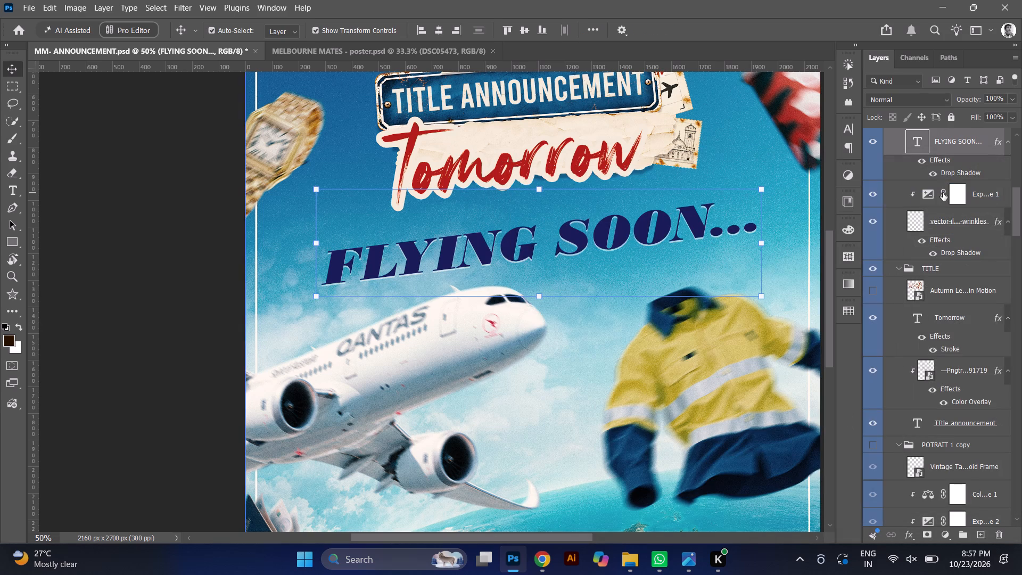
# Move the FLYING SOON... layer out of the MM MAIN group to sit between Hue/Saturation 4 and Selective Color 1.
pyautogui.hotkey('ctrl', '-')
pyautogui.hotkey('ctrl', '-')
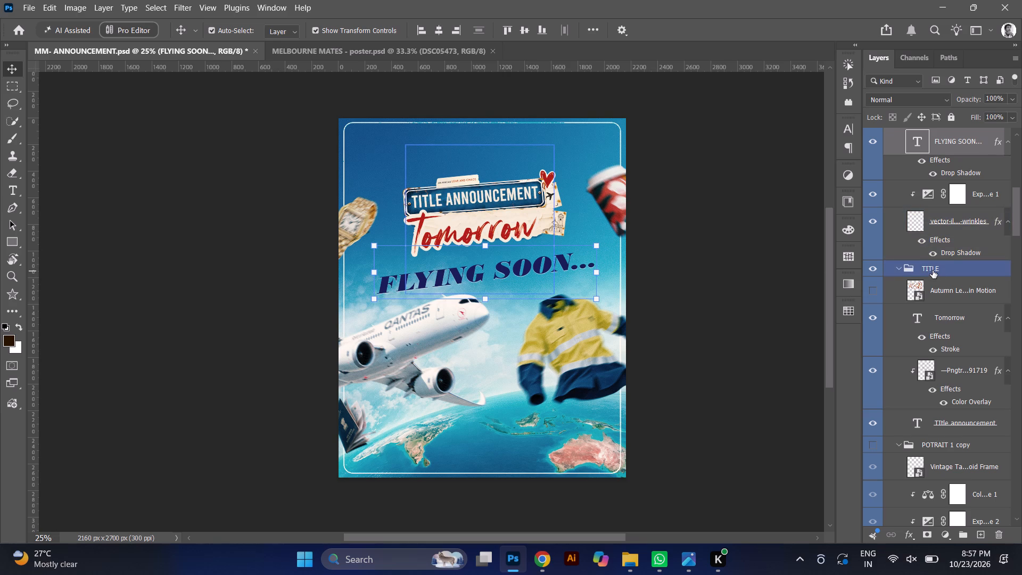
pyautogui.scroll(1, 954, 272)
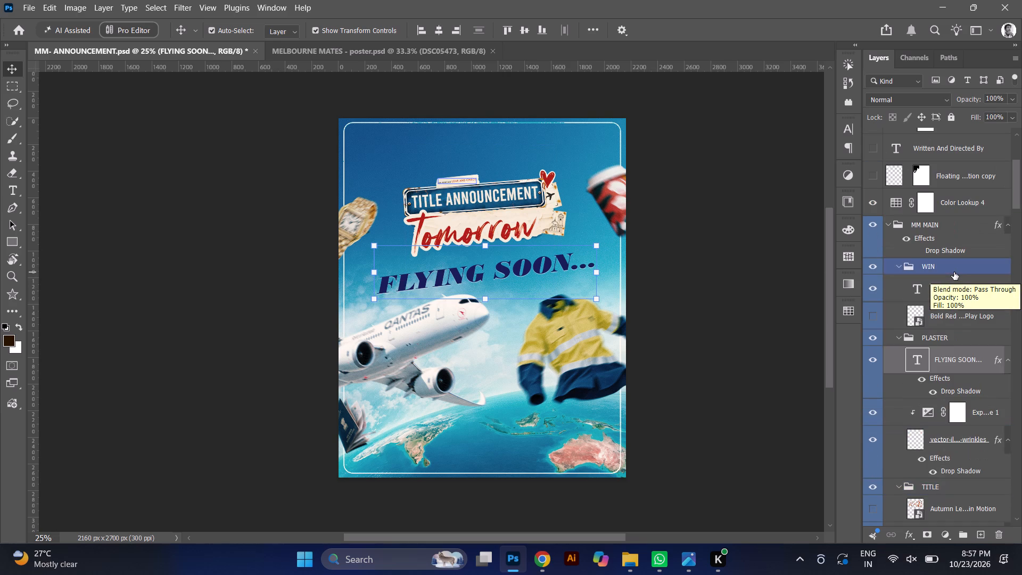
pyautogui.moveTo(949, 358); pyautogui.dragTo(977, 93)
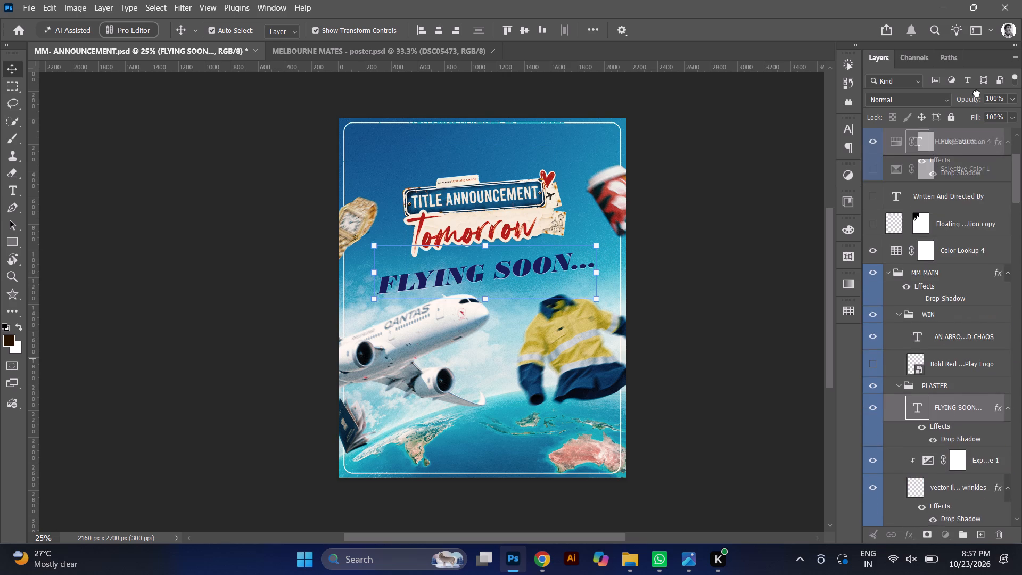
pyautogui.moveTo(977, 93); pyautogui.dragTo(965, 248)
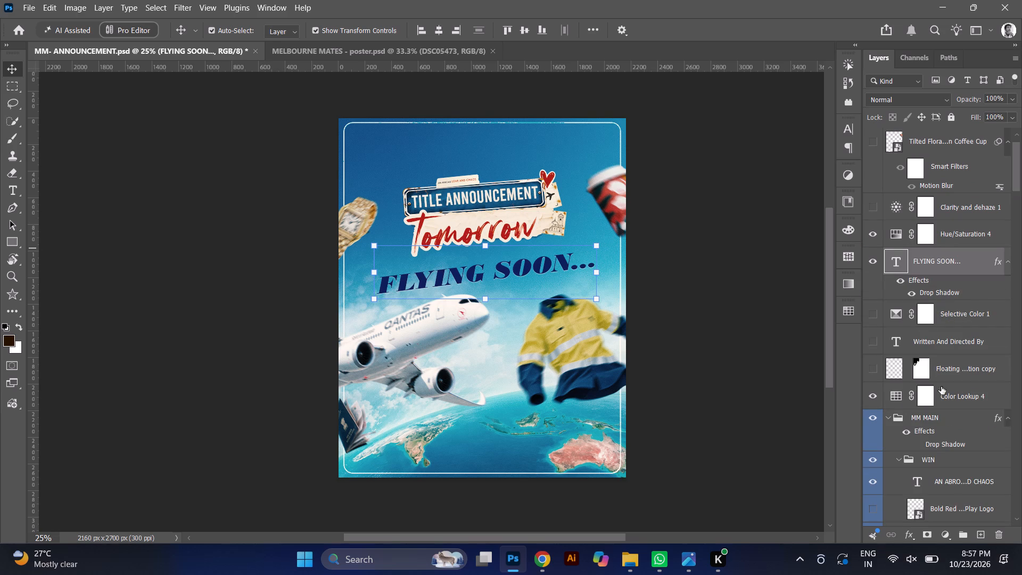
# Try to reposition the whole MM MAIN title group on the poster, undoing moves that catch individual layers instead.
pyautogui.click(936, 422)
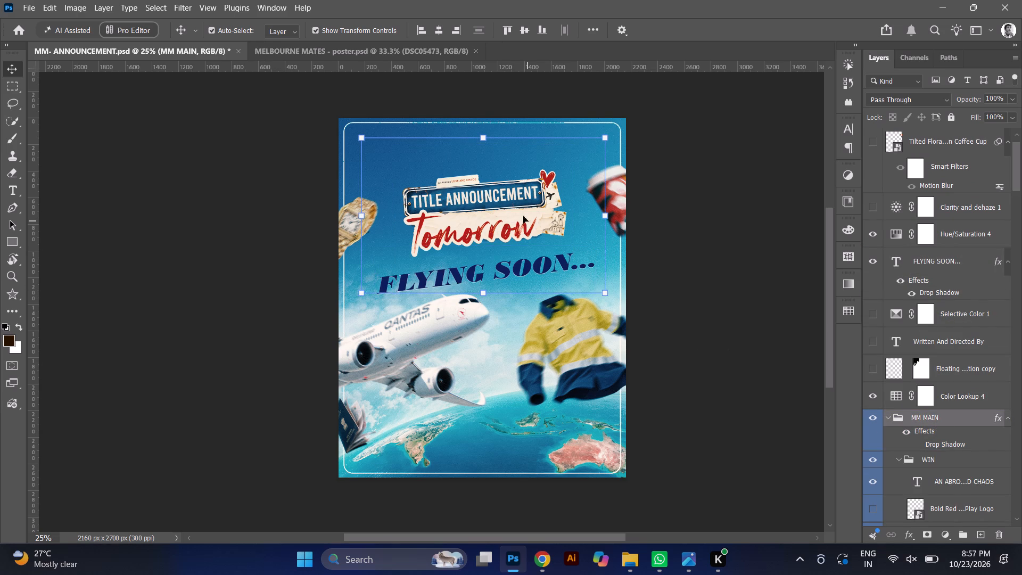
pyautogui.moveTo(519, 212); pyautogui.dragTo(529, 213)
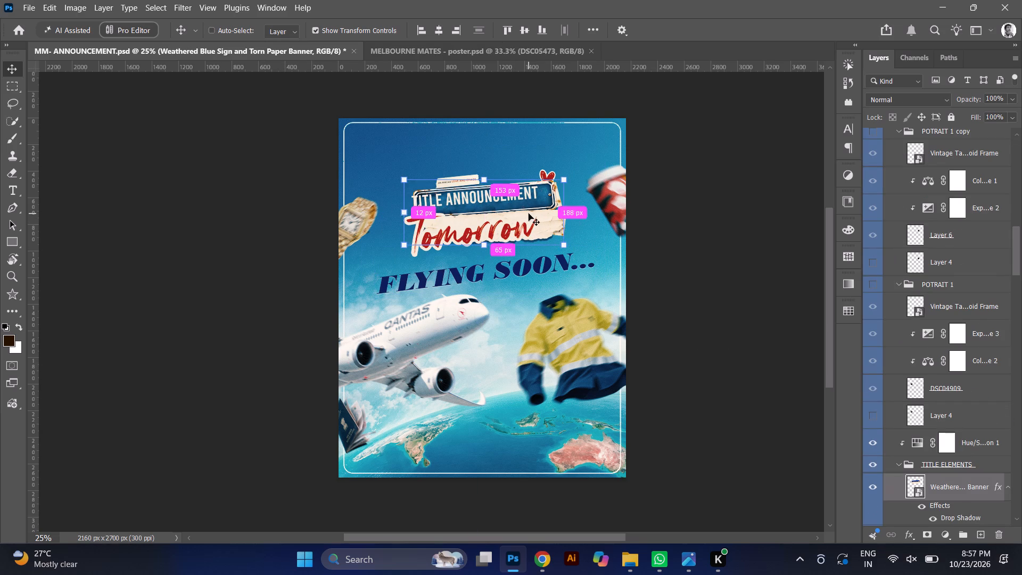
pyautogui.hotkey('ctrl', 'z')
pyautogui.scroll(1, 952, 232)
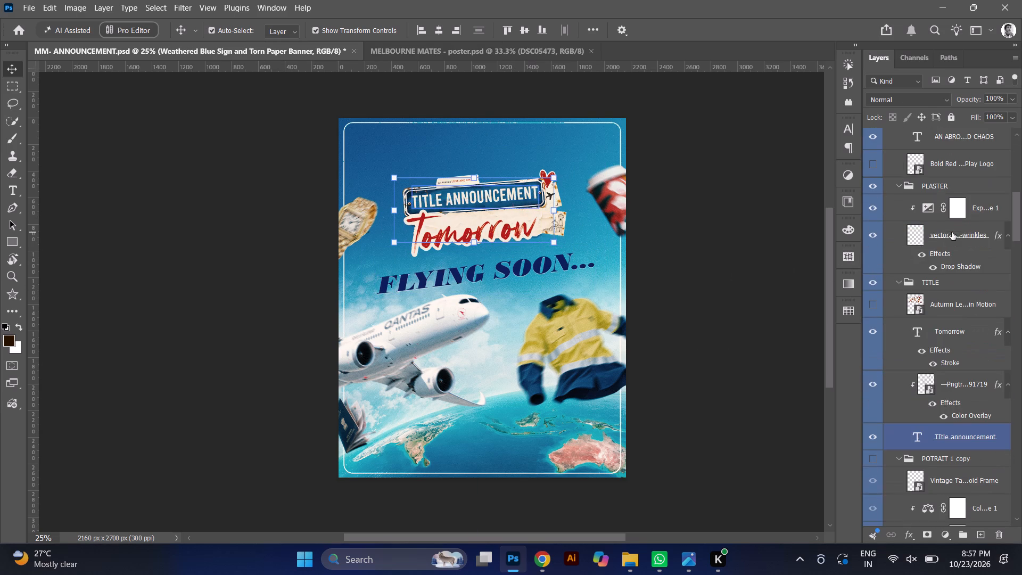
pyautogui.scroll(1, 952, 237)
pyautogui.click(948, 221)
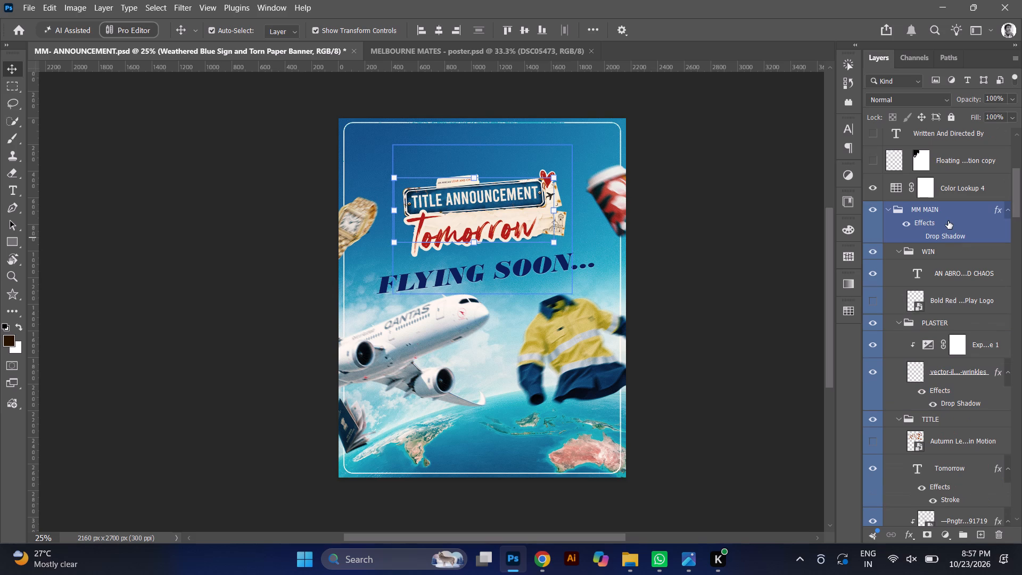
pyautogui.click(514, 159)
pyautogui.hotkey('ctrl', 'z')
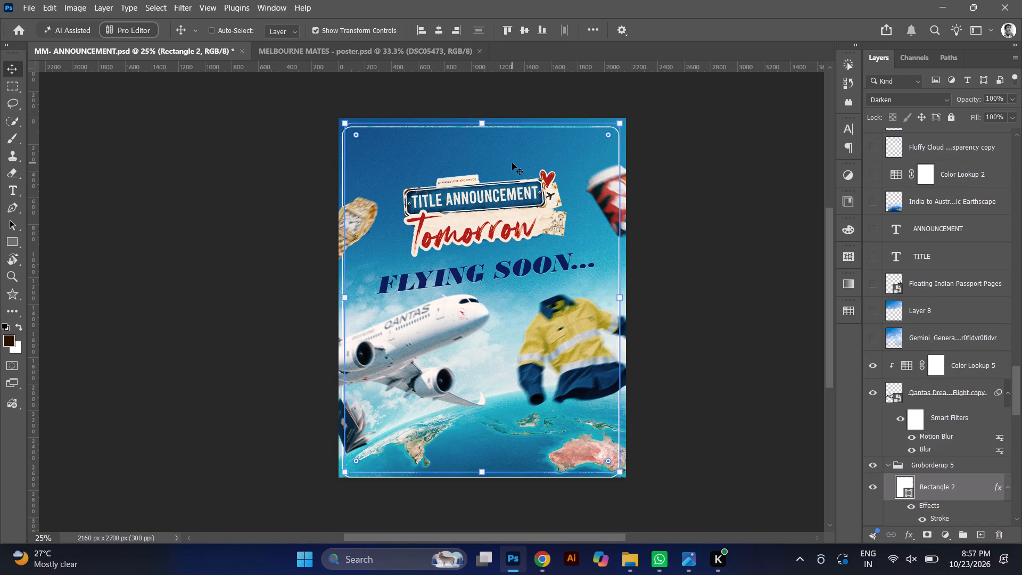
# Select the whole MM MAIN title group and nudge it slightly up on the poster.
pyautogui.scroll(10, 1007, 209)
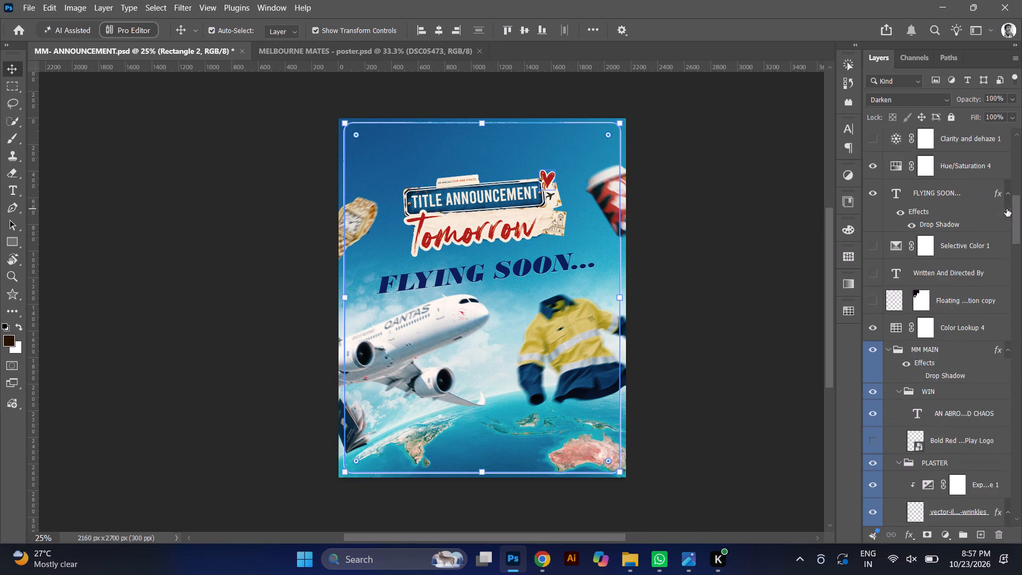
pyautogui.scroll(1, 953, 209)
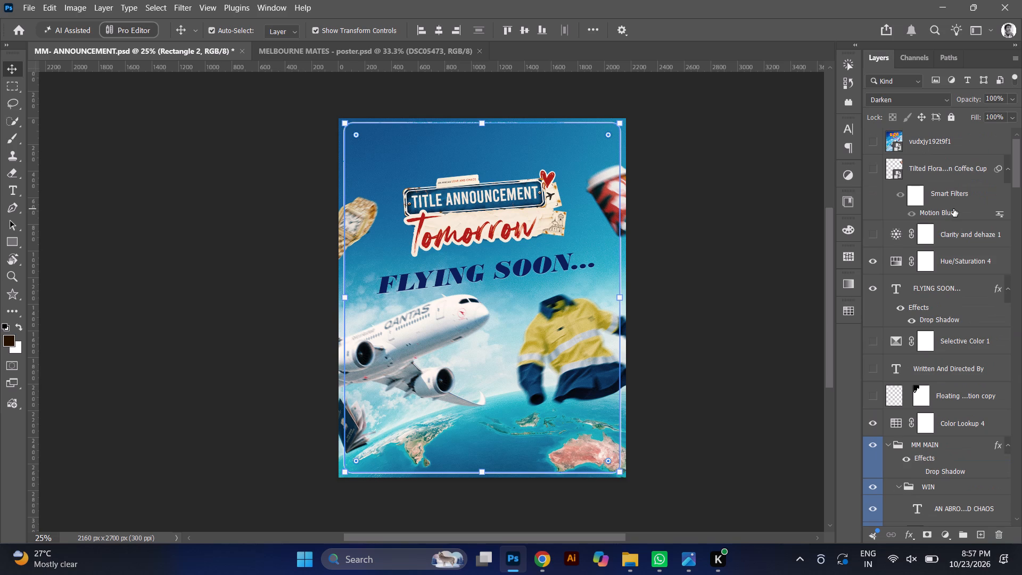
pyautogui.scroll(2, 953, 209)
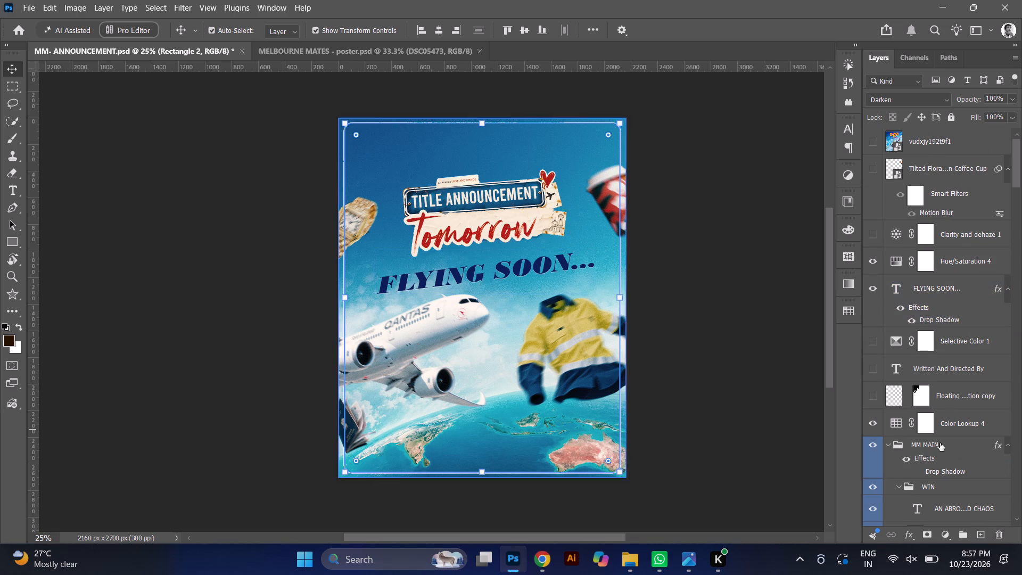
pyautogui.click(934, 454)
pyautogui.press('Down')
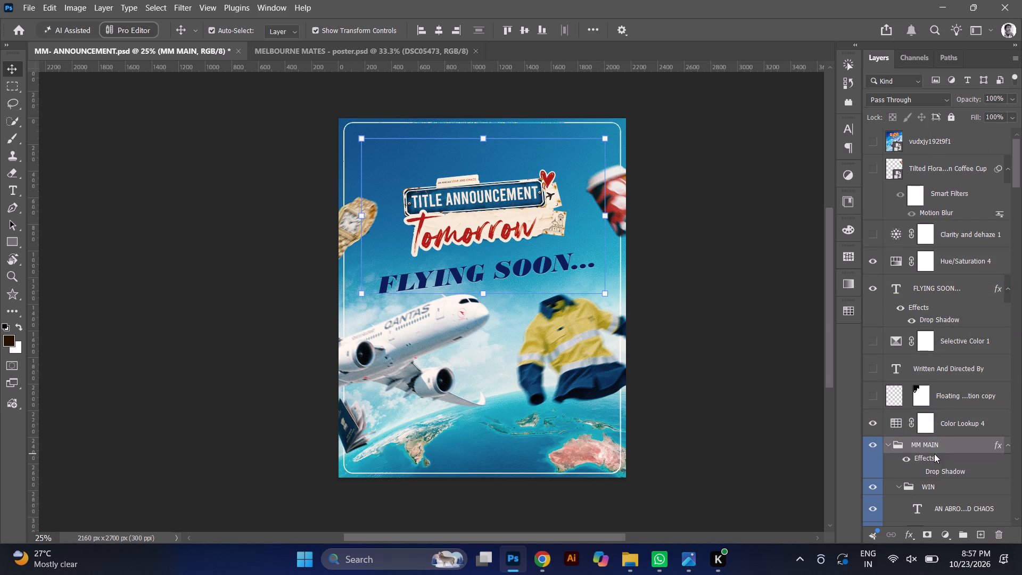
pyautogui.press('Down')
pyautogui.press('Down')
pyautogui.press('Up')
pyautogui.press('Up')
pyautogui.press('Up')
pyautogui.press('Up')
pyautogui.press('Up')
pyautogui.press('Up')
pyautogui.press('Up')
pyautogui.press('Up')
pyautogui.press('Up')
pyautogui.press('Up')
pyautogui.press('Up')
pyautogui.press('Up')
pyautogui.press('Up')
pyautogui.press('Up')
pyautogui.press('Up')
pyautogui.press('Up')
pyautogui.press('Up')
pyautogui.press('Up')
pyautogui.press('Up')
pyautogui.press('Up')
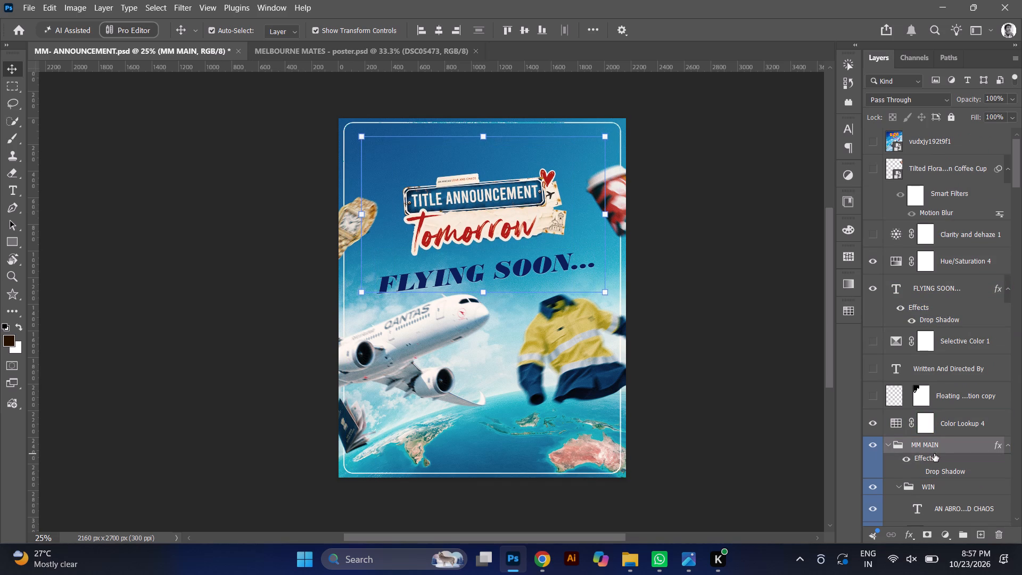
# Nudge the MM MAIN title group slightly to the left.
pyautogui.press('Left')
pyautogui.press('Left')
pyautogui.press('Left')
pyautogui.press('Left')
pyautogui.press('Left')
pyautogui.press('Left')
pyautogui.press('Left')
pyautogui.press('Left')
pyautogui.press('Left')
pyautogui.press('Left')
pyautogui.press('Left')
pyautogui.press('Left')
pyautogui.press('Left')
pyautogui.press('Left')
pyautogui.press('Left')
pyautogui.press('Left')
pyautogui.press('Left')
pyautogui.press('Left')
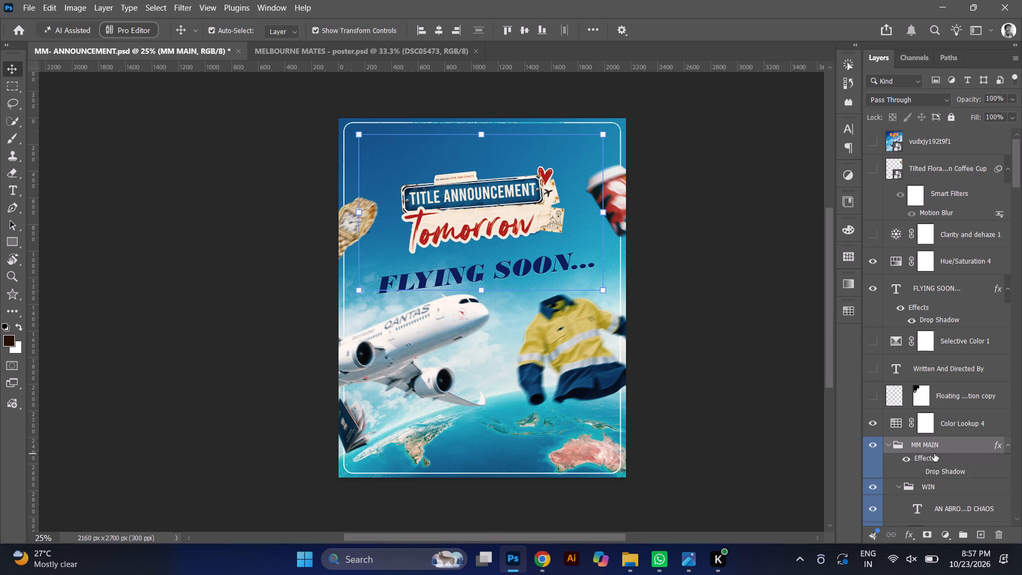
# Raise the MM MAIN title group in small nudges to open a wider gap above the FLYING SOON... tagline.
pyautogui.press('Up')
pyautogui.press('Up')
pyautogui.press('Up')
pyautogui.press('Up')
pyautogui.press('Up')
pyautogui.press('Up')
pyautogui.press('Up')
pyautogui.press('Up')
pyautogui.press('Up')
pyautogui.press('Up')
pyautogui.press('Up')
pyautogui.press('Up')
pyautogui.press('Up')
pyautogui.press('Up')
pyautogui.press('Up')
pyautogui.press('Up')
pyautogui.press('Up')
pyautogui.press('Up')
pyautogui.press('Up')
pyautogui.press('Up')
pyautogui.press('Up')
pyautogui.press('Up')
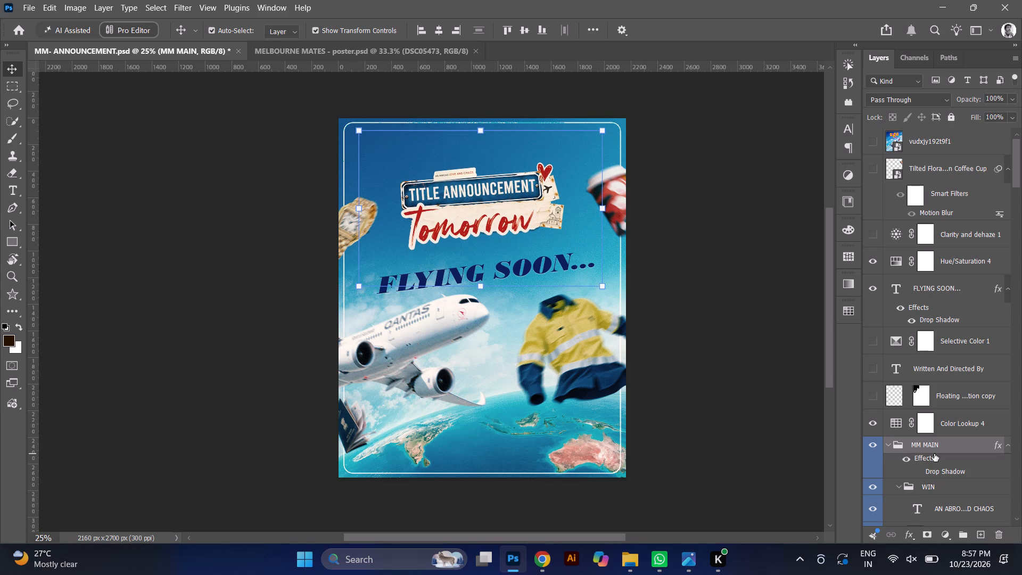
pyautogui.press('Up')
pyautogui.press('Up')
pyautogui.press('Up')
pyautogui.press('Up')
pyautogui.press('Up')
pyautogui.press('Up')
pyautogui.press('Up')
pyautogui.press('Up')
pyautogui.press('Up')
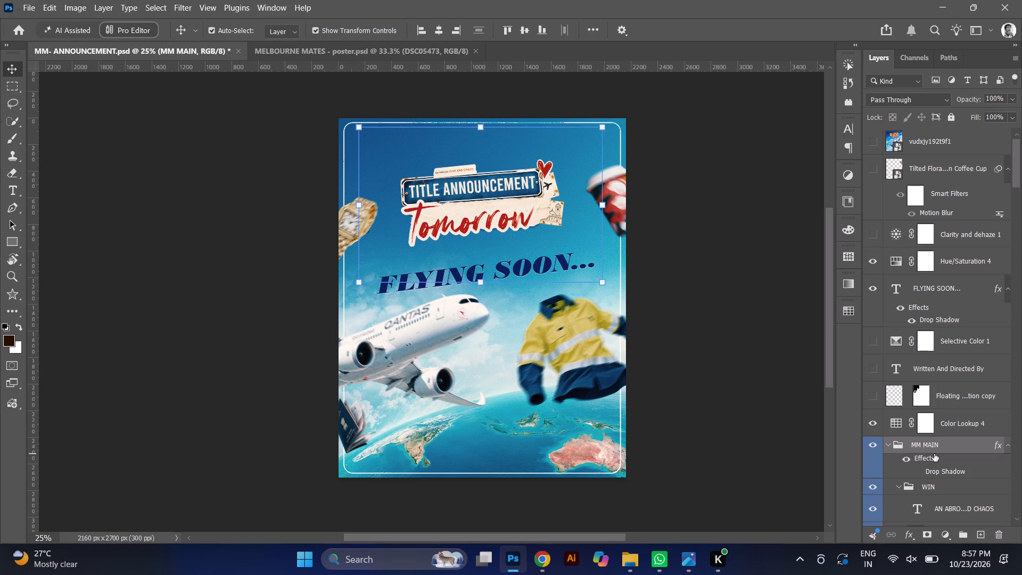
pyautogui.press('Up')
pyautogui.press('Up')
pyautogui.press('Up')
pyautogui.press('Up')
pyautogui.press('Up')
pyautogui.press('Up')
pyautogui.press('Up')
pyautogui.press('Up')
pyautogui.press('Up')
pyautogui.press('Up')
pyautogui.press('Up')
pyautogui.press('Up')
pyautogui.press('Up')
pyautogui.press('Up')
pyautogui.press('Up')
pyautogui.press('Up')
pyautogui.press('Up')
pyautogui.press('Up')
pyautogui.press('Up')
pyautogui.press('Up')
pyautogui.press('Up')
pyautogui.press('Up')
pyautogui.press('Up')
pyautogui.press('Up')
pyautogui.press('Up')
pyautogui.press('Up')
pyautogui.press('Up')
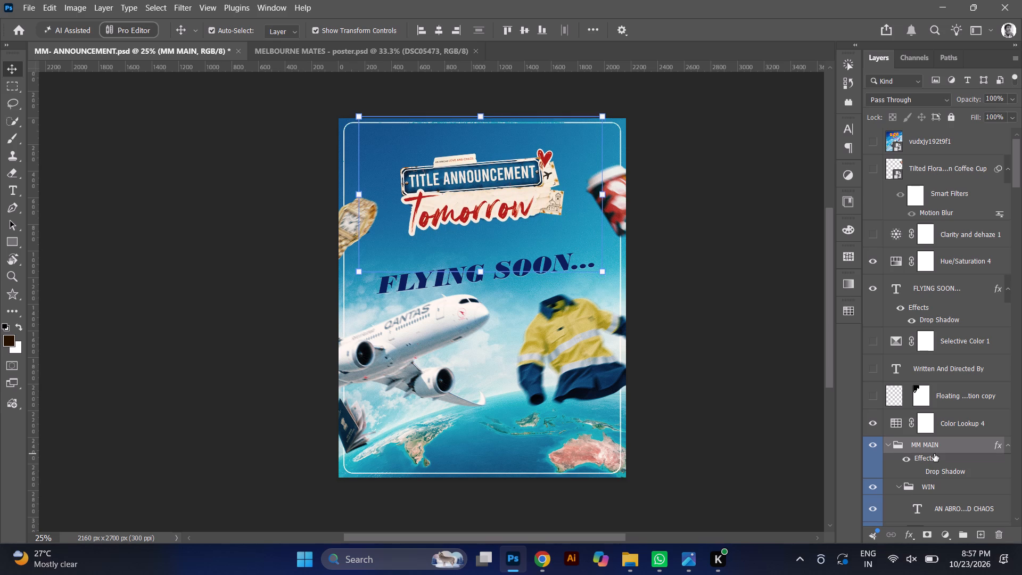
pyautogui.press('Up')
# Centre the MM MAIN title group horizontally on the poster and nudge it down slightly.
pyautogui.press('Right')
pyautogui.press('Right')
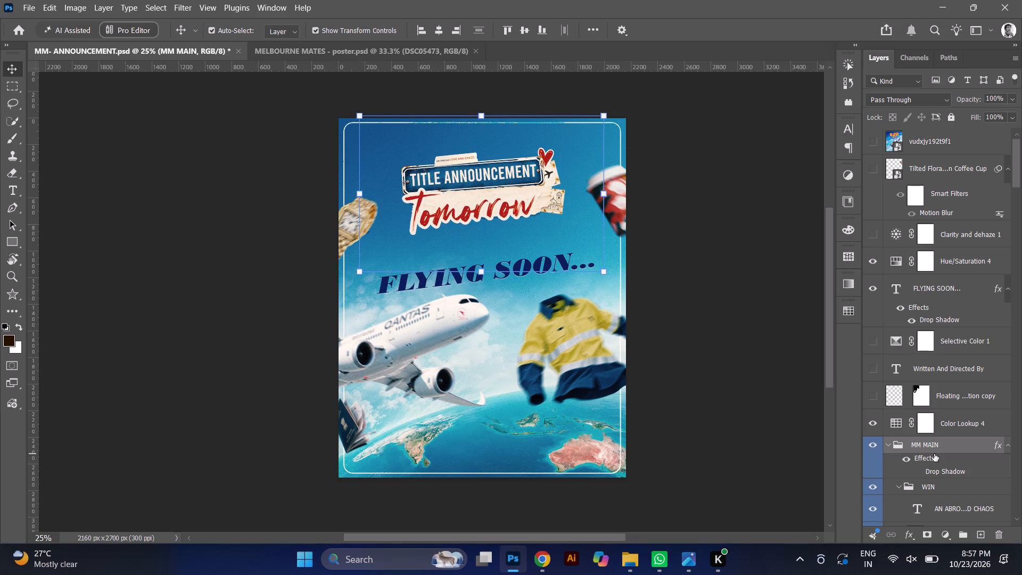
pyautogui.click(438, 29)
pyautogui.press('Down')
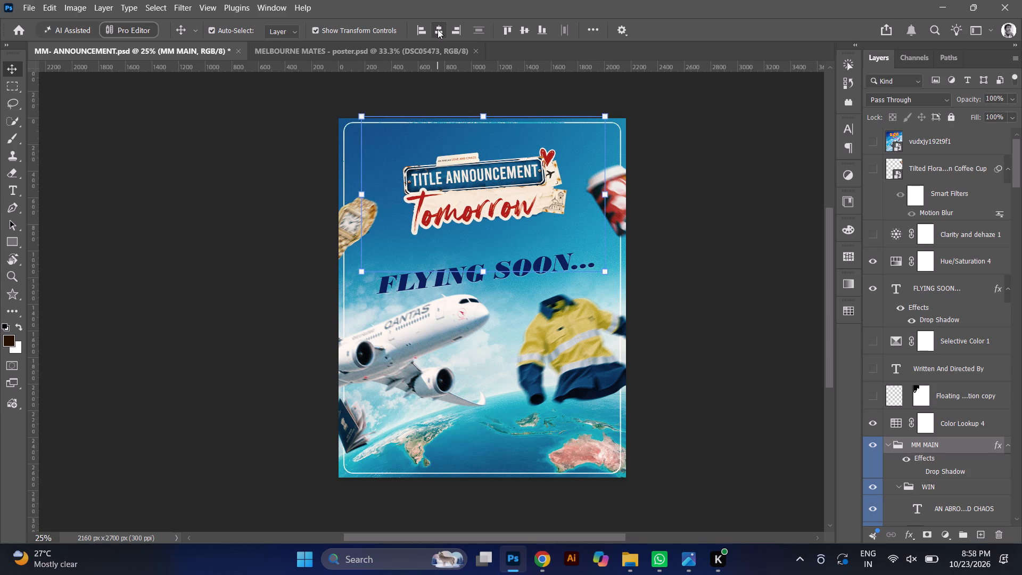
pyautogui.press('Down')
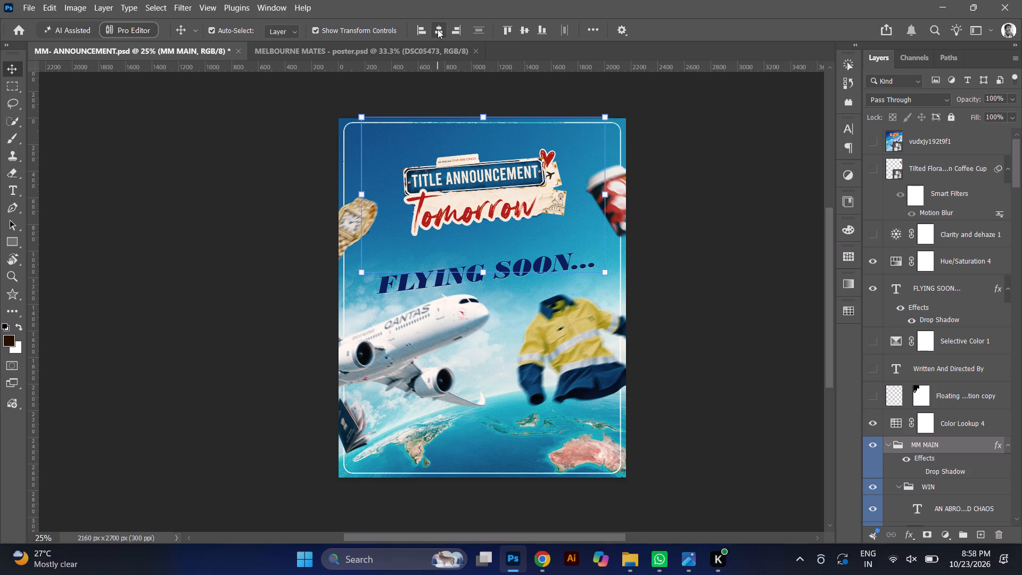
# Examine the poster's overall composition and the title placement at different magnifications.
pyautogui.hotkey('ctrl', '+')
pyautogui.hotkey('ctrl', '-')
pyautogui.hotkey('ctrl', '-')
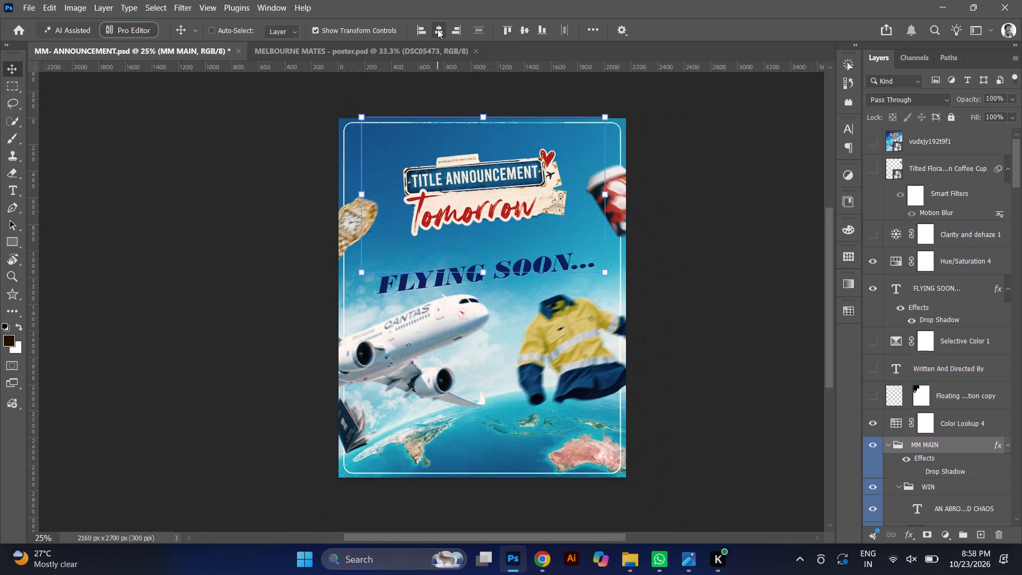
pyautogui.hotkey('ctrl', '-')
pyautogui.hotkey('ctrl', '+')
pyautogui.hotkey('ctrl', '+')
pyautogui.hotkey('ctrl', '+')
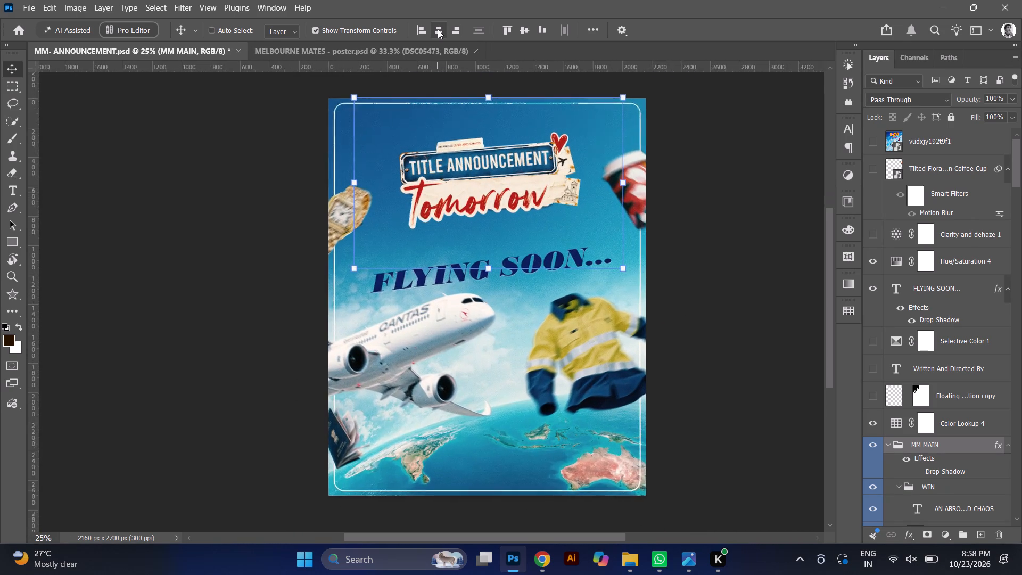
pyautogui.hotkey('ctrl', '+')
pyautogui.hotkey('ctrl', '-')
pyautogui.hotkey('ctrl', '-')
pyautogui.hotkey('ctrl', '-')
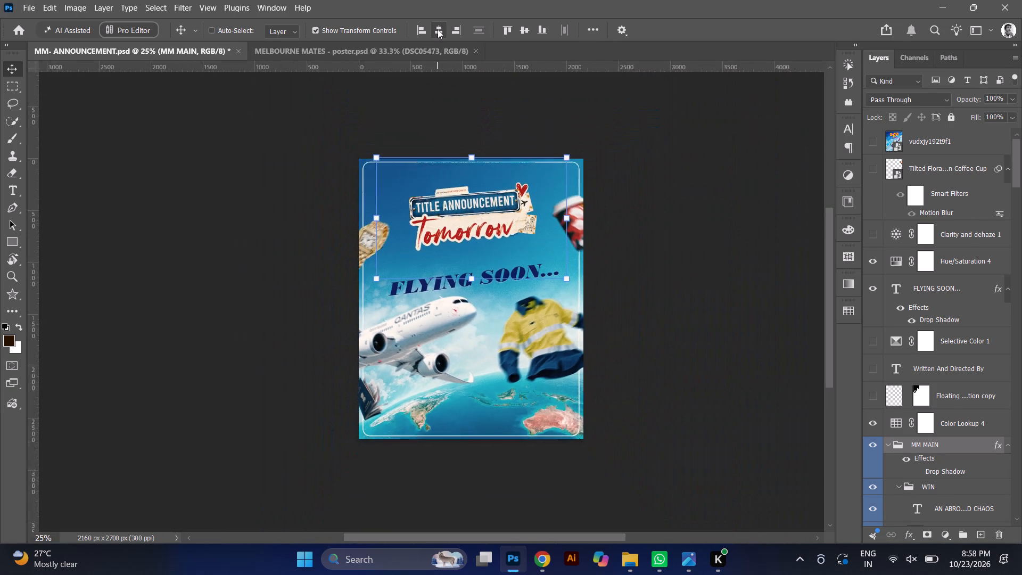
pyautogui.hotkey('ctrl', '+')
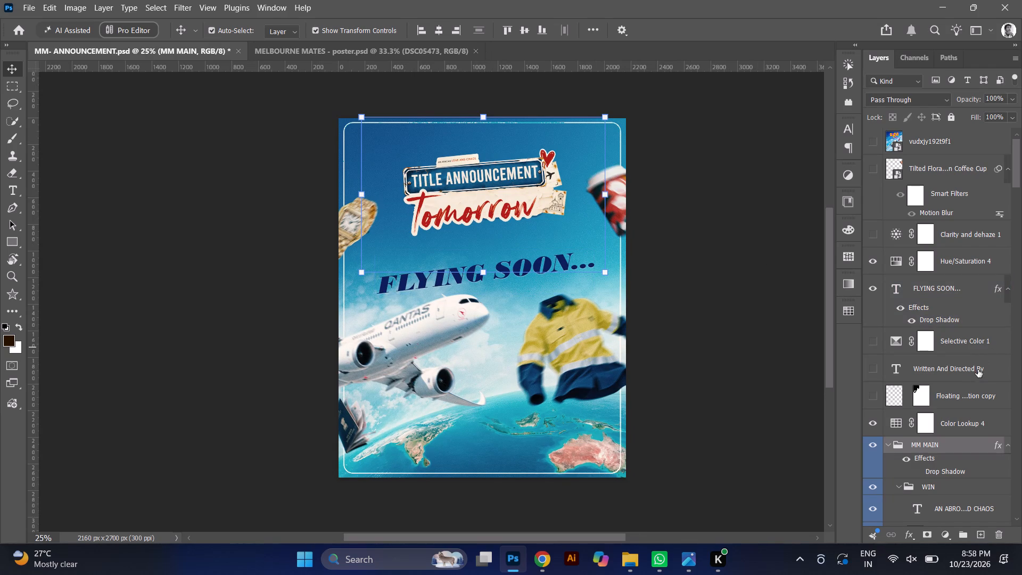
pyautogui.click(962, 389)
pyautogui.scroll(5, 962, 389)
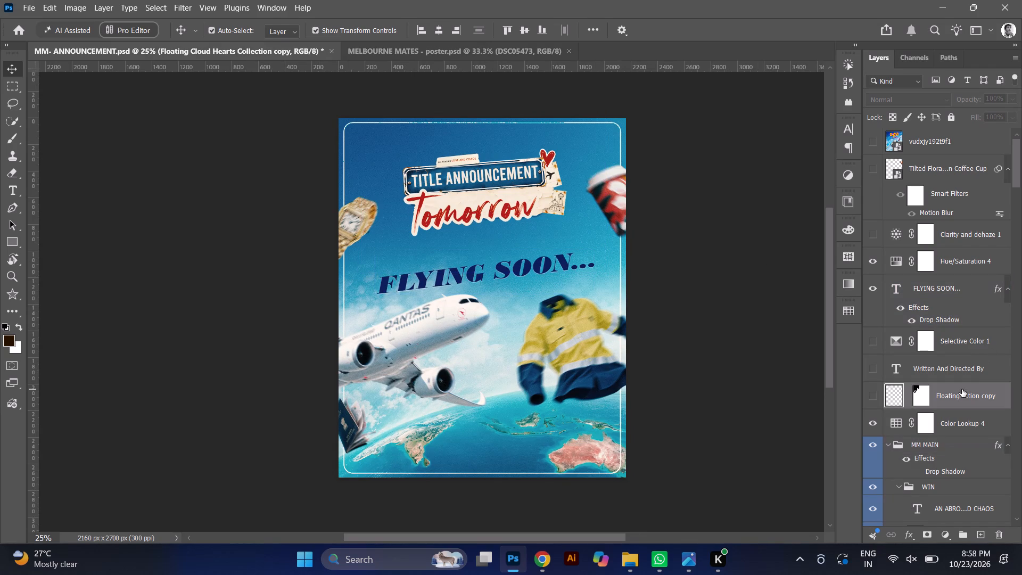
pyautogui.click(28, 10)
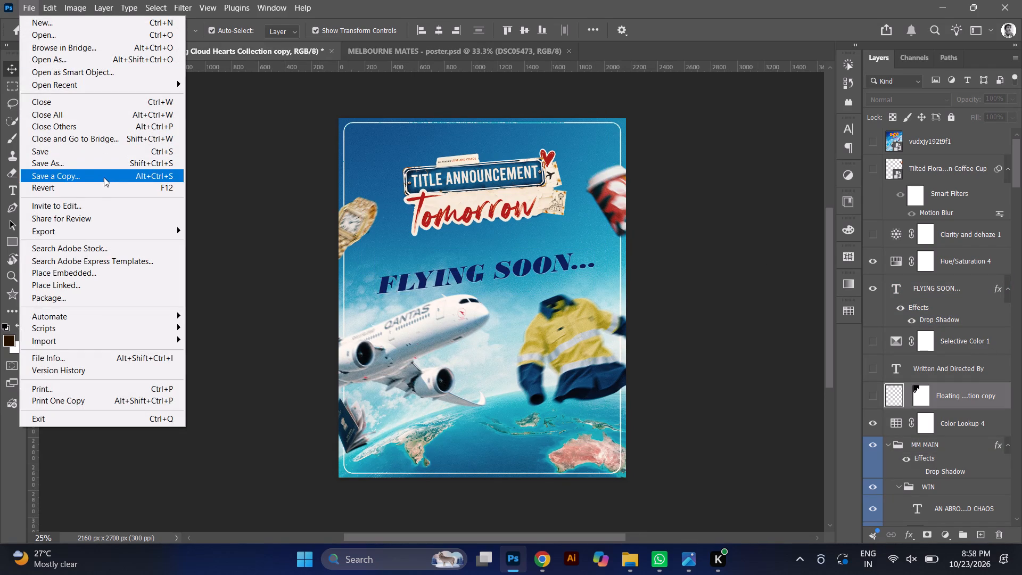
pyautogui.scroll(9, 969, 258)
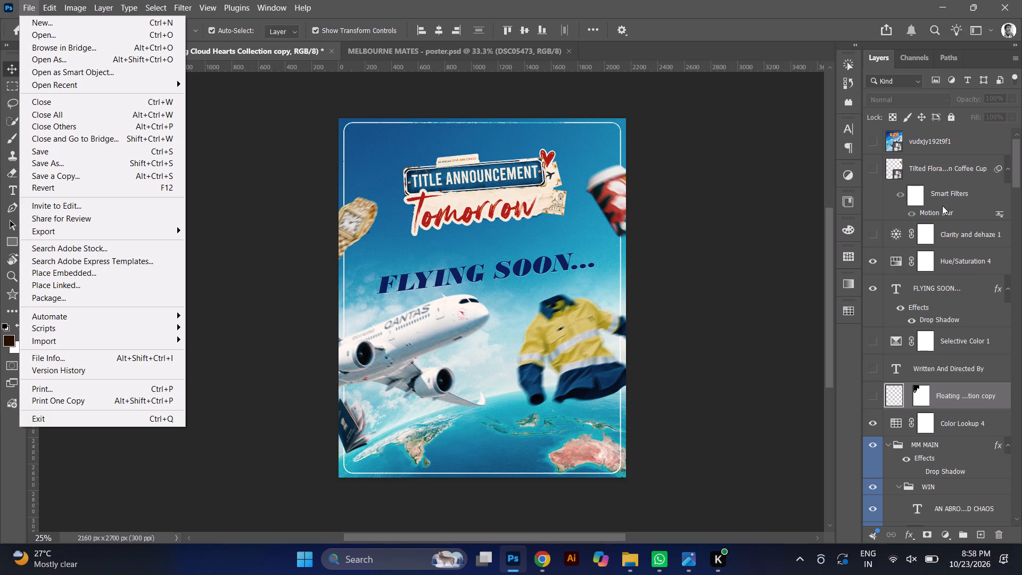
# Start adding an adjustment layer above the topmost vudxjy192t9f1 layer.
pyautogui.click(935, 144)
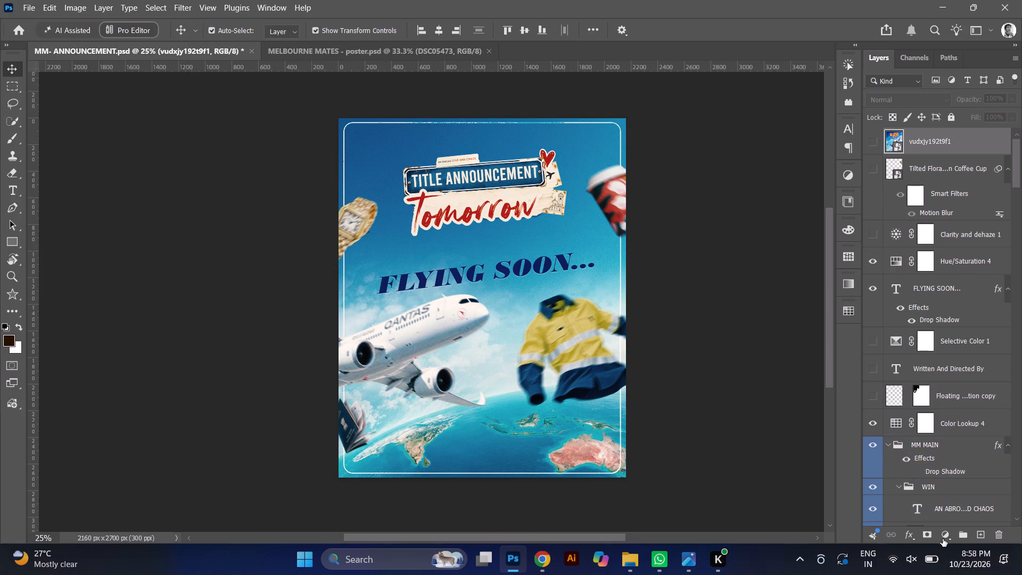
pyautogui.click(943, 539)
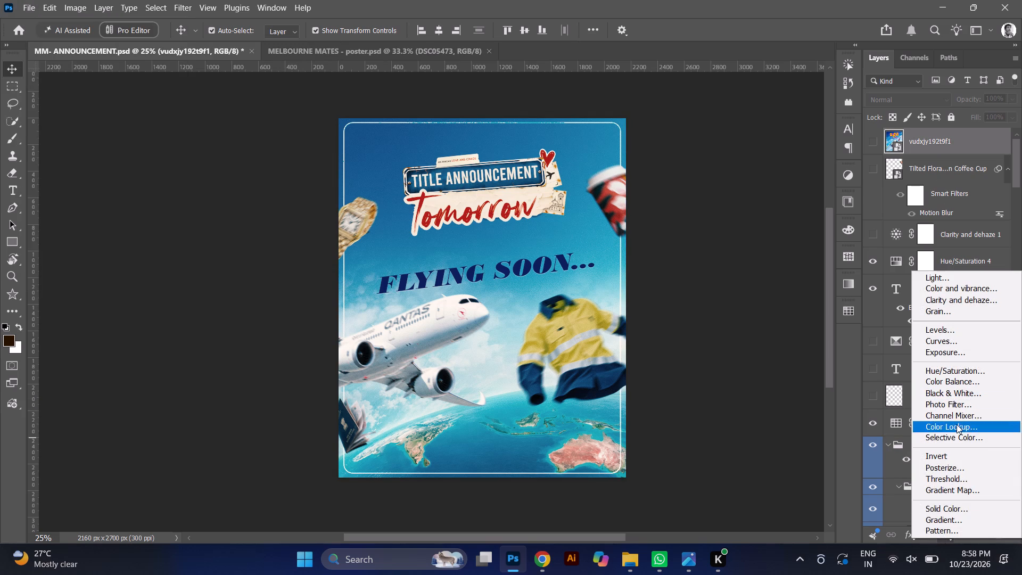
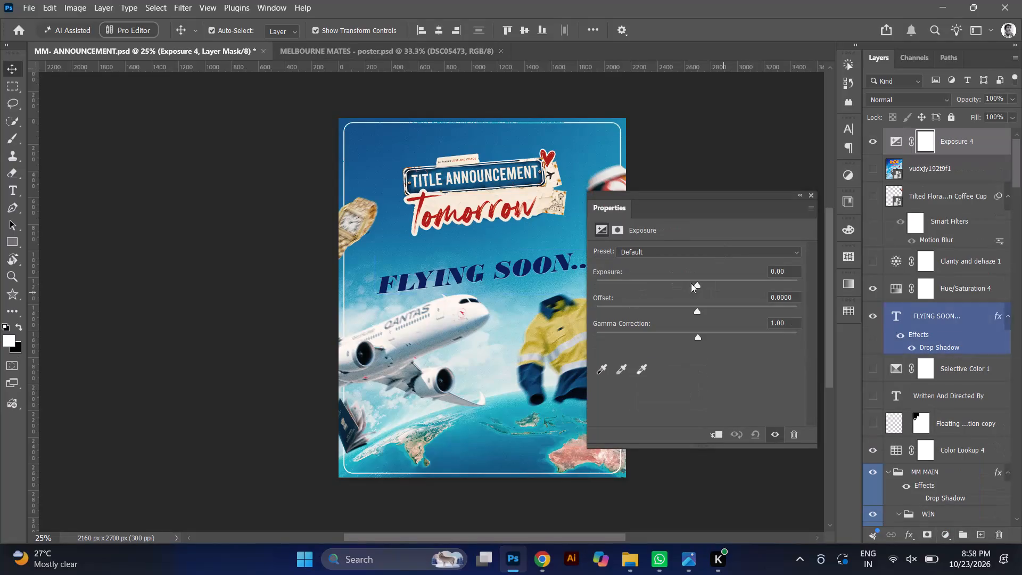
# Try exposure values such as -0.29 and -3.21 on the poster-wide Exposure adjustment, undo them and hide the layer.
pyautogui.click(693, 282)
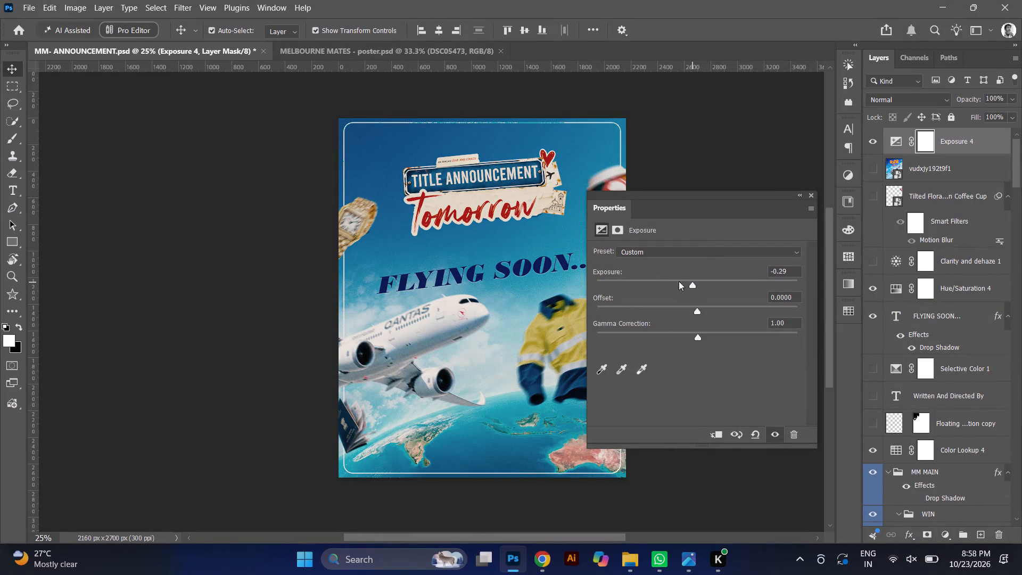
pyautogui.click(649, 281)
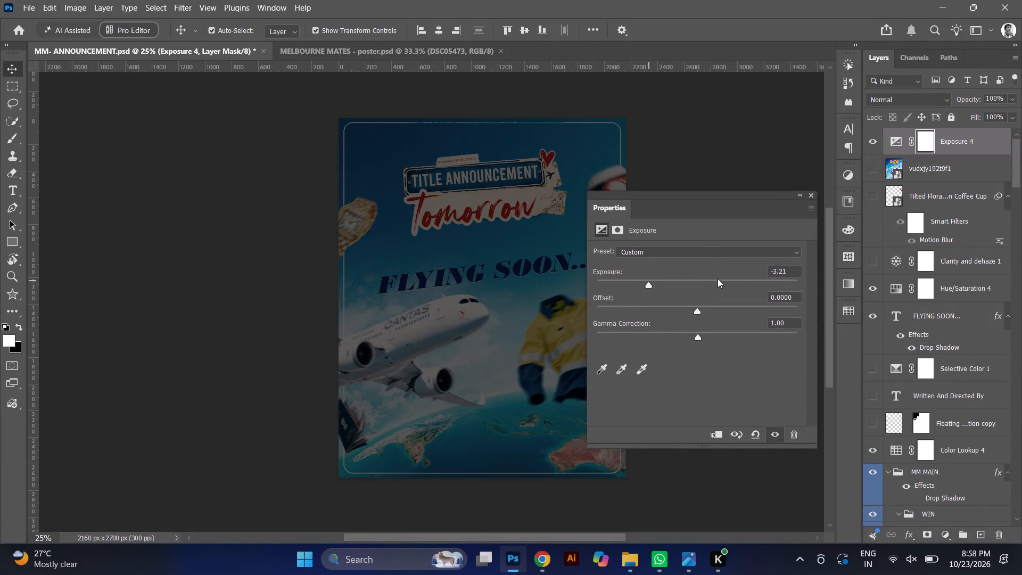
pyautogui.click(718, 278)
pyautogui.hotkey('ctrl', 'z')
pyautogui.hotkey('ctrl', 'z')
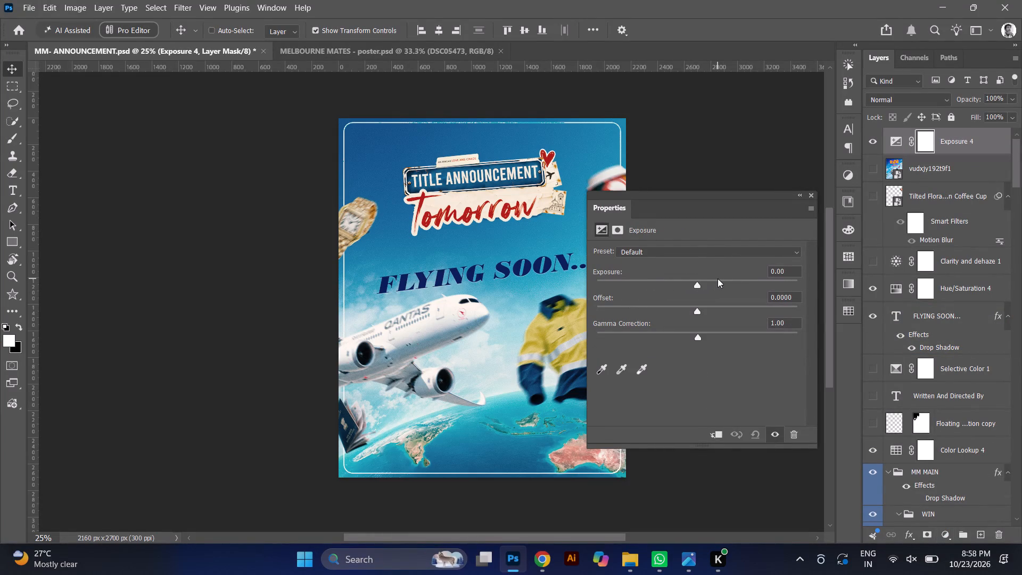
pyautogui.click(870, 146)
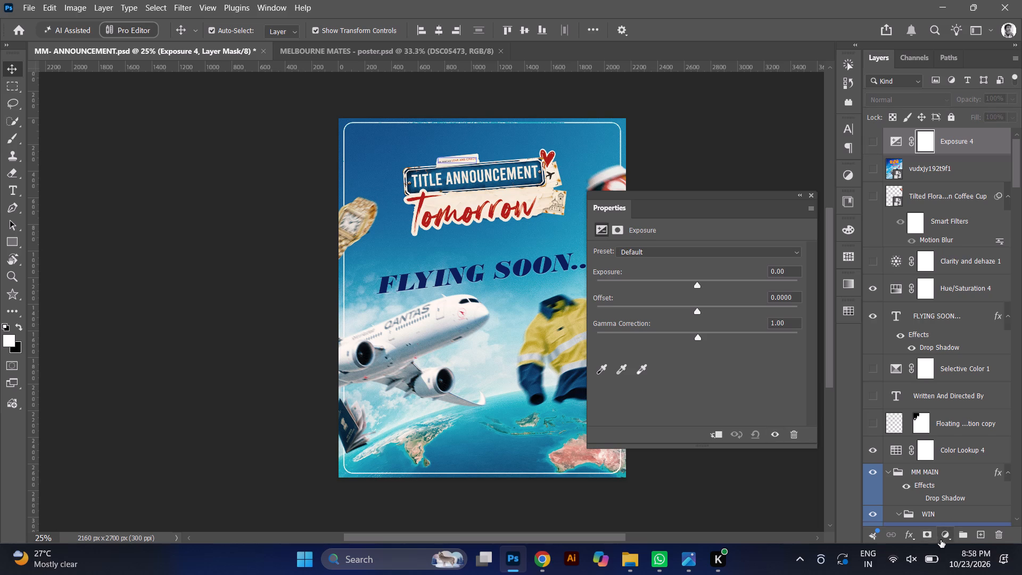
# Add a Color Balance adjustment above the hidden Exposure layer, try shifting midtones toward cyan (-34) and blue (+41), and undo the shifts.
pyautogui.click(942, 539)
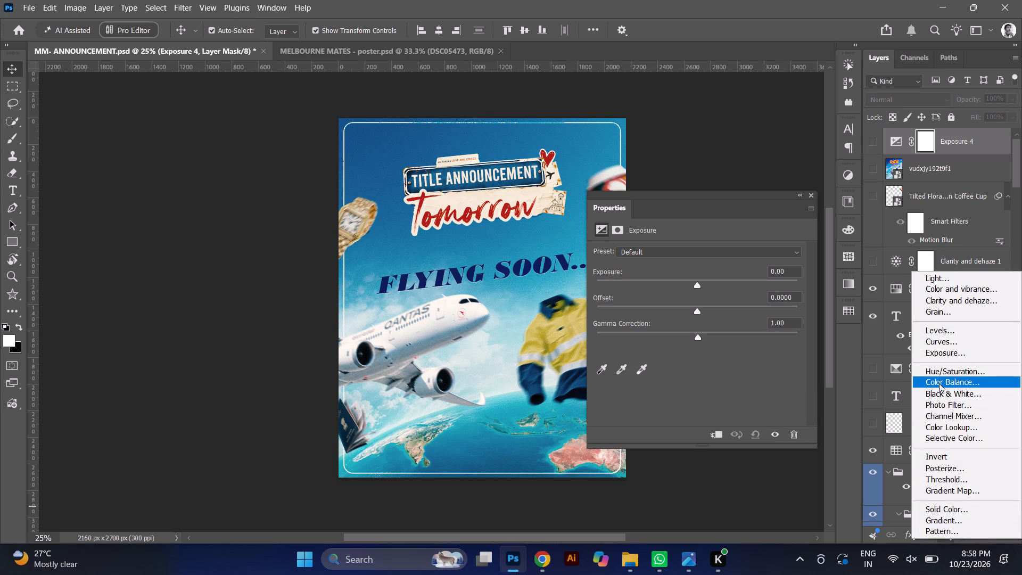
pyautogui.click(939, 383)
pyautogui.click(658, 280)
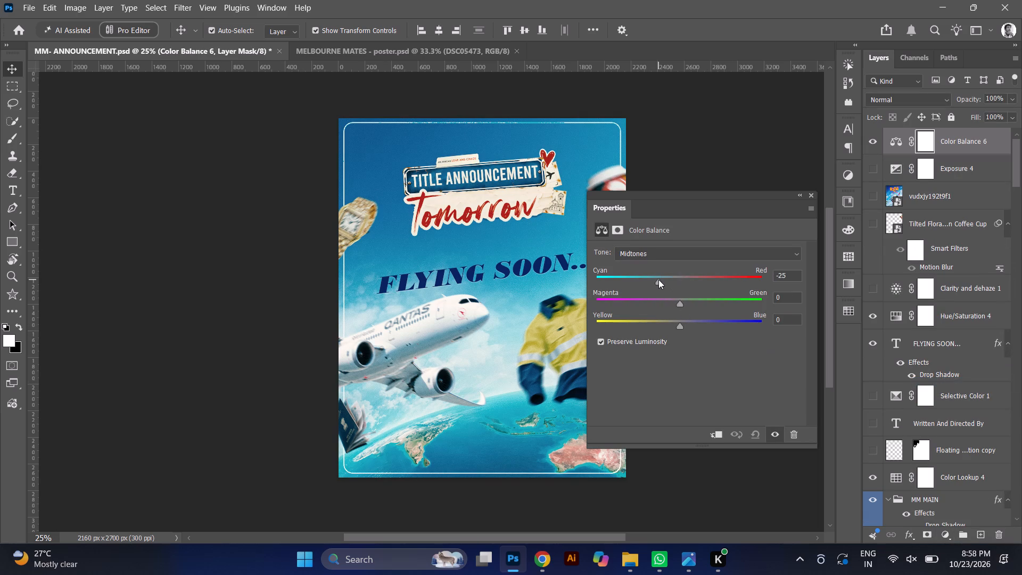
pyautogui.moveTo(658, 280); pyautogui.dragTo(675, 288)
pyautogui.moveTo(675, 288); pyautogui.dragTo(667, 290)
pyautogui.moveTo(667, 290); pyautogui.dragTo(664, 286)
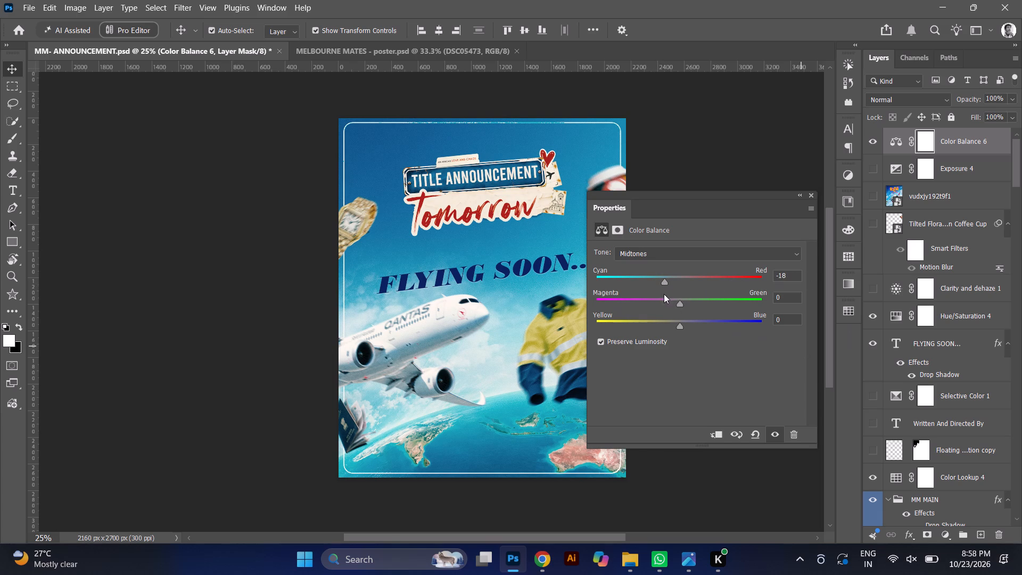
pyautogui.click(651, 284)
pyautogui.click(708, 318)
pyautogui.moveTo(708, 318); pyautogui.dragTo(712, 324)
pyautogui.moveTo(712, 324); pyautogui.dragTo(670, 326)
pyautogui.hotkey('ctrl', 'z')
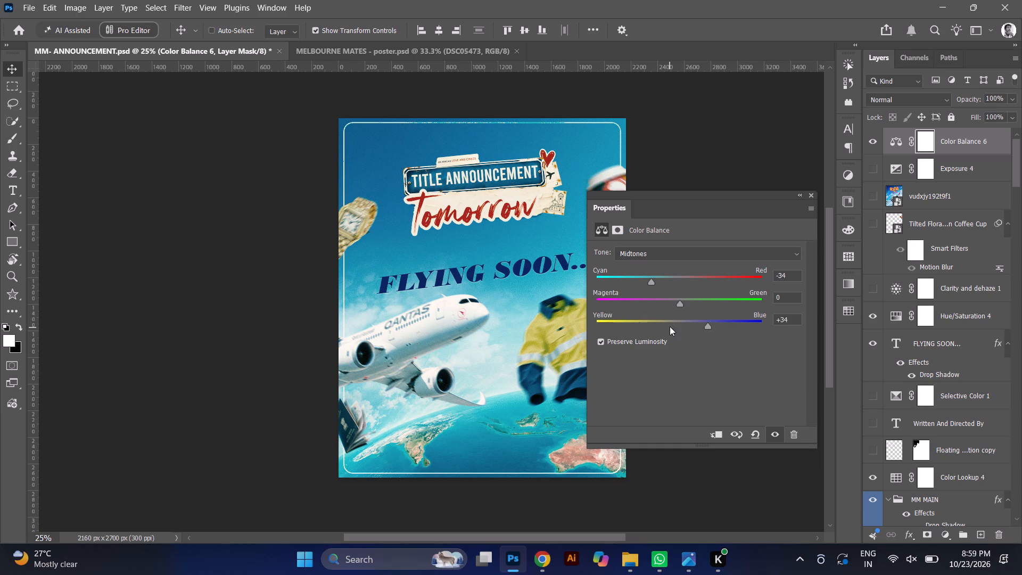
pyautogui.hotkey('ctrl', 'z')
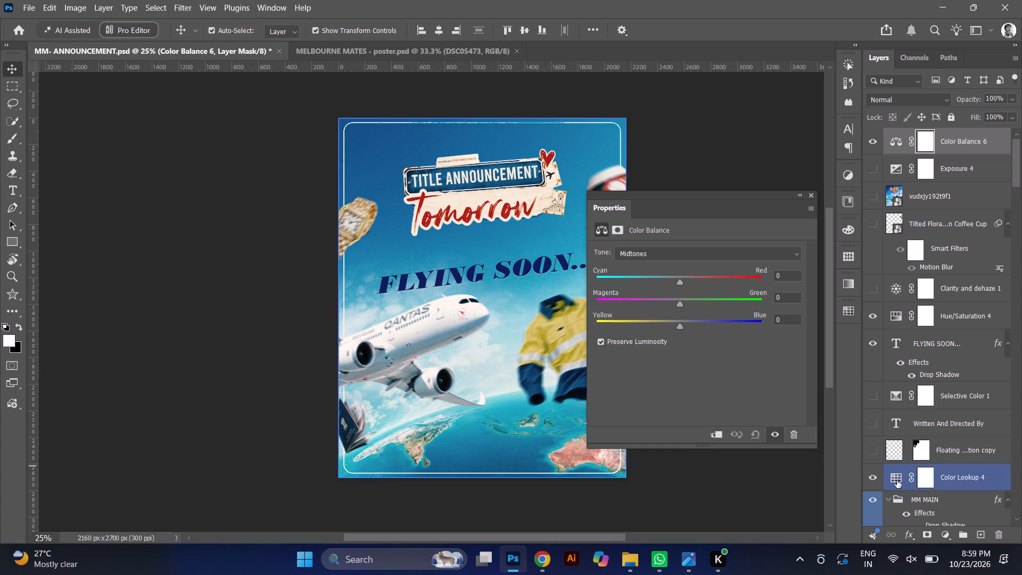
# Add a Curves adjustment at the top of the layer stack and move its white point to input 92, output 95.
pyautogui.click(949, 538)
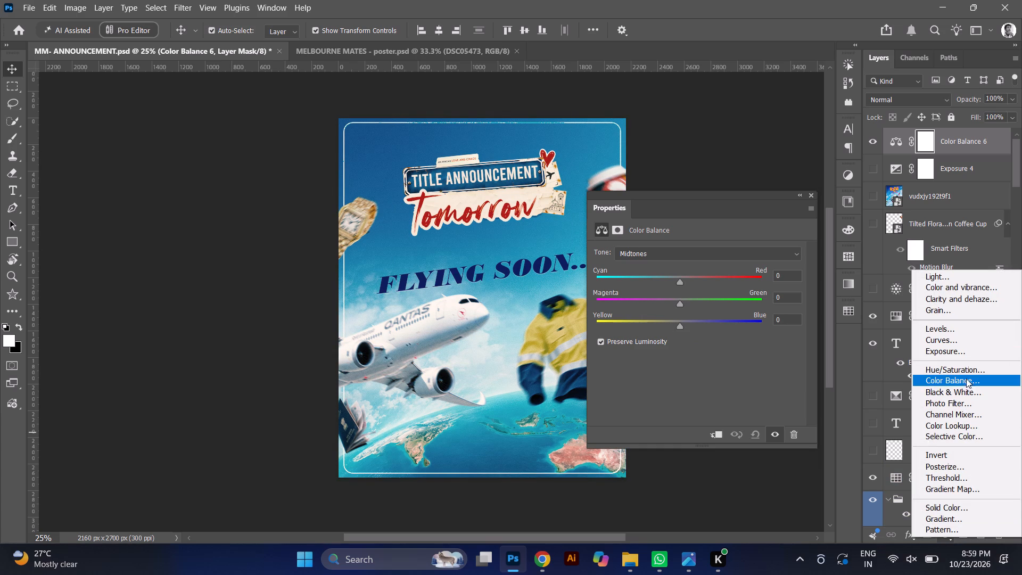
pyautogui.click(951, 336)
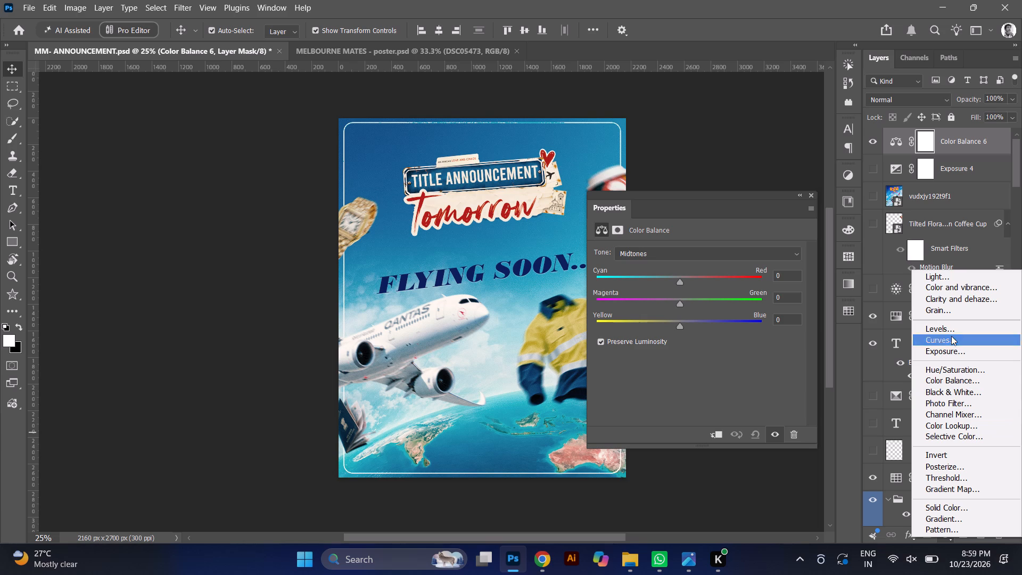
pyautogui.moveTo(763, 287); pyautogui.dragTo(763, 288)
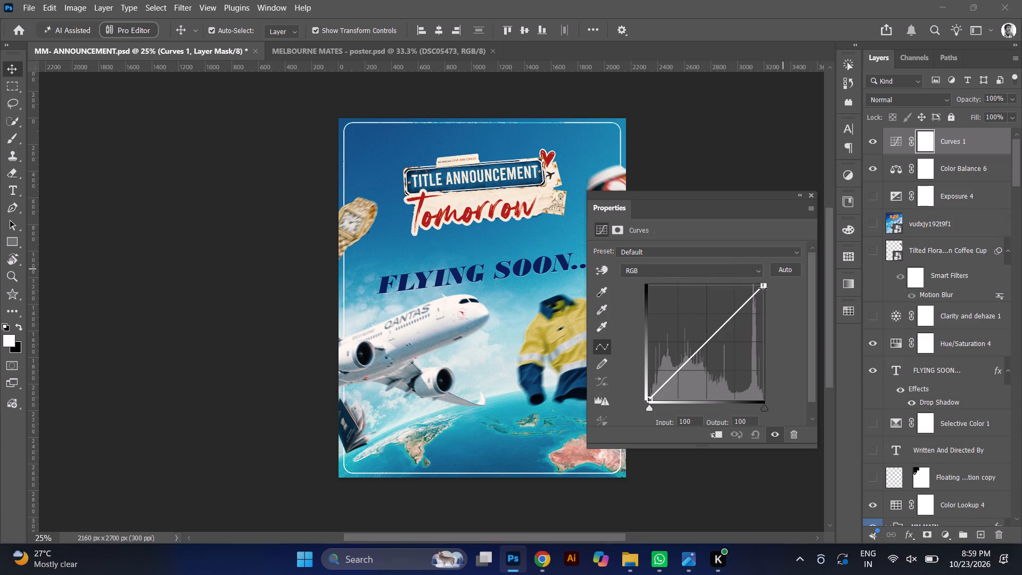
pyautogui.moveTo(763, 288); pyautogui.dragTo(746, 292)
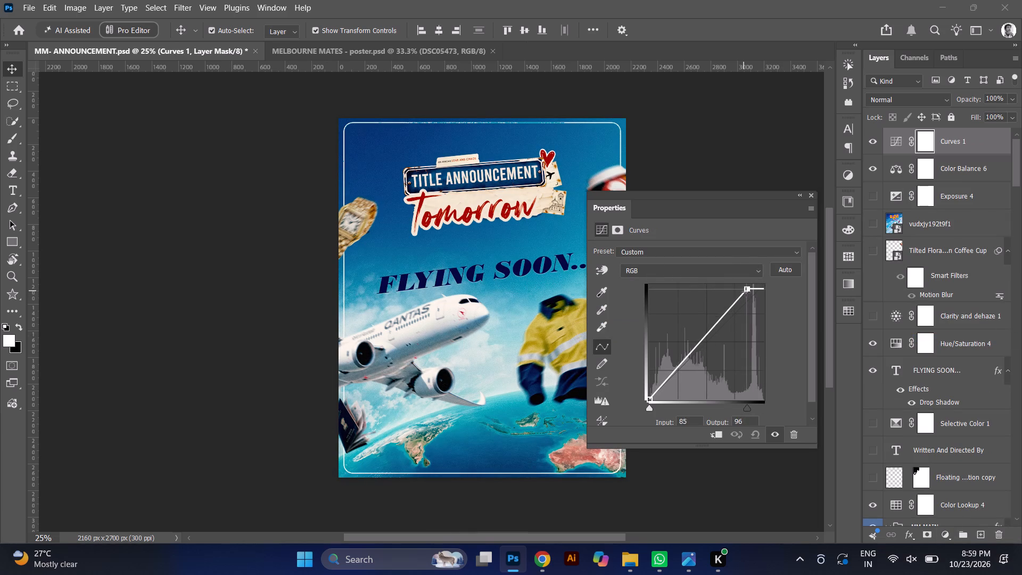
pyautogui.moveTo(746, 292); pyautogui.dragTo(752, 295)
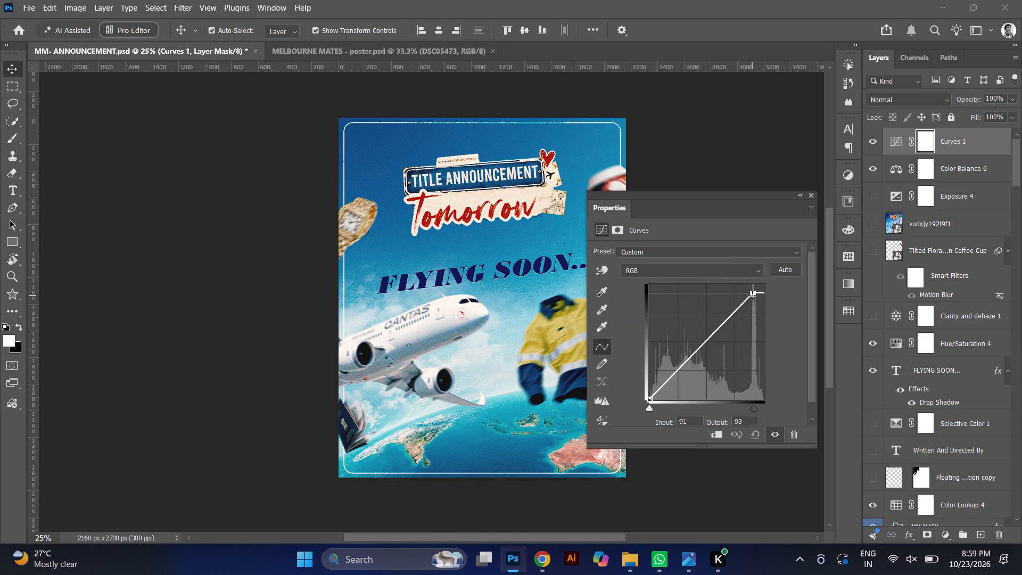
pyautogui.moveTo(752, 295); pyautogui.dragTo(753, 293)
# With Color Lookup 5 temporarily hidden, clip an Exposure adjustment of -0.16 to the Qantas airplane layer.
pyautogui.hotkey('ctrl', '-')
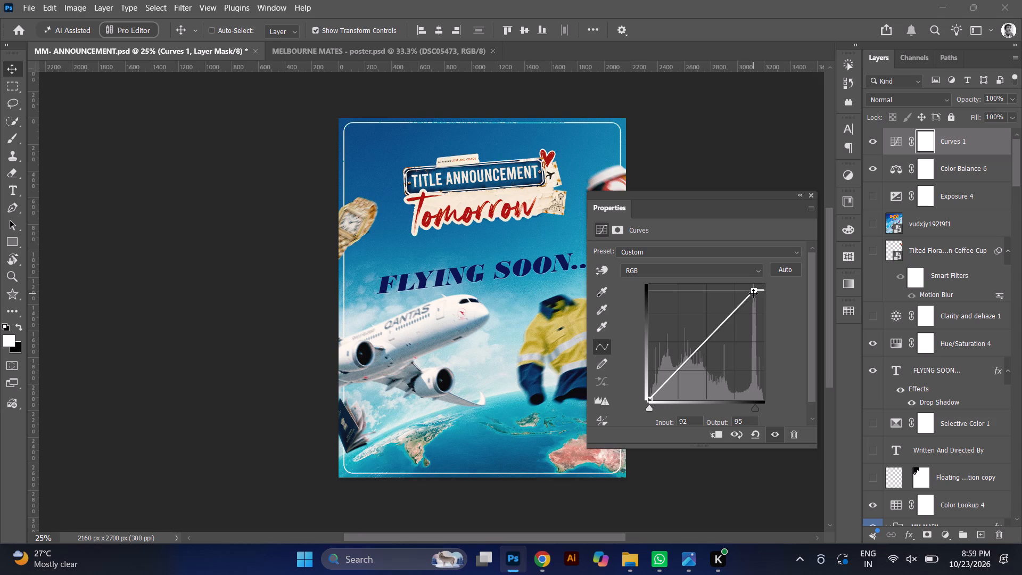
pyautogui.hotkey('ctrl', '-')
pyautogui.hotkey('ctrl', '+')
pyautogui.hotkey('ctrl', '+')
pyautogui.hotkey('ctrl', '+')
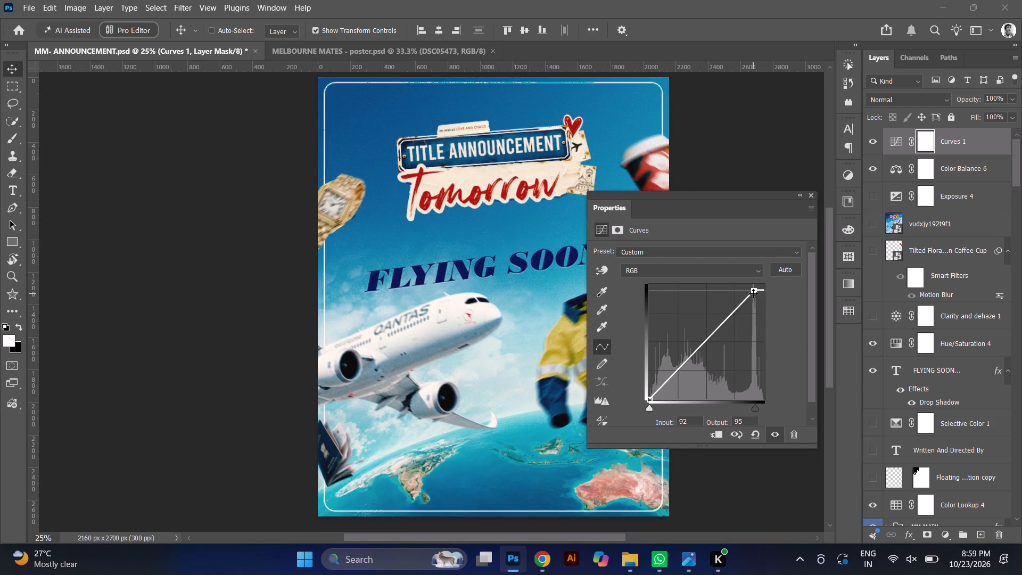
pyautogui.keyDown('ctrl'); pyautogui.click(411, 350); pyautogui.keyUp('ctrl')
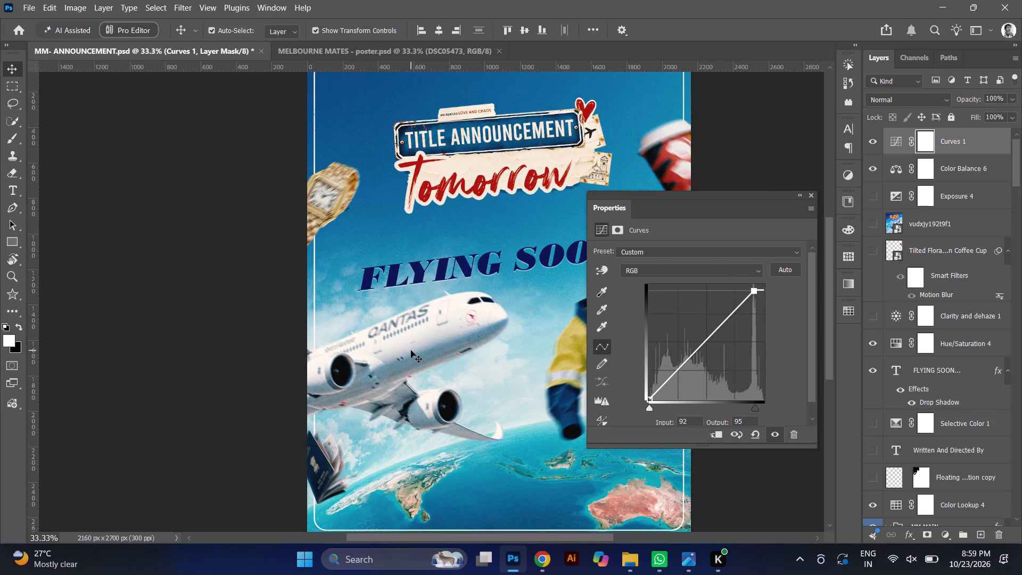
pyautogui.keyDown('alt'); pyautogui.click(411, 350); pyautogui.keyUp('alt')
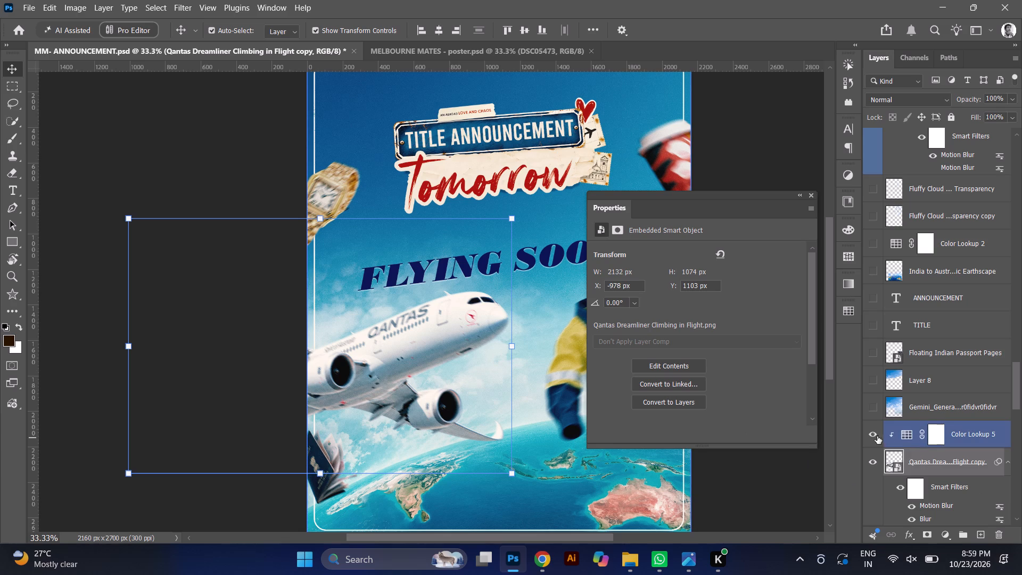
pyautogui.click(869, 434)
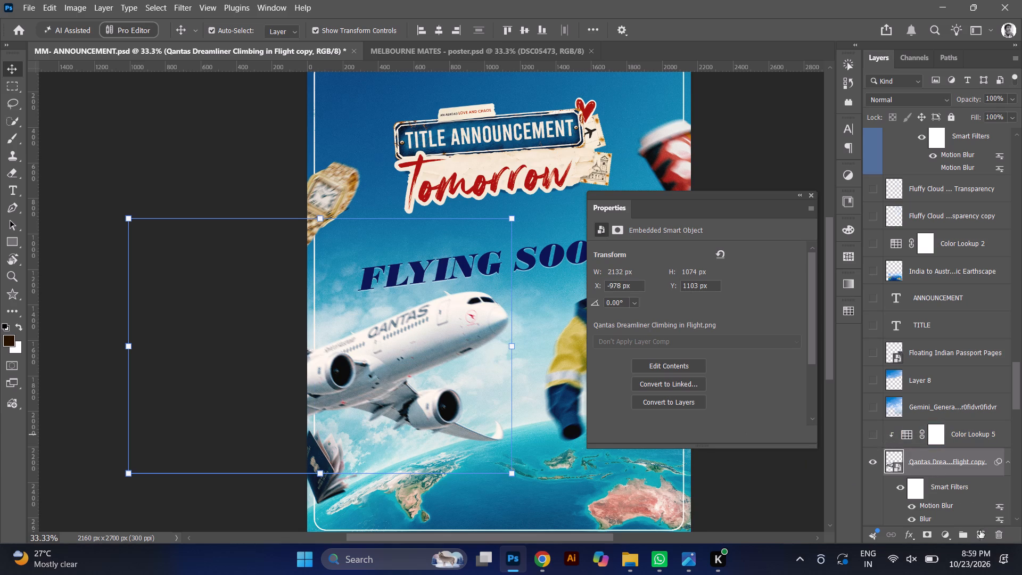
pyautogui.click(947, 534)
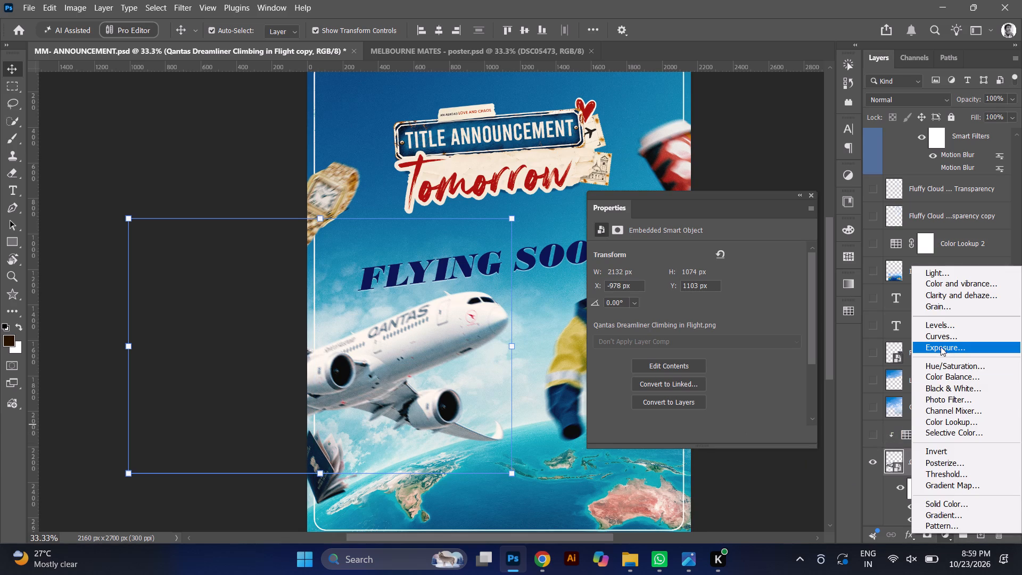
pyautogui.click(941, 347)
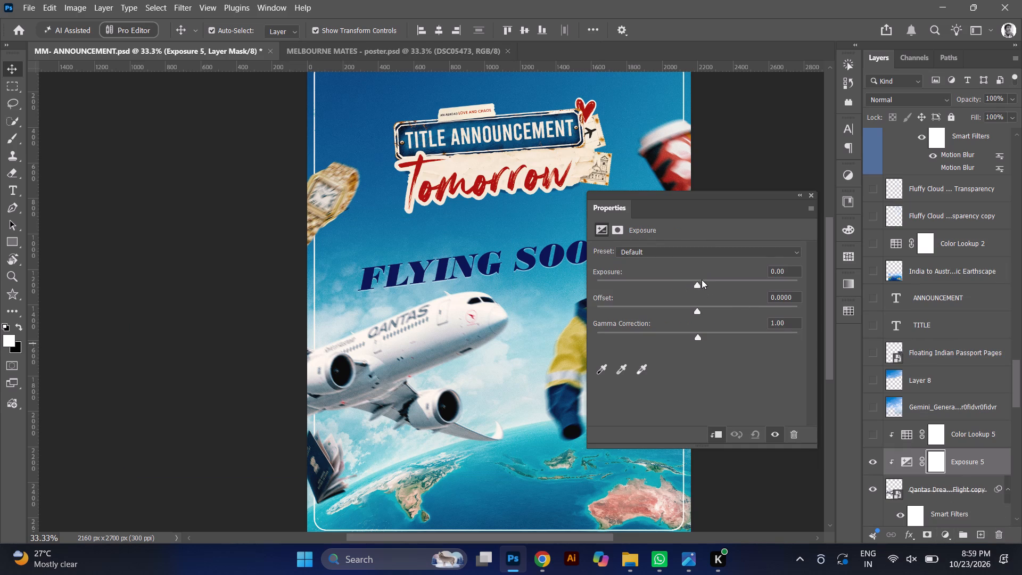
pyautogui.click(706, 283)
pyautogui.moveTo(706, 283); pyautogui.dragTo(687, 282)
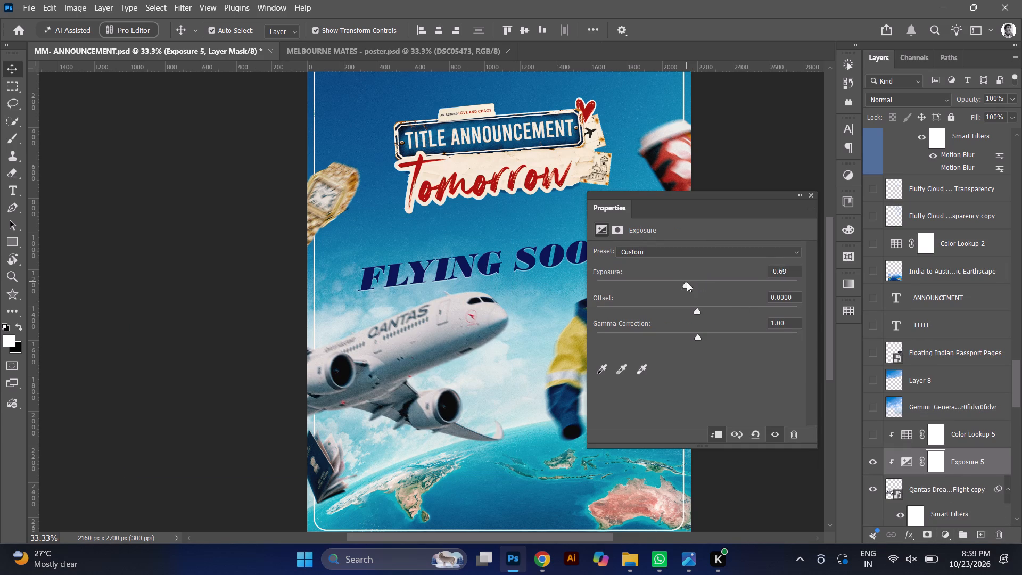
pyautogui.moveTo(687, 282); pyautogui.dragTo(694, 287)
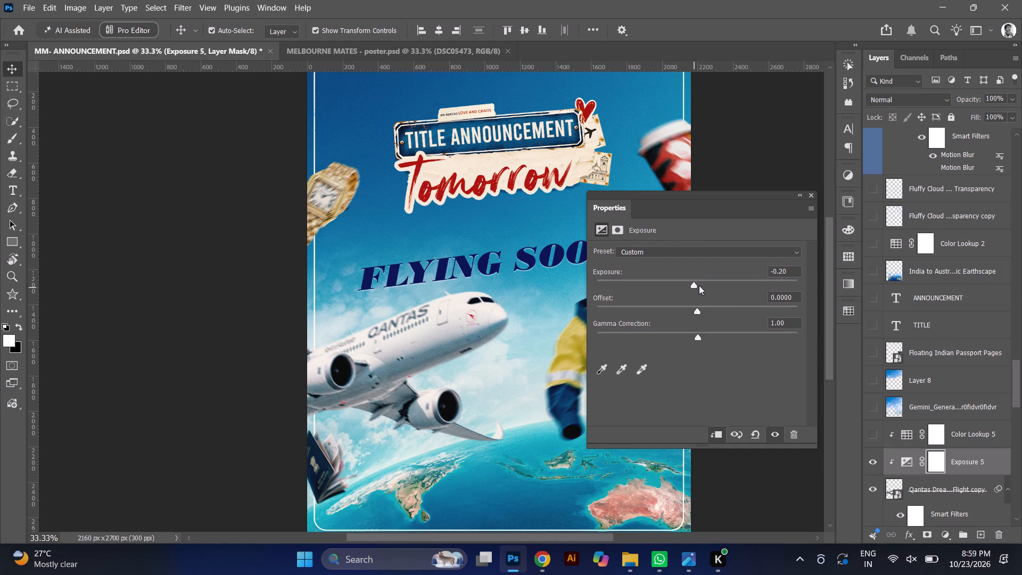
pyautogui.click(699, 285)
pyautogui.click(695, 283)
pyautogui.click(876, 434)
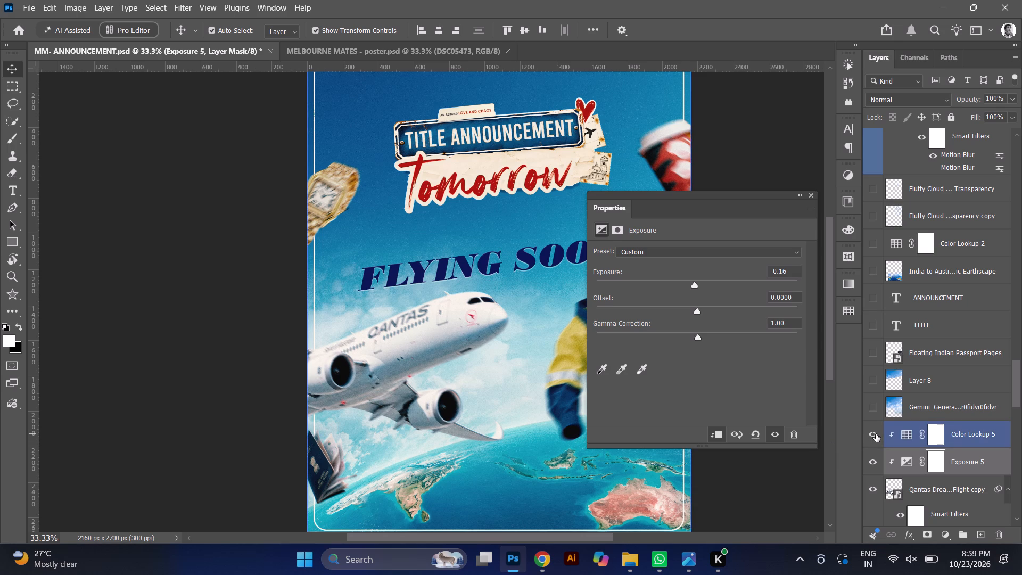
# Examine the whole poster's grading at different magnifications with the adjustment settings closed.
pyautogui.hotkey('ctrl', '-')
pyautogui.hotkey('ctrl', '-')
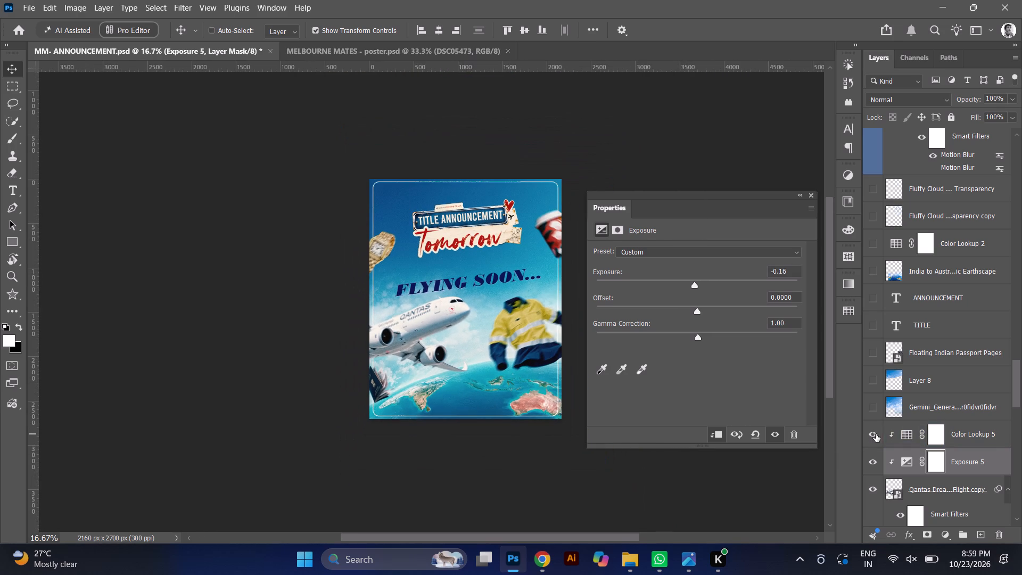
pyautogui.hotkey('ctrl', '-')
pyautogui.hotkey('ctrl', '+')
pyautogui.hotkey('ctrl', '+')
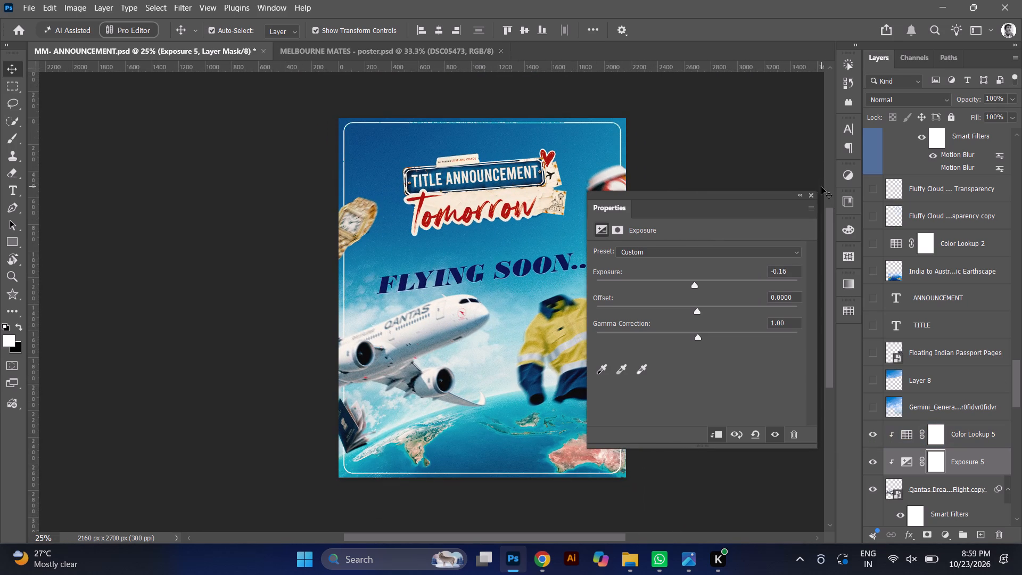
pyautogui.click(810, 199)
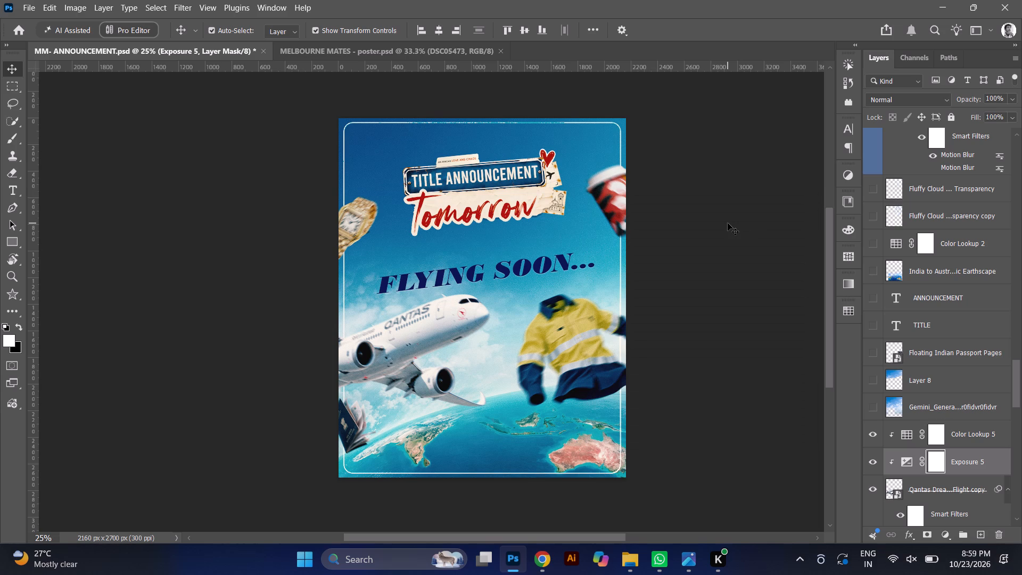
pyautogui.scroll(1, 728, 223)
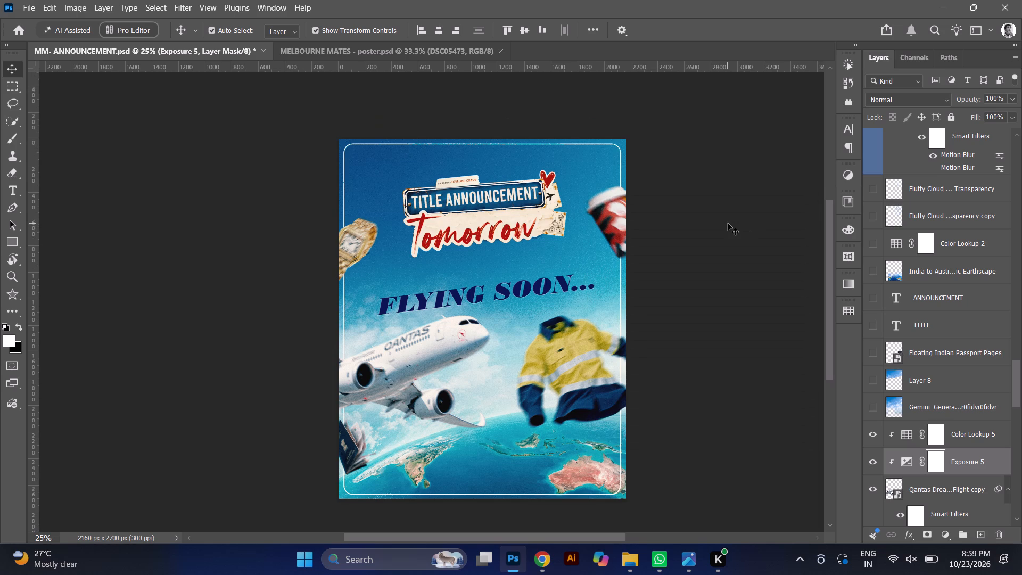
# Switch to Chrome and search Google Images for AIR PNG in the Confirm Ticket tab.
pyautogui.click(536, 554)
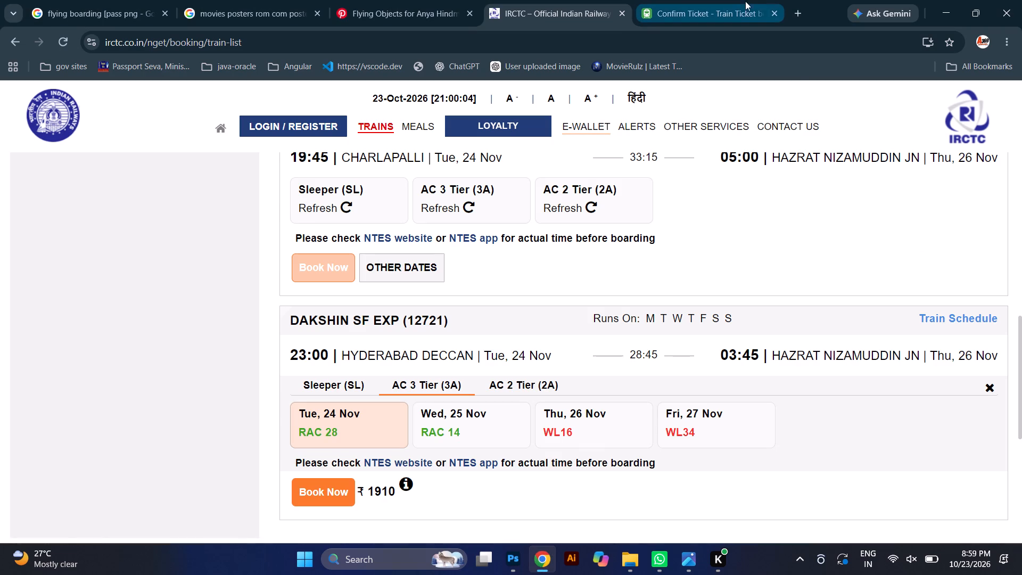
pyautogui.click(765, 3)
pyautogui.click(673, 38)
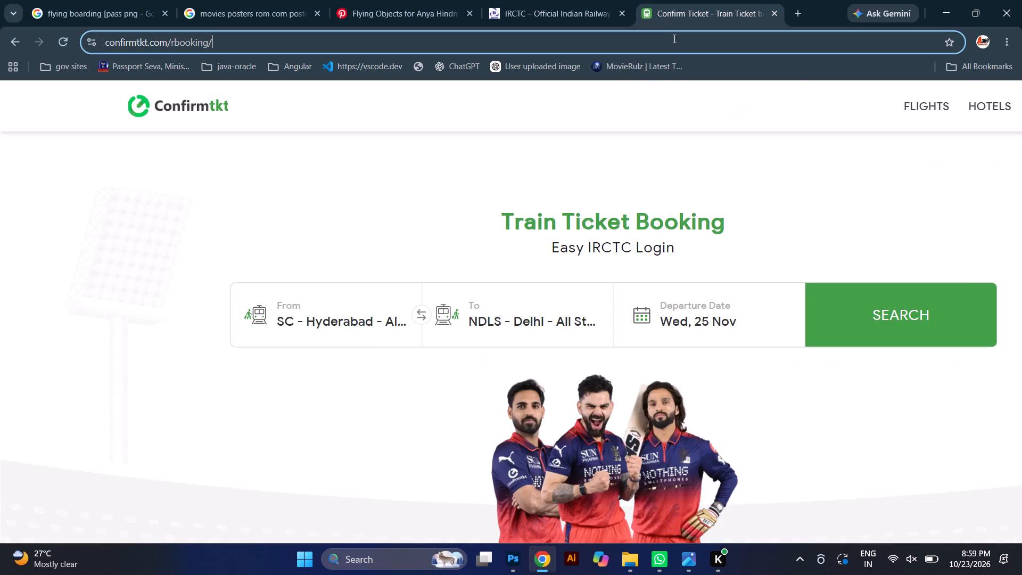
pyautogui.write('AIR PNG')
pyautogui.press('space')
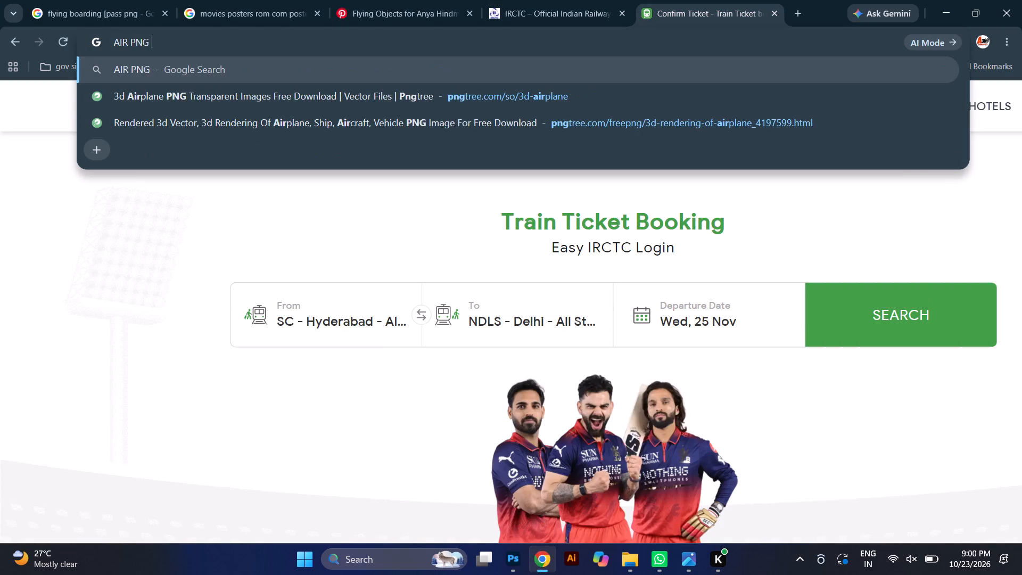
pyautogui.press('Return')
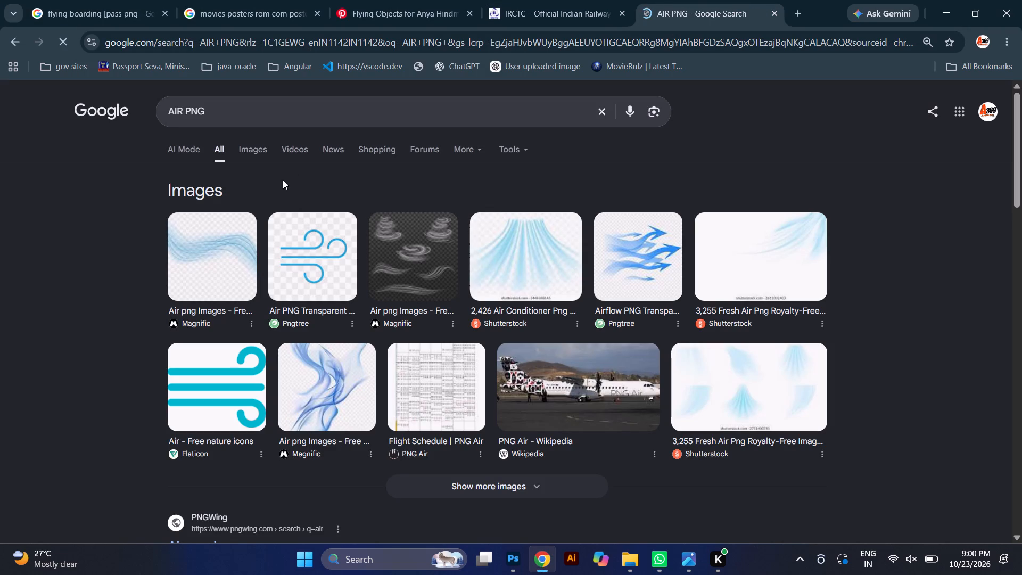
pyautogui.click(249, 146)
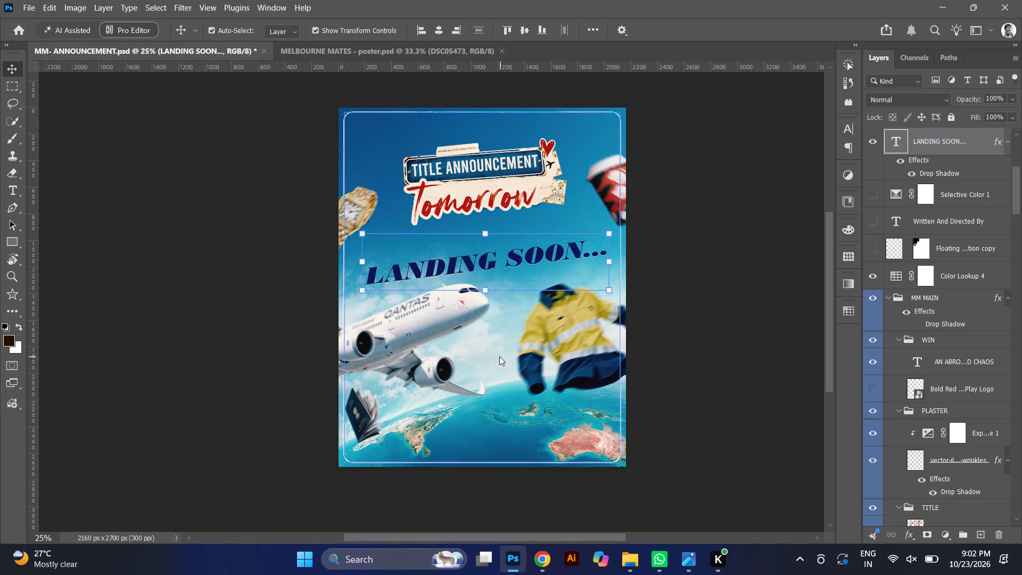
pyautogui.moveTo(499, 356); pyautogui.dragTo(489, 346)
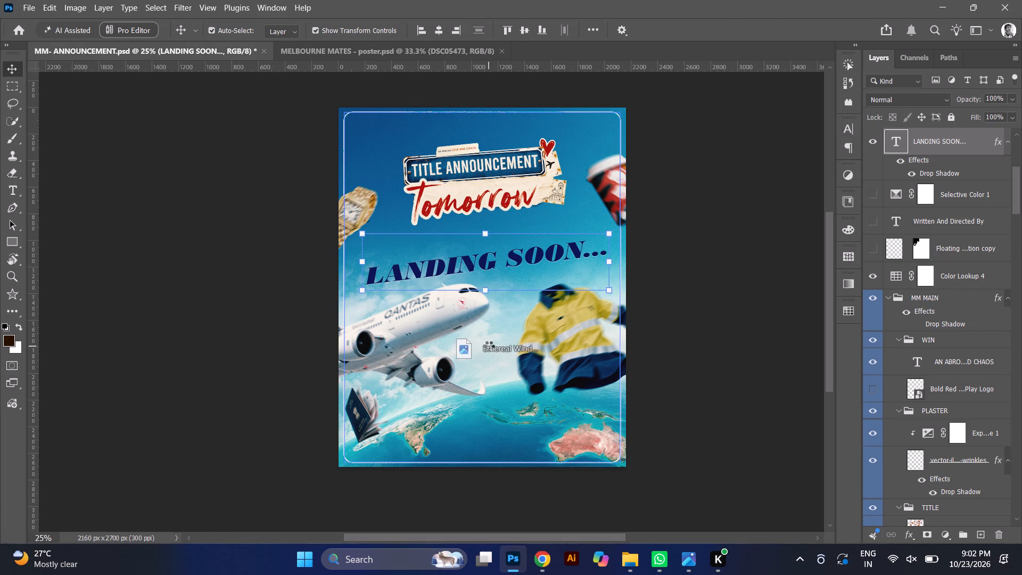
# Move the placed wind swirls down over the plane and shirt, rotate them about -21.5° and scale them to about 38.7%.
pyautogui.moveTo(487, 321); pyautogui.dragTo(487, 343)
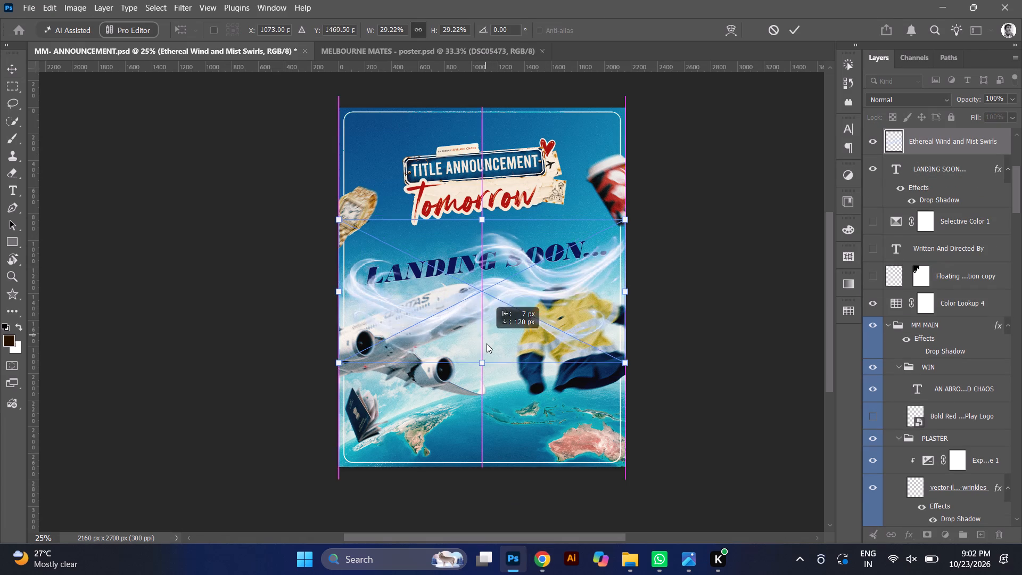
pyautogui.moveTo(487, 343); pyautogui.dragTo(488, 357)
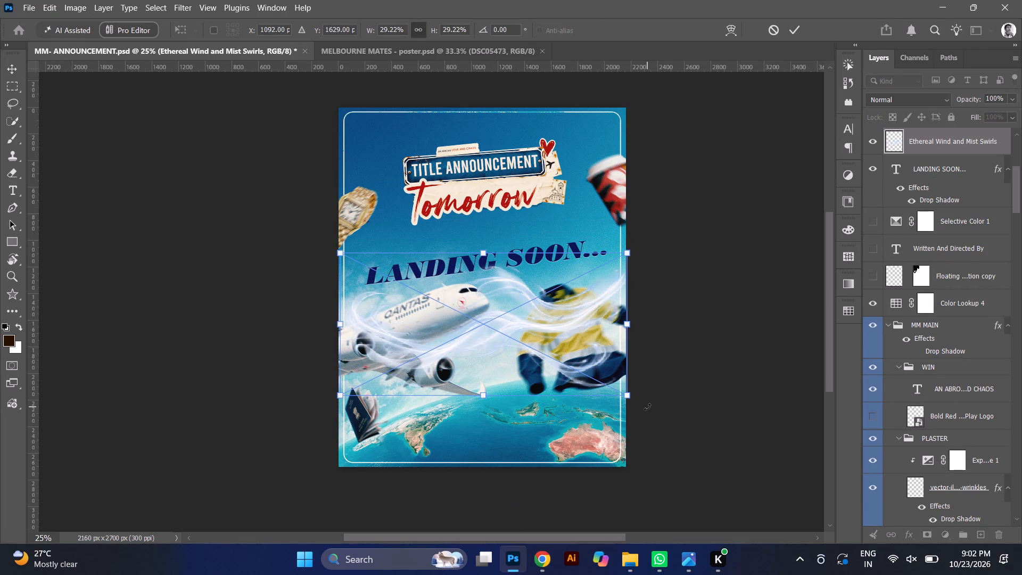
pyautogui.moveTo(647, 407); pyautogui.dragTo(686, 343)
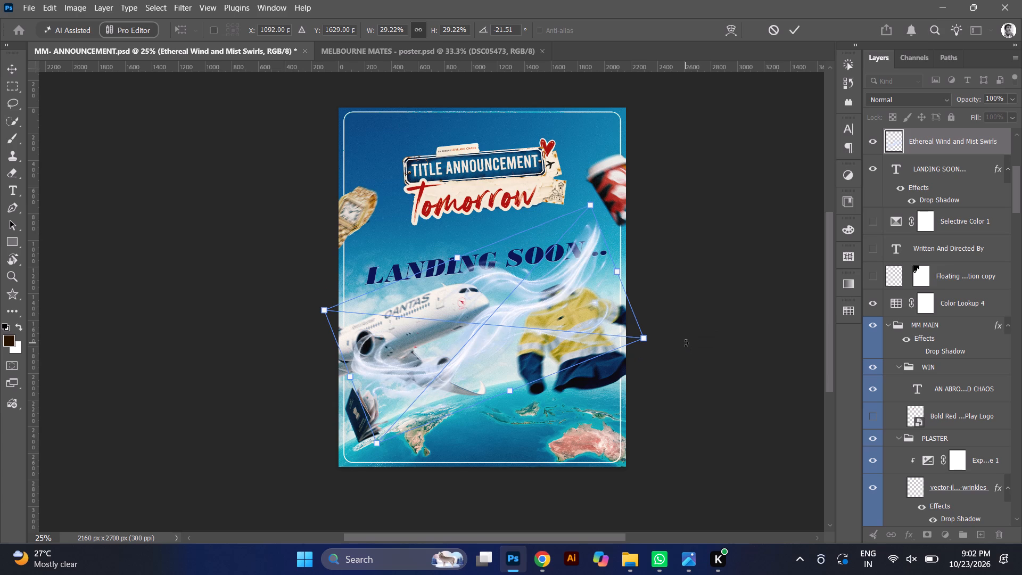
pyautogui.moveTo(619, 273); pyautogui.dragTo(706, 234)
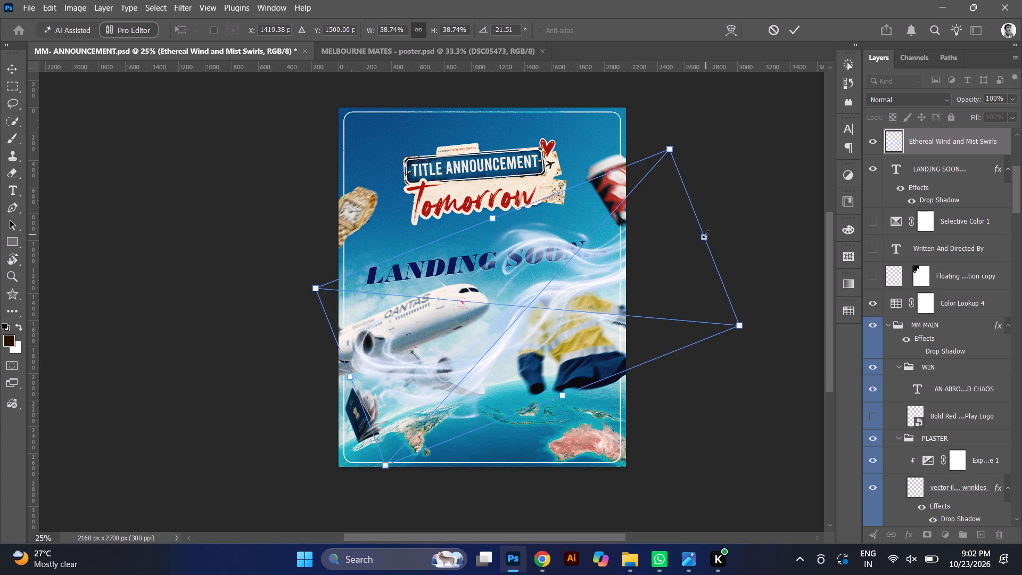
pyautogui.click(797, 29)
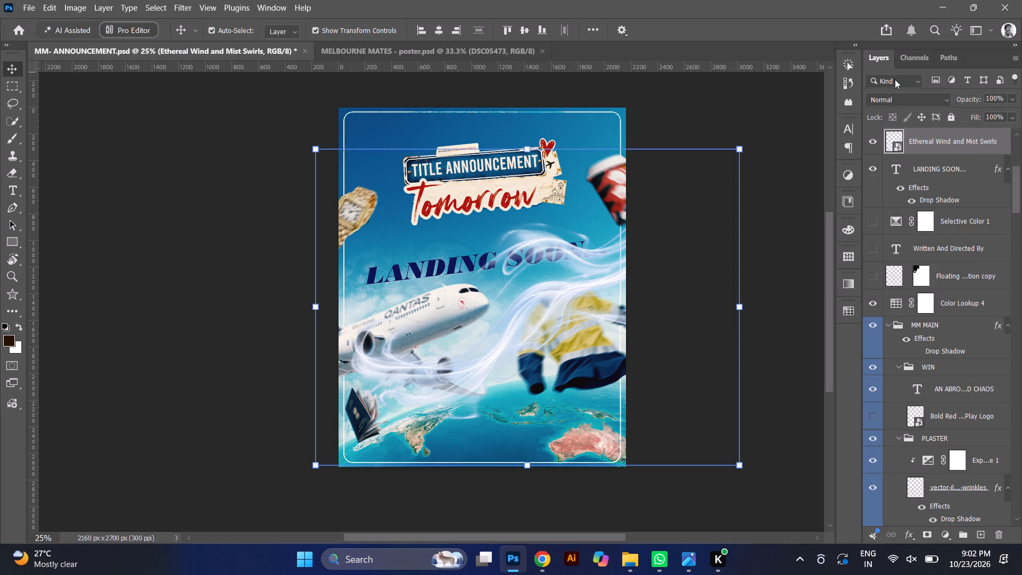
# Set the Ethereal Wind and Mist Swirls layer's blend mode to Divide and compare the poster with and without it.
pyautogui.click(903, 92)
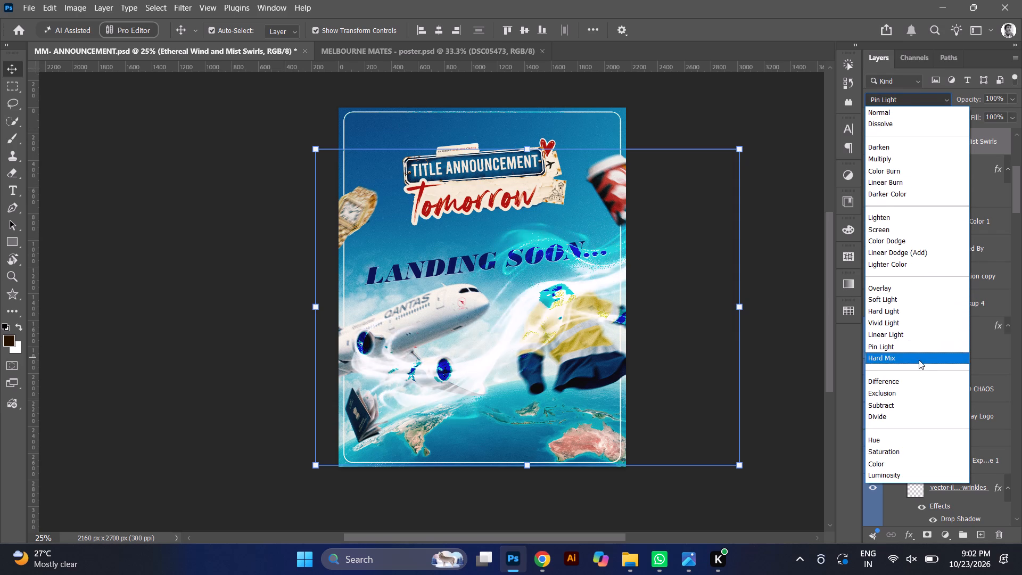
pyautogui.click(920, 433)
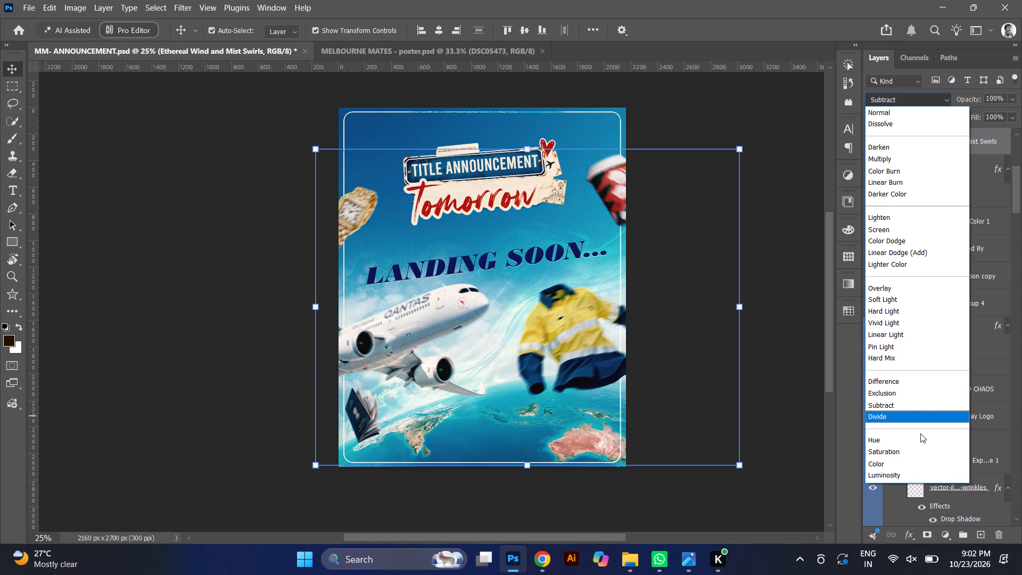
pyautogui.click(894, 416)
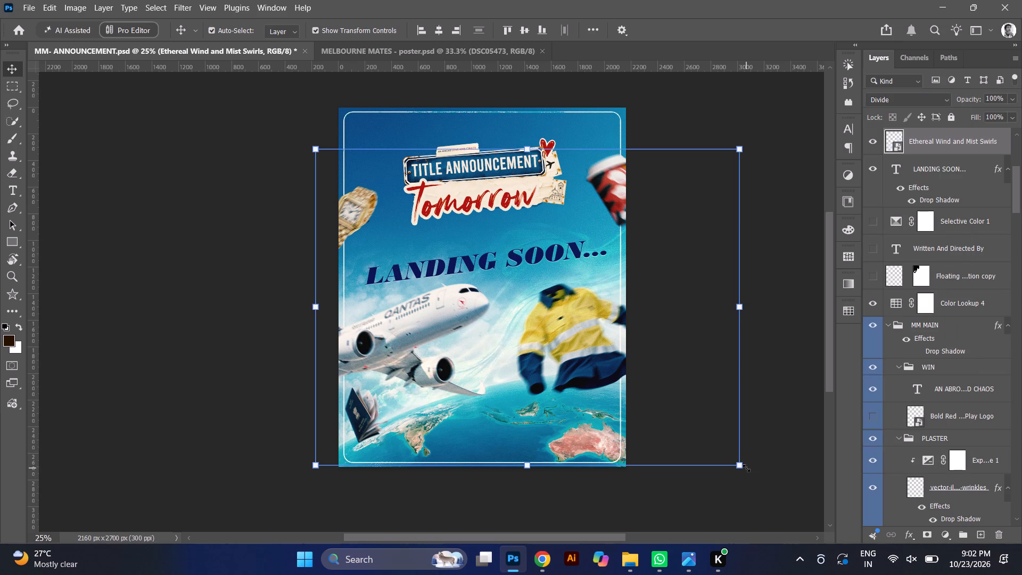
pyautogui.click(875, 141)
pyautogui.click(875, 141)
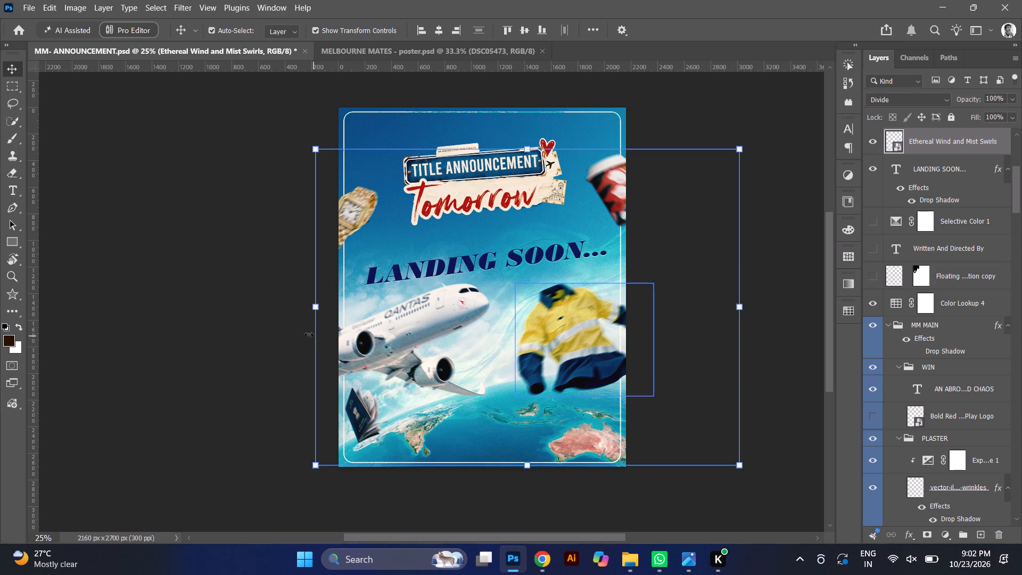
# Move the Ethereal Wind and Mist Swirls image slightly left and down to about X 1230, Y 1555 px and rotate it to about 156.2°.
pyautogui.moveTo(308, 476); pyautogui.dragTo(271, 445)
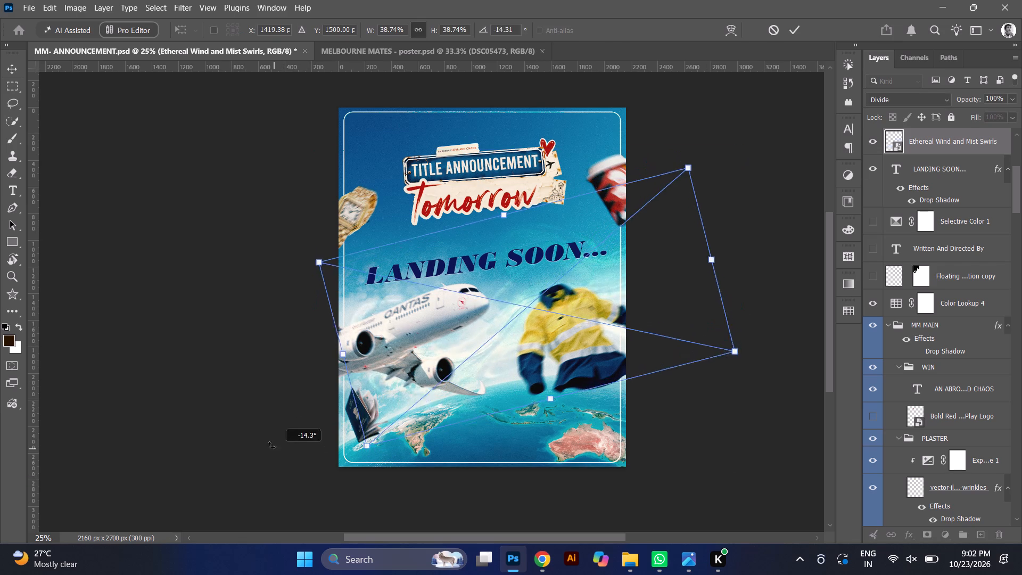
pyautogui.moveTo(271, 445); pyautogui.dragTo(218, 380)
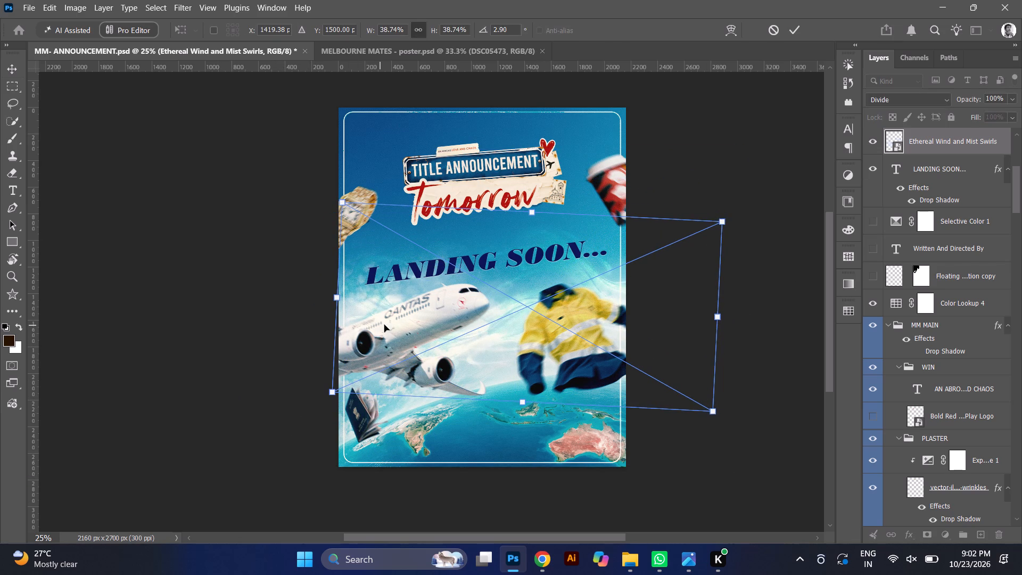
pyautogui.moveTo(384, 324); pyautogui.dragTo(359, 332)
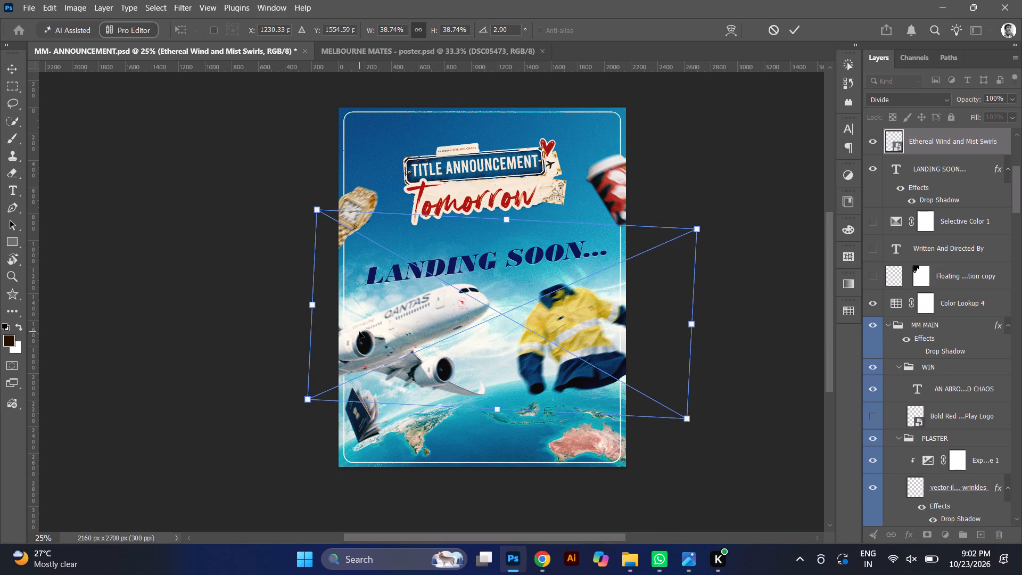
pyautogui.hotkey('ctrl', '+')
pyautogui.hotkey('ctrl', '+')
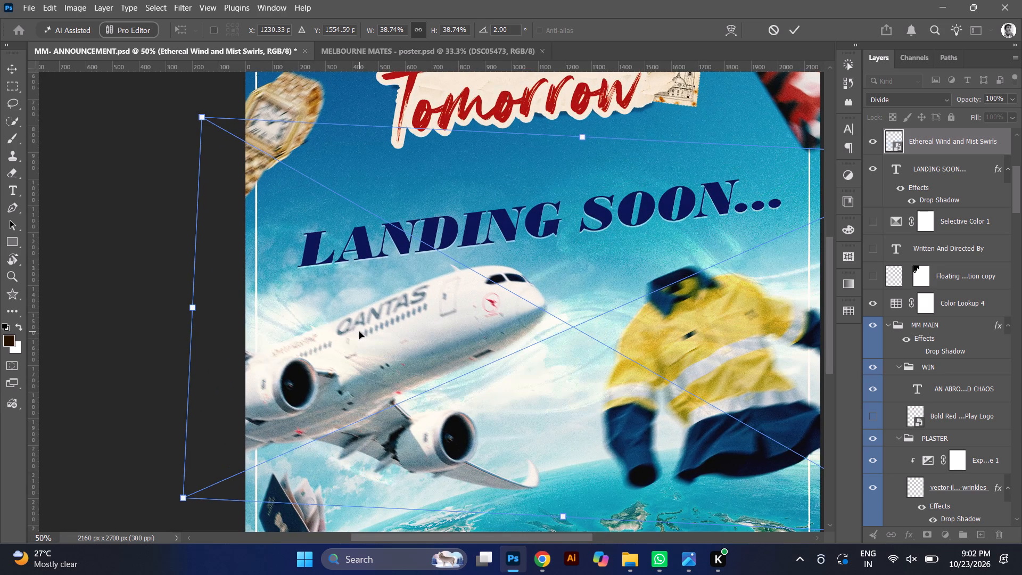
pyautogui.hotkey('ctrl', '-')
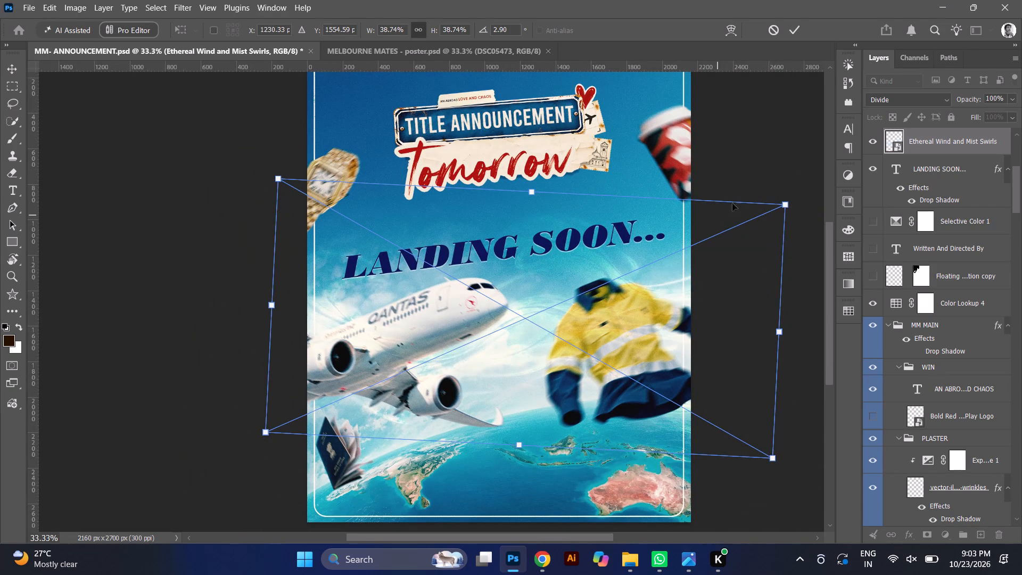
pyautogui.moveTo(798, 196); pyautogui.dragTo(819, 242)
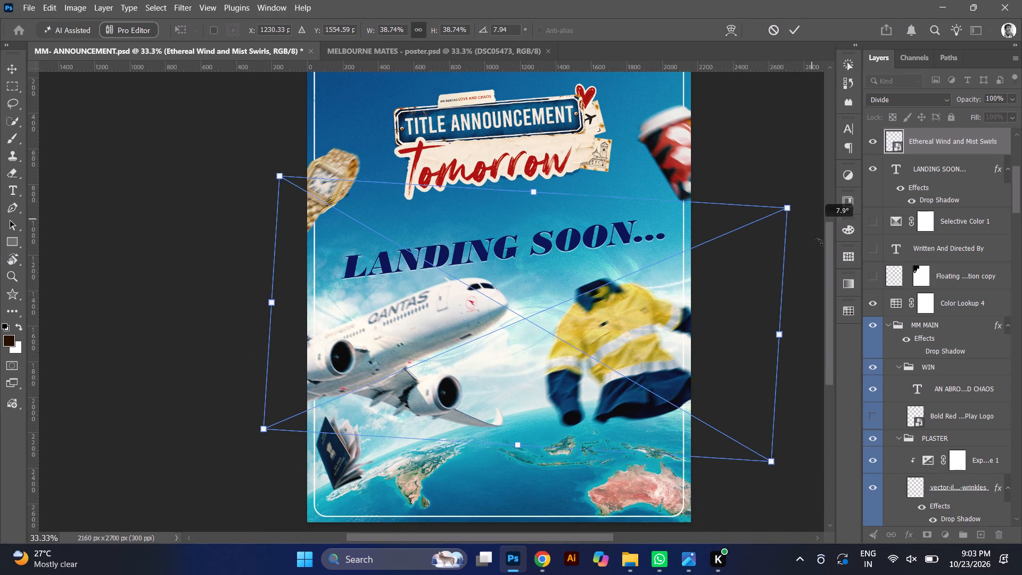
pyautogui.moveTo(819, 242); pyautogui.dragTo(453, 397)
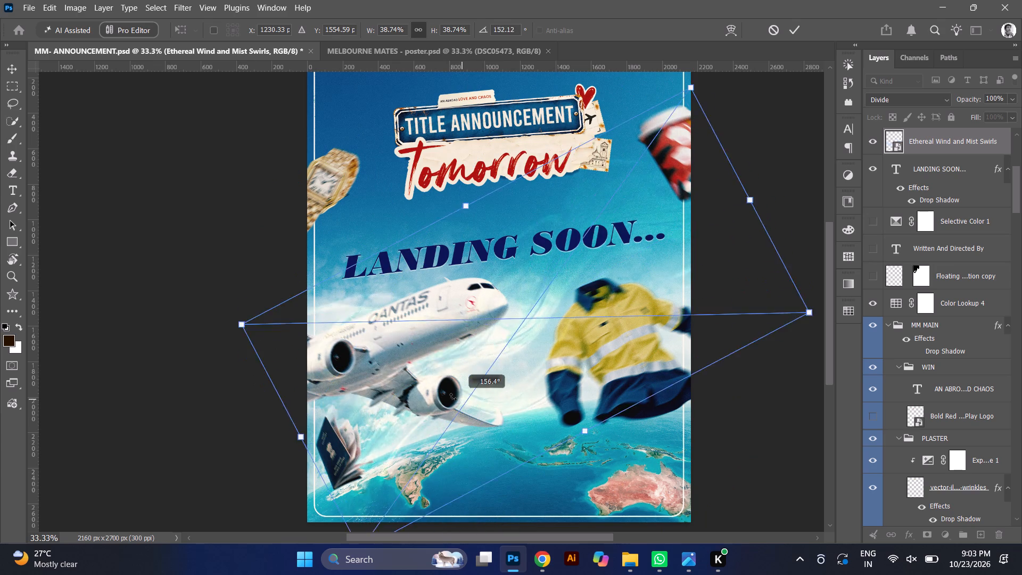
pyautogui.moveTo(453, 397); pyautogui.dragTo(462, 420)
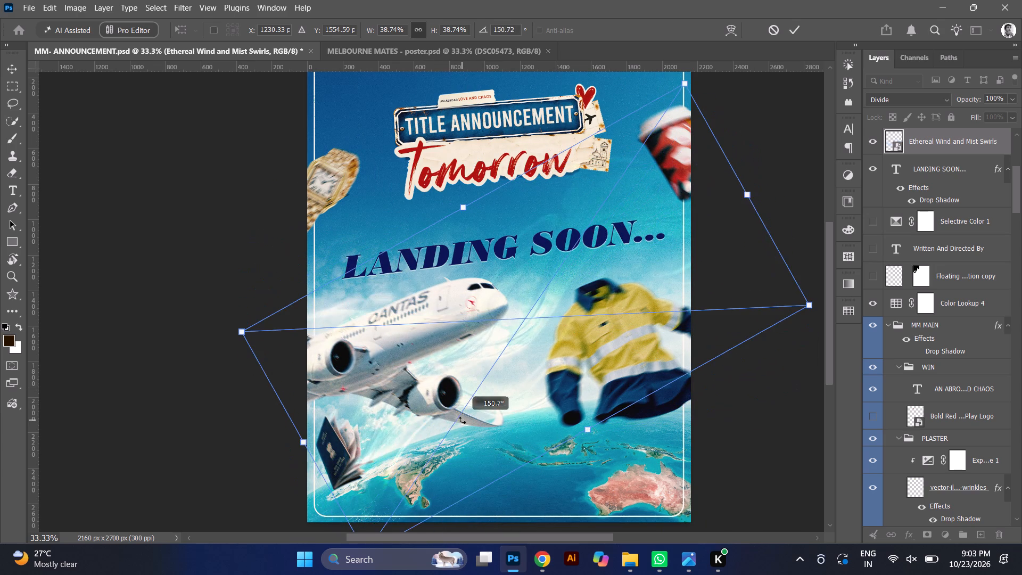
pyautogui.moveTo(462, 420); pyautogui.dragTo(370, 334)
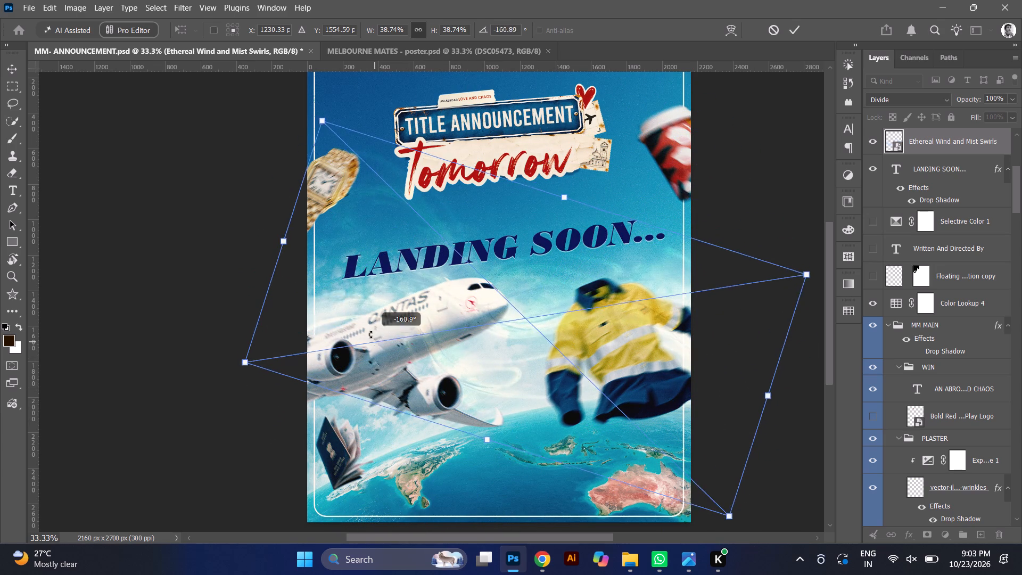
pyautogui.moveTo(370, 334); pyautogui.dragTo(440, 425)
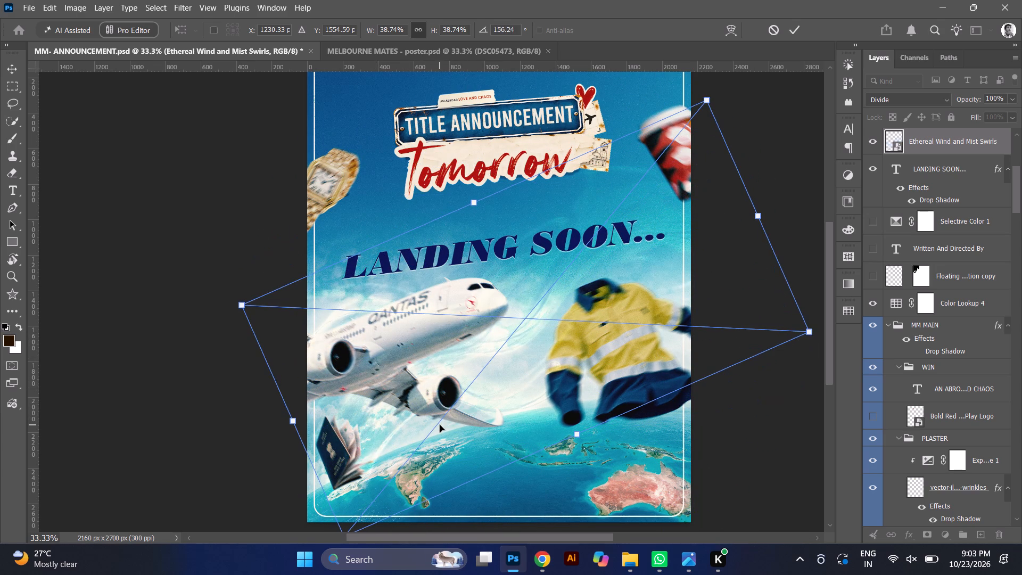
# Compare the whole poster with and without the Ethereal Wind and Mist Swirls layer, and leave that layer hidden.
pyautogui.click(873, 143)
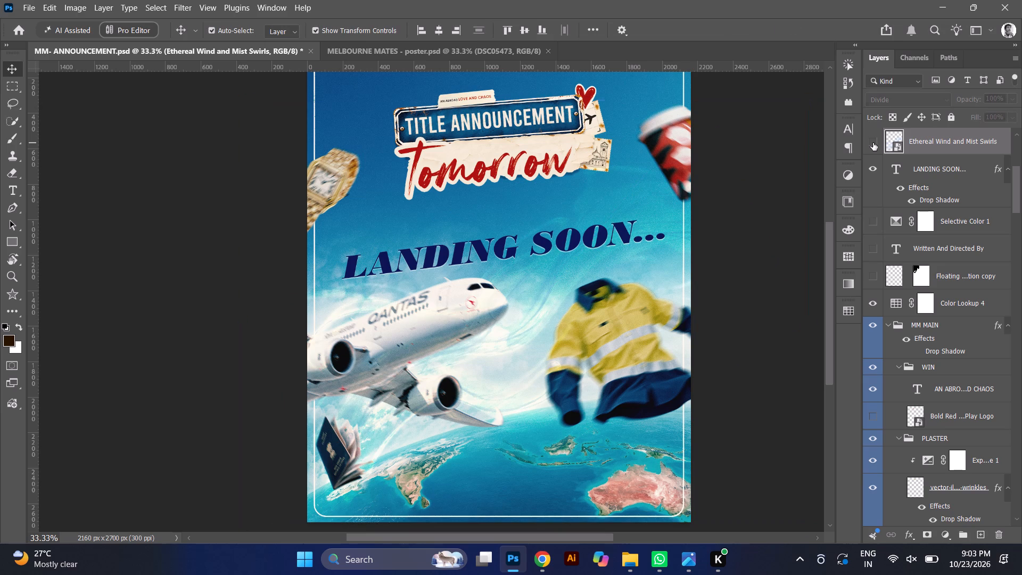
pyautogui.click(873, 143)
pyautogui.hotkey('ctrl', '-')
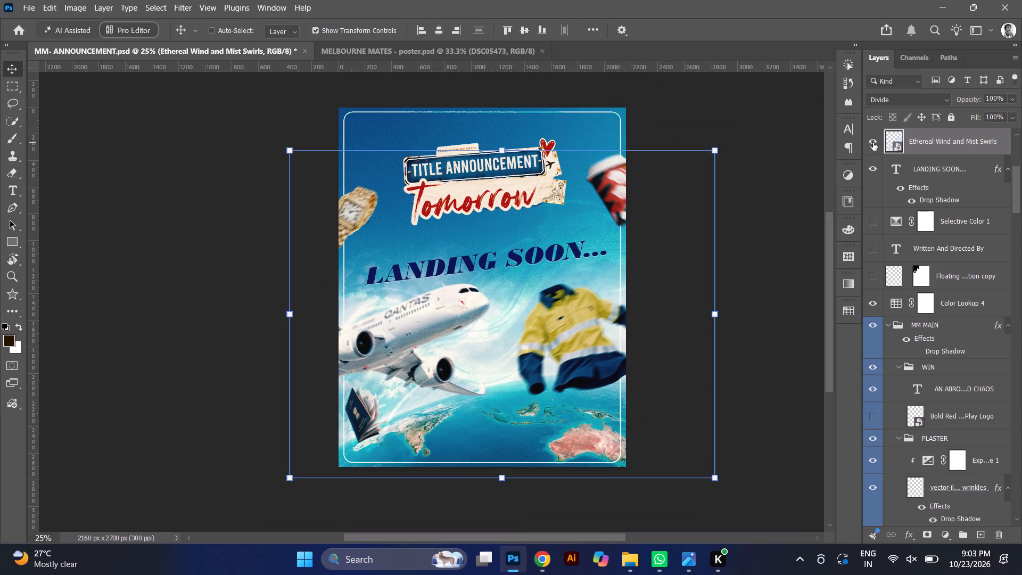
pyautogui.hotkey('ctrl', '-')
pyautogui.hotkey('ctrl', '+')
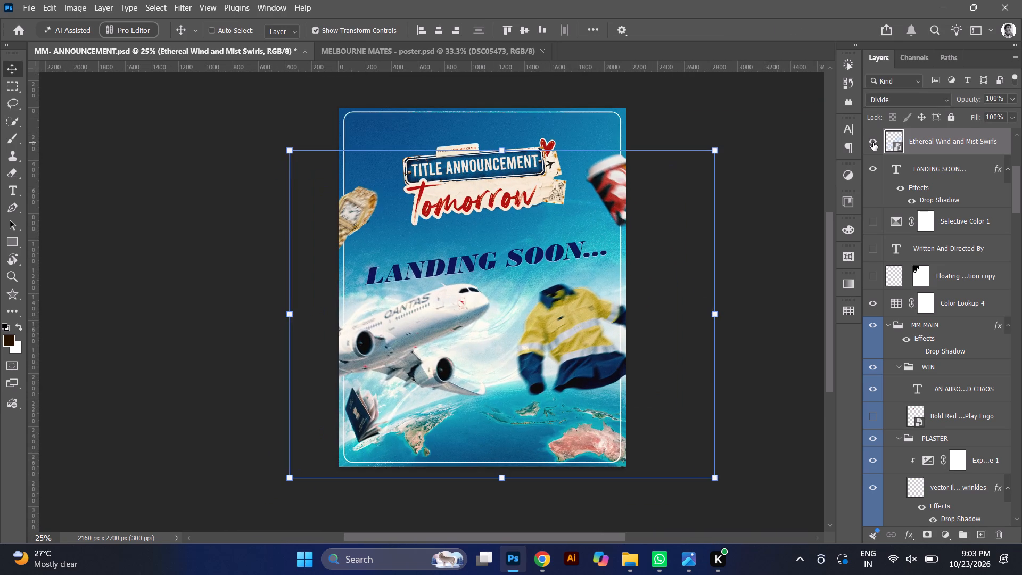
pyautogui.click(873, 143)
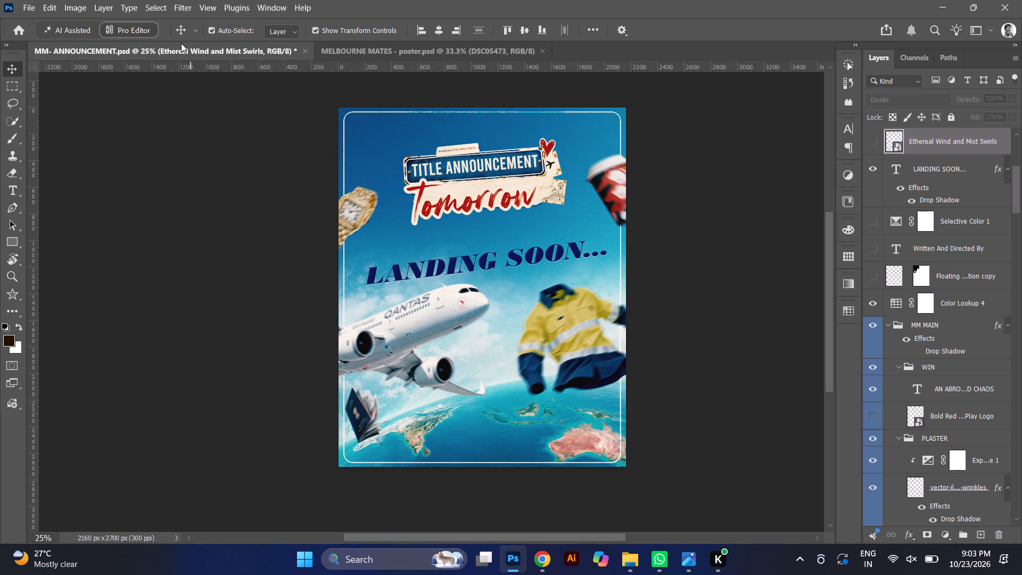
# Turn off the Drop Shadow effect on the Weathered Blue Sign and Torn Paper Banner layer behind the title text.
pyautogui.keyDown('ctrl'); pyautogui.click(537, 196); pyautogui.keyUp('ctrl')
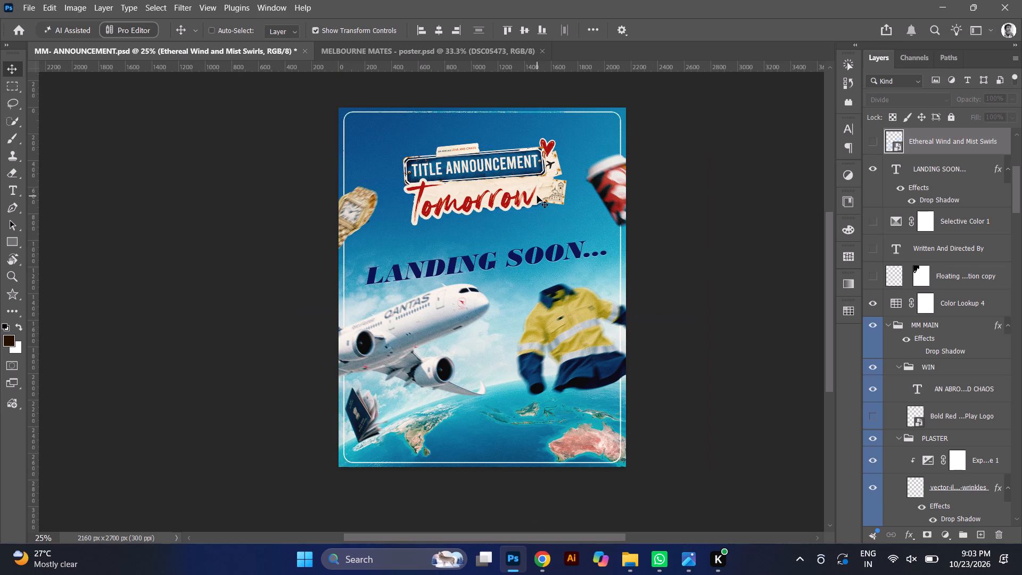
pyautogui.keyDown('alt'); pyautogui.click(537, 196); pyautogui.keyUp('alt')
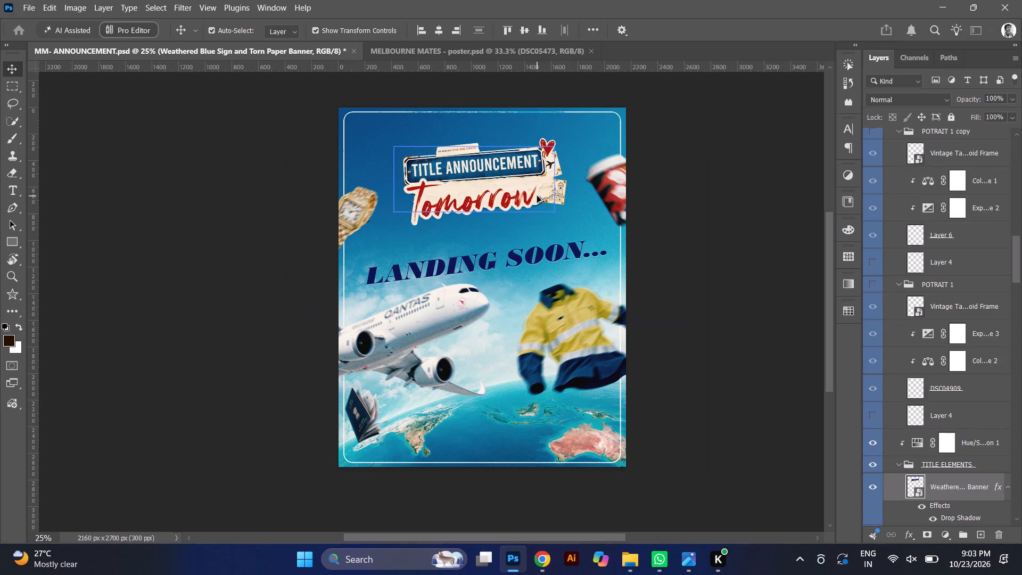
pyautogui.click(929, 520)
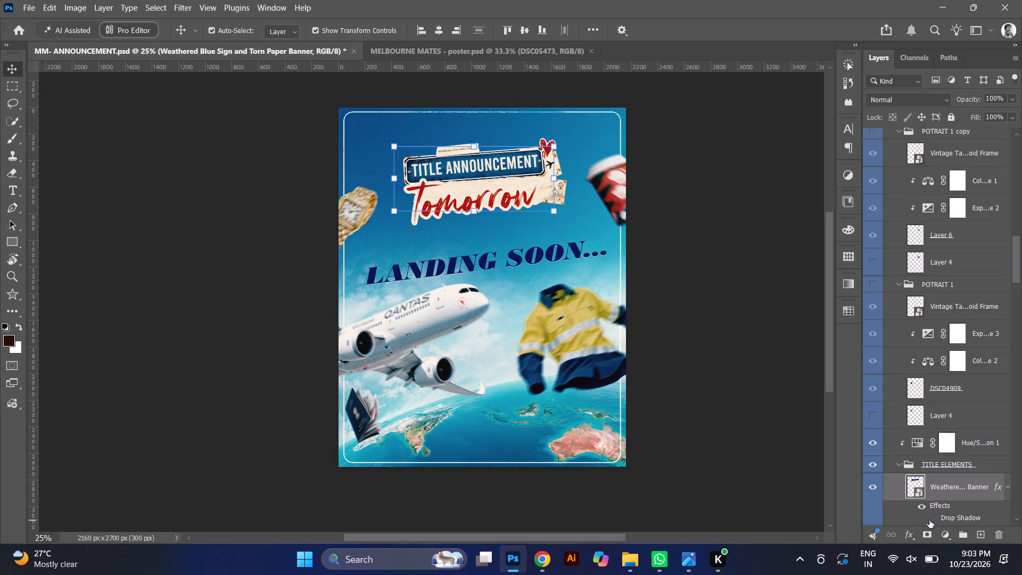
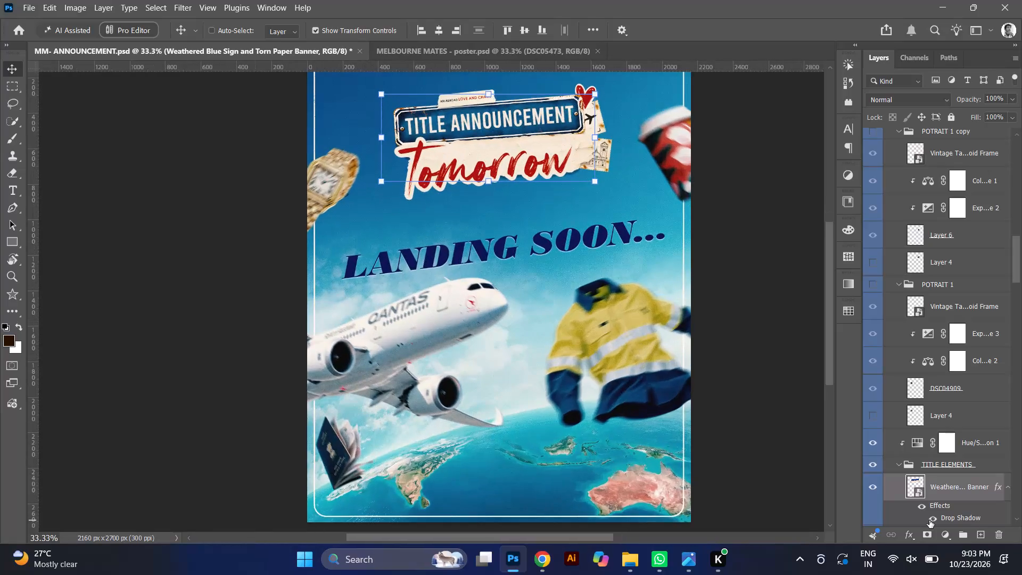
# Set the title banner's Drop Shadow to a distance of 4 px and a size of 0 px.
pyautogui.hotkey('ctrl', '+')
pyautogui.scroll(2, 707, 313)
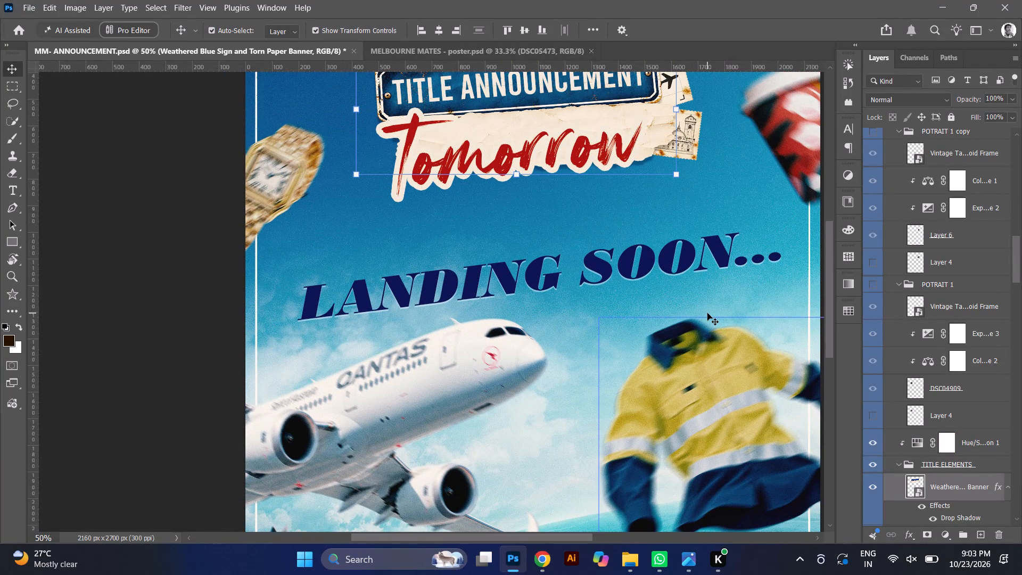
pyautogui.hscroll(1, 707, 313)
pyautogui.hscroll(2, 590, 402)
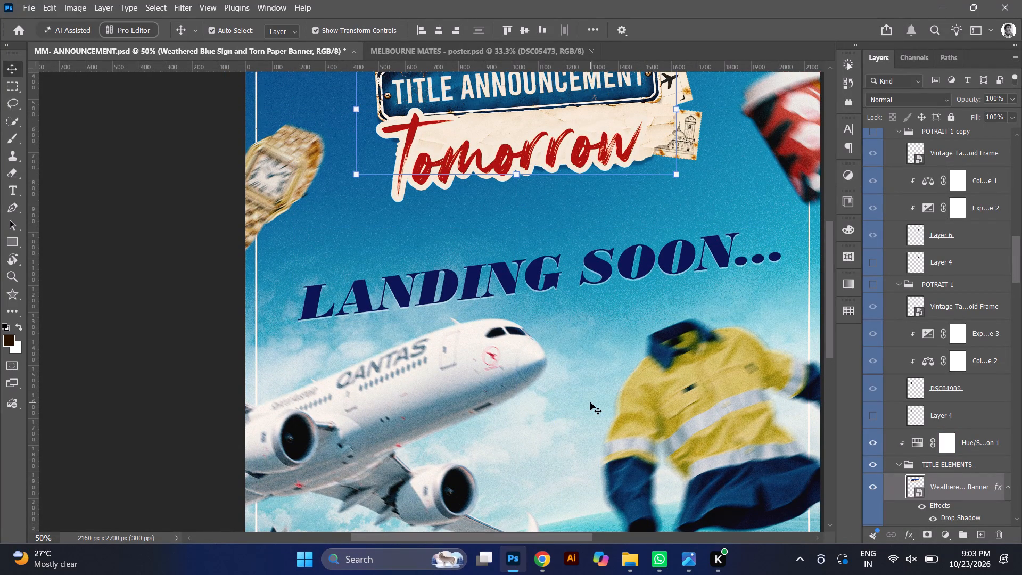
pyautogui.scroll(-2, 114, 350)
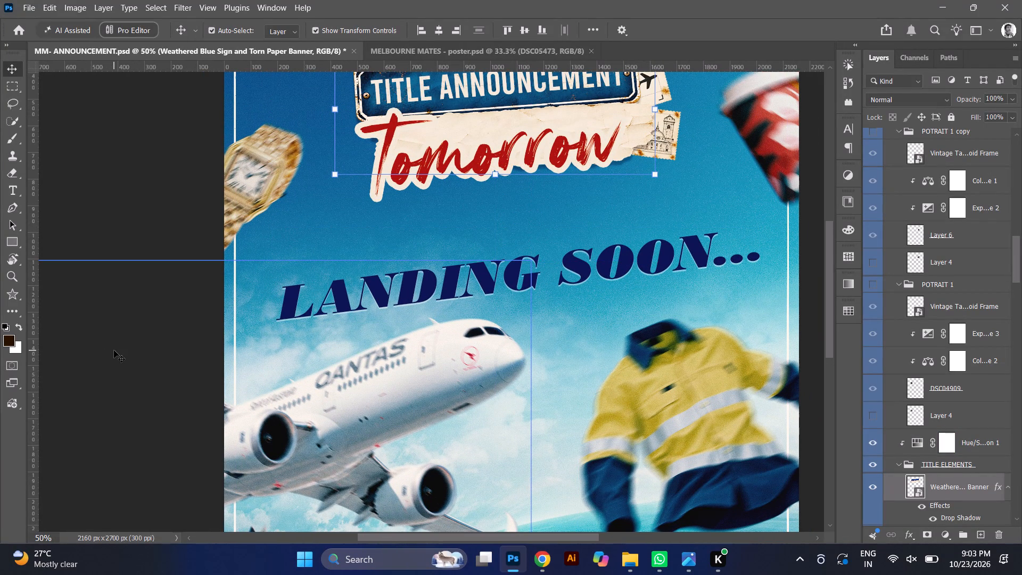
pyautogui.doubleClick(967, 516)
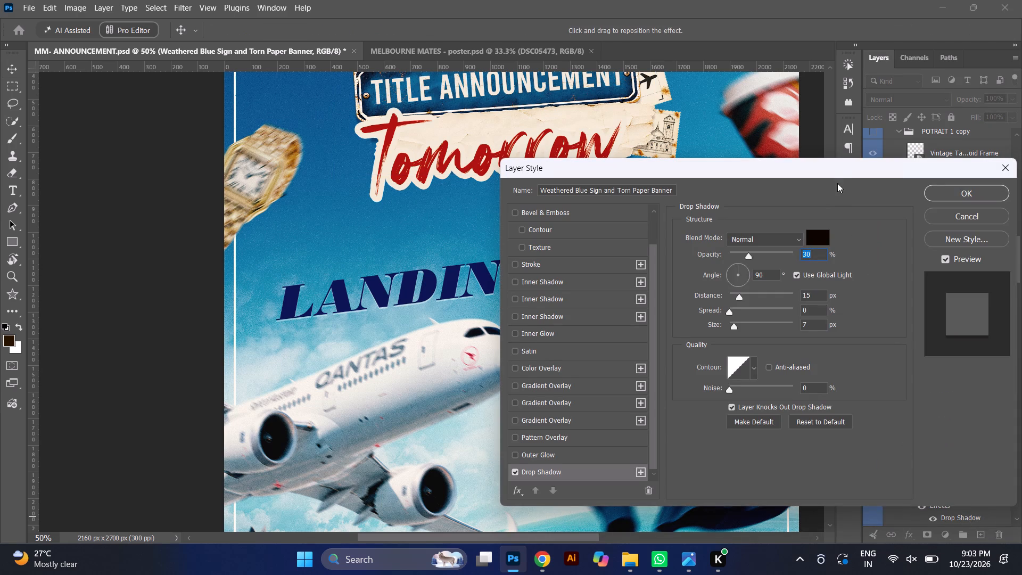
pyautogui.moveTo(835, 165); pyautogui.dragTo(820, 243)
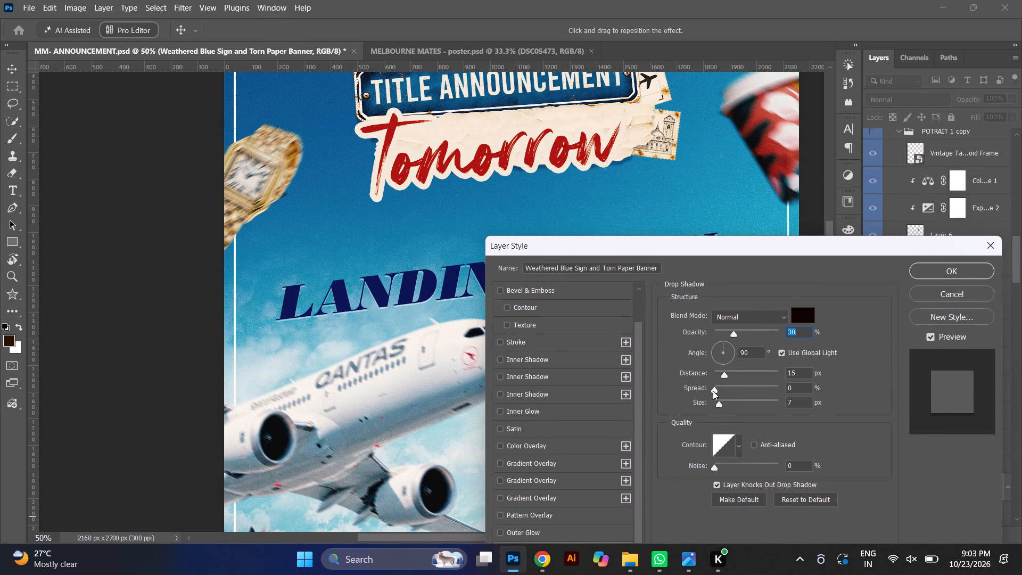
pyautogui.moveTo(720, 405); pyautogui.dragTo(679, 402)
pyautogui.moveTo(679, 402); pyautogui.dragTo(632, 395)
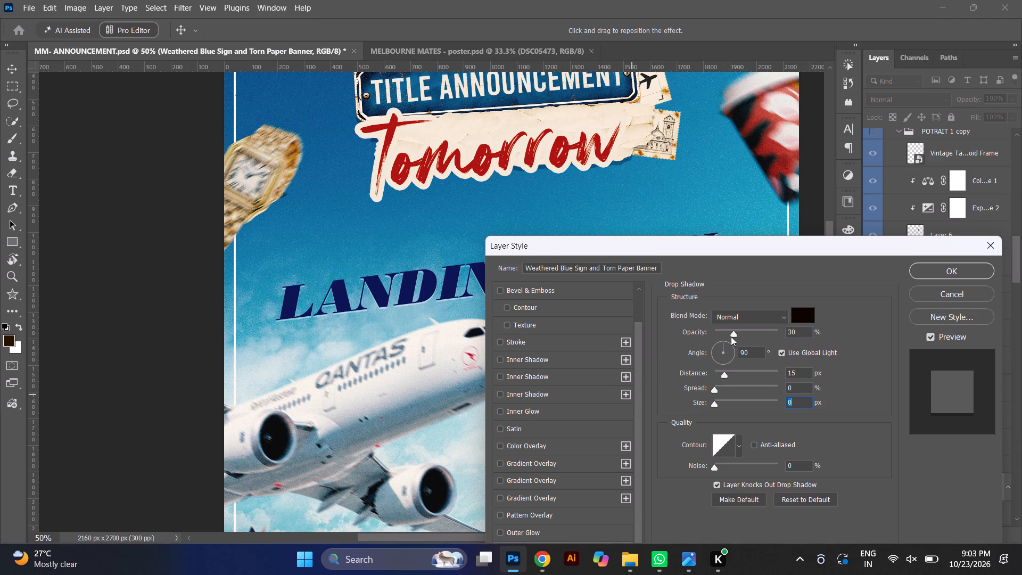
pyautogui.click(719, 371)
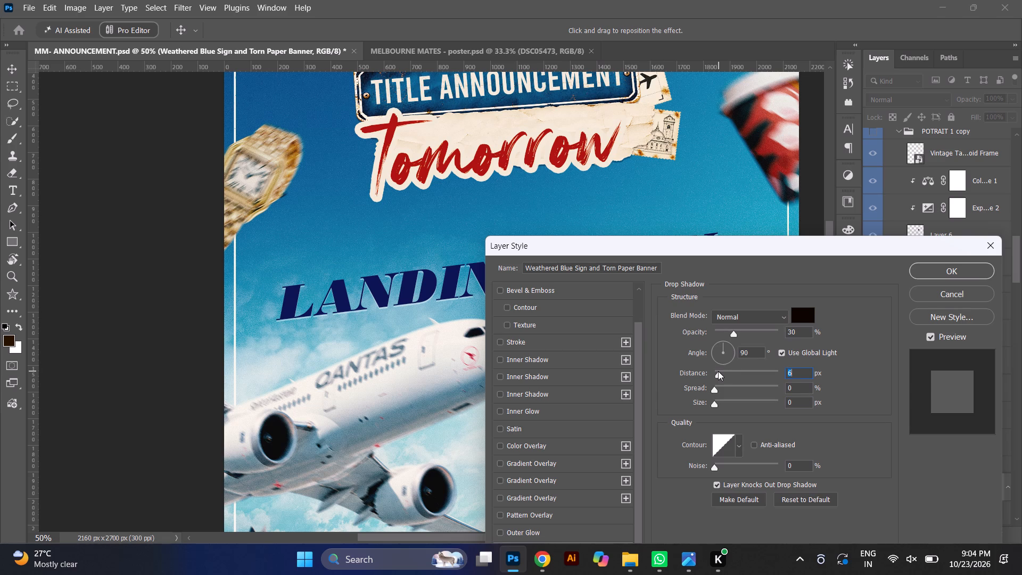
pyautogui.click(714, 368)
pyautogui.click(721, 369)
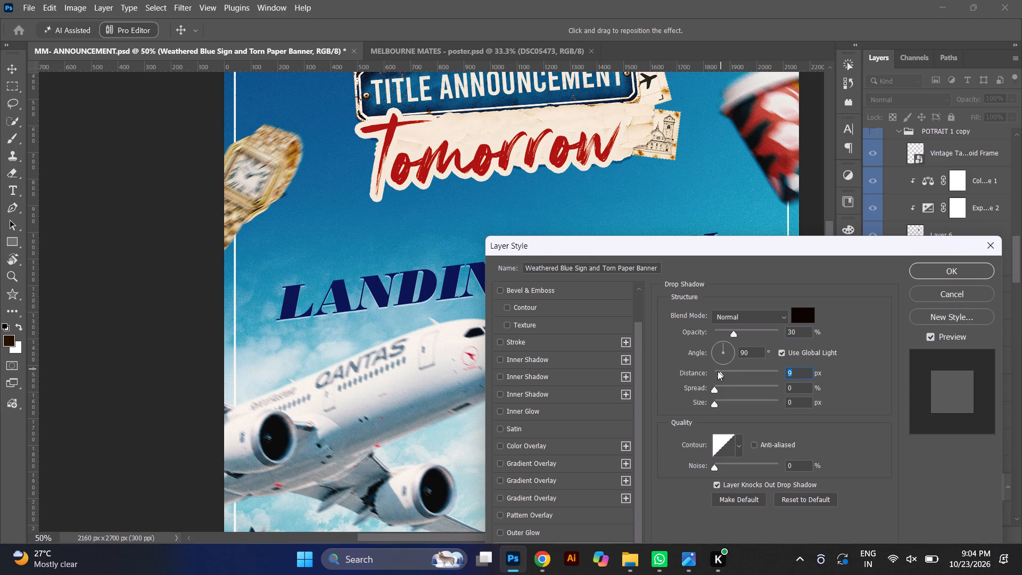
pyautogui.click(718, 371)
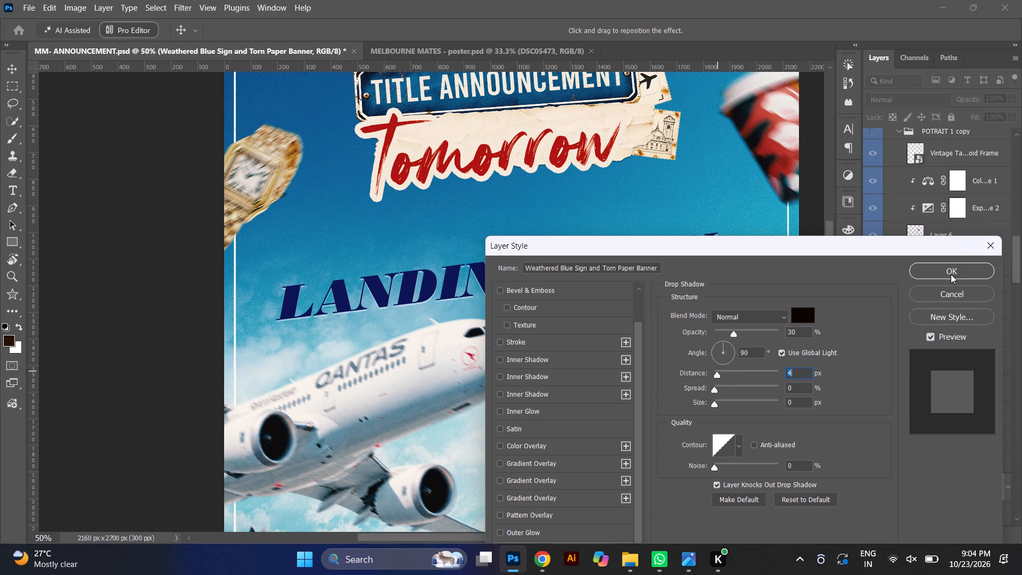
pyautogui.click(951, 274)
# Check the title banner's adjusted shadow in the context of the whole poster.
pyautogui.hotkey('ctrl', '-')
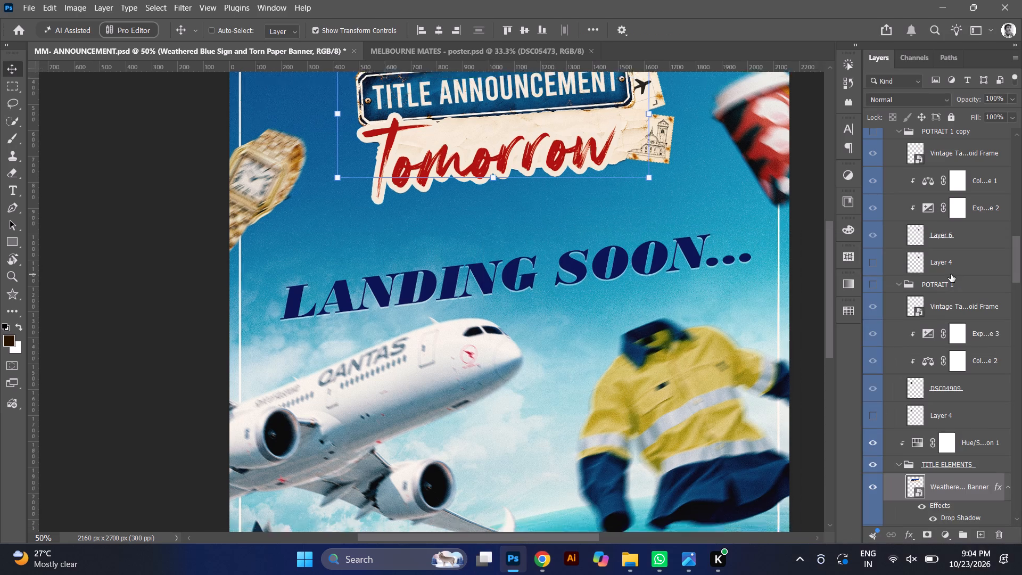
pyautogui.hotkey('ctrl', '-')
pyautogui.hotkey('ctrl', '+')
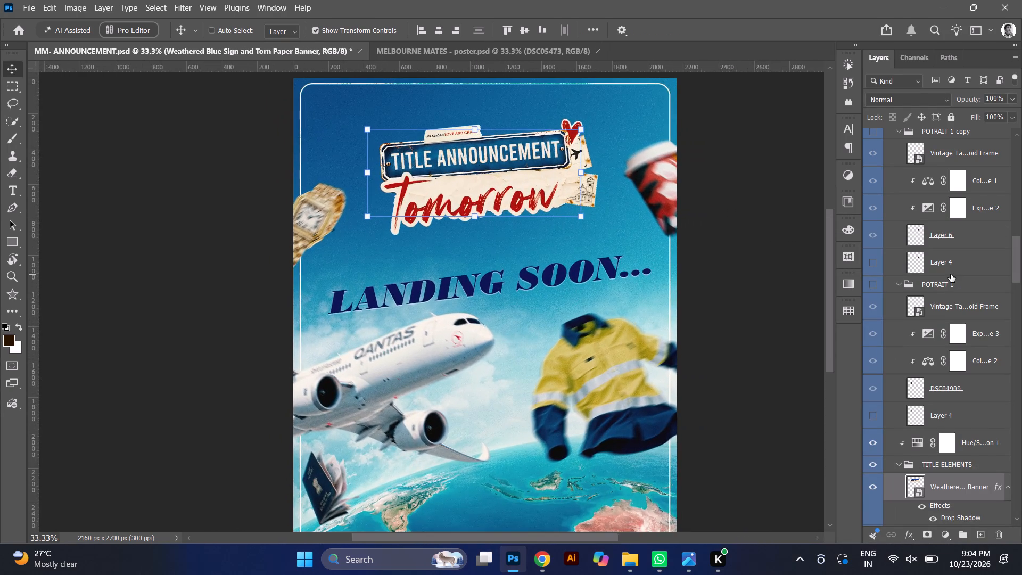
pyautogui.hotkey('ctrl', '-')
pyautogui.hotkey('ctrl', '-')
pyautogui.hotkey('ctrl', '+')
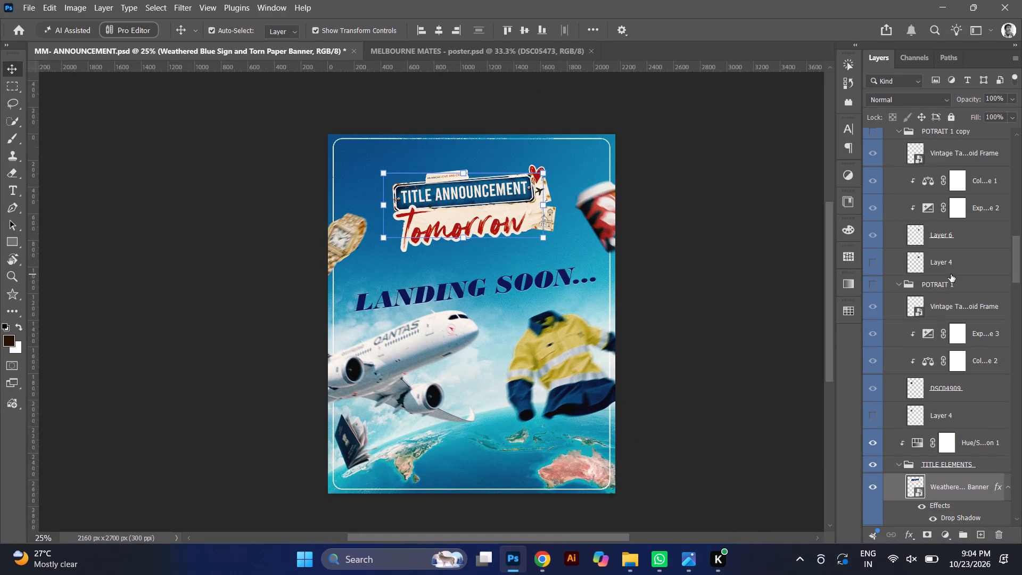
pyautogui.scroll(-1, 729, 239)
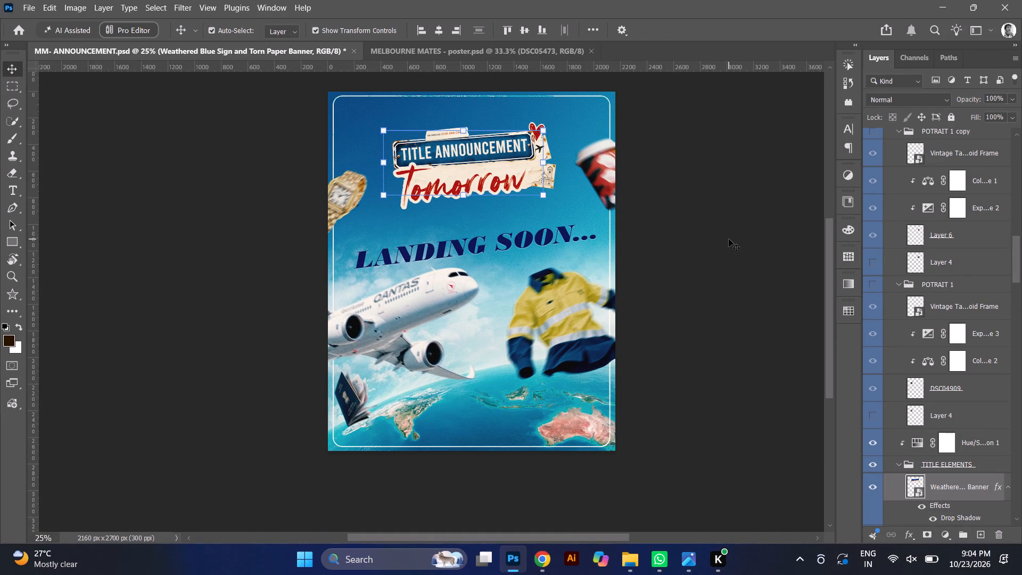
pyautogui.click(38, 1)
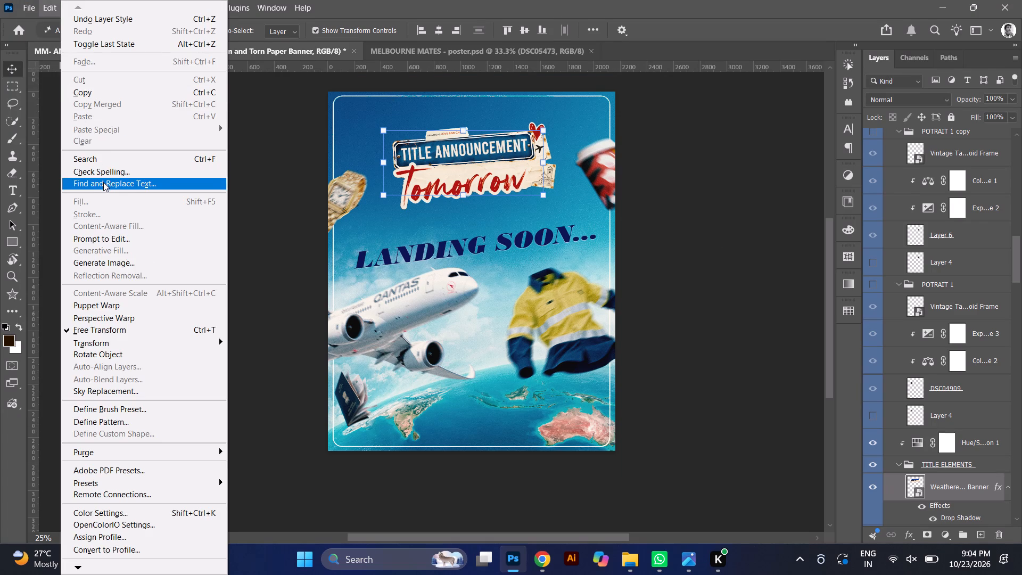
pyautogui.scroll(5, 988, 283)
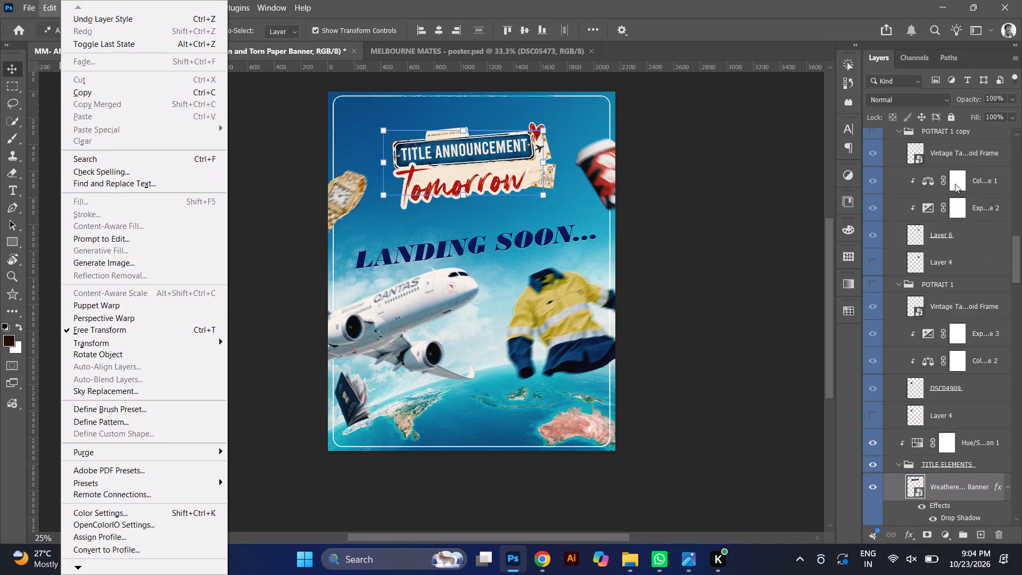
# Compare the poster with and without Curves 1 and add a Color Lookup adjustment layer above it.
pyautogui.click(941, 135)
pyautogui.scroll(13, 941, 135)
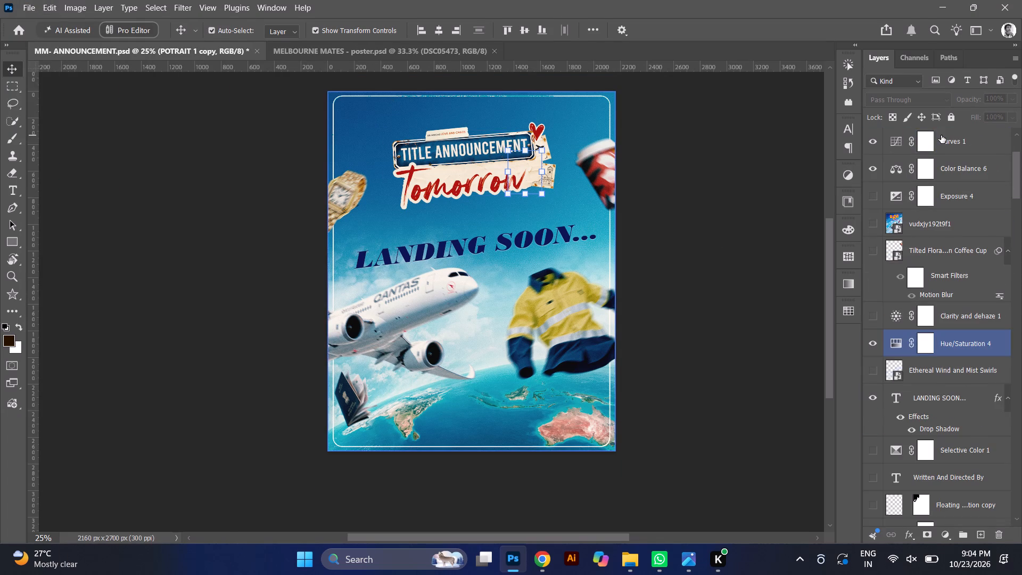
pyautogui.scroll(4, 941, 135)
pyautogui.click(948, 148)
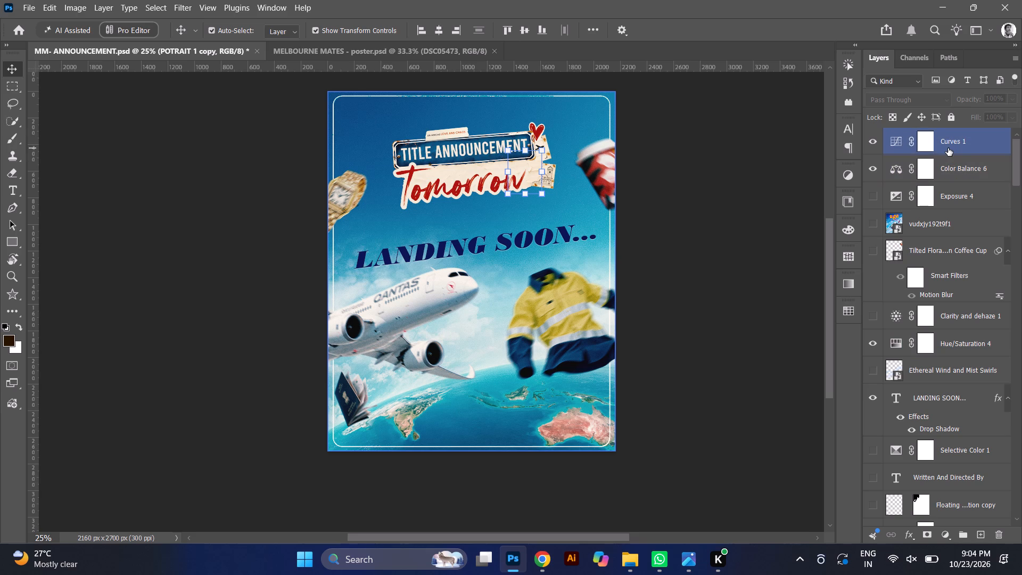
pyautogui.click(869, 142)
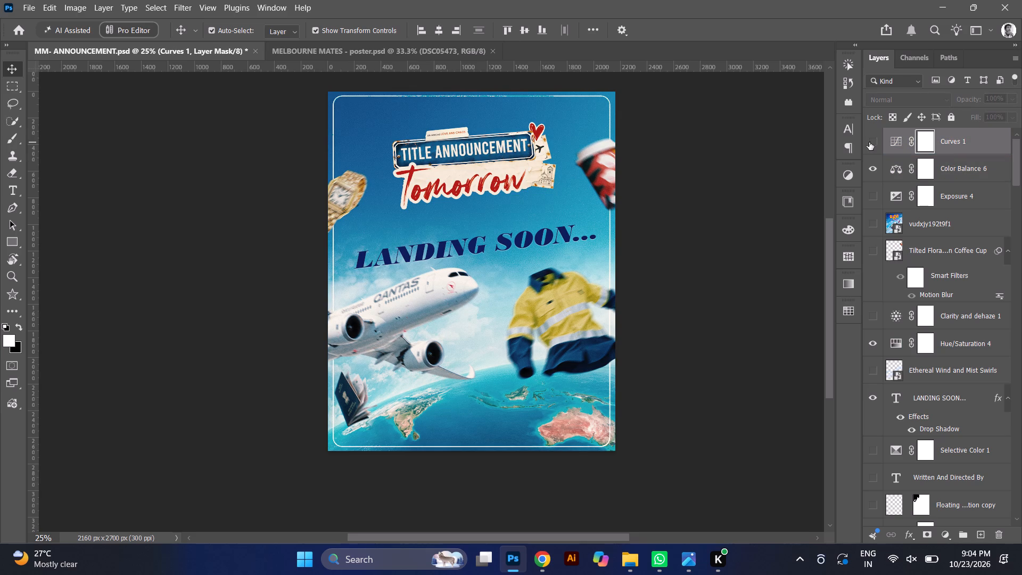
pyautogui.click(869, 142)
pyautogui.click(945, 535)
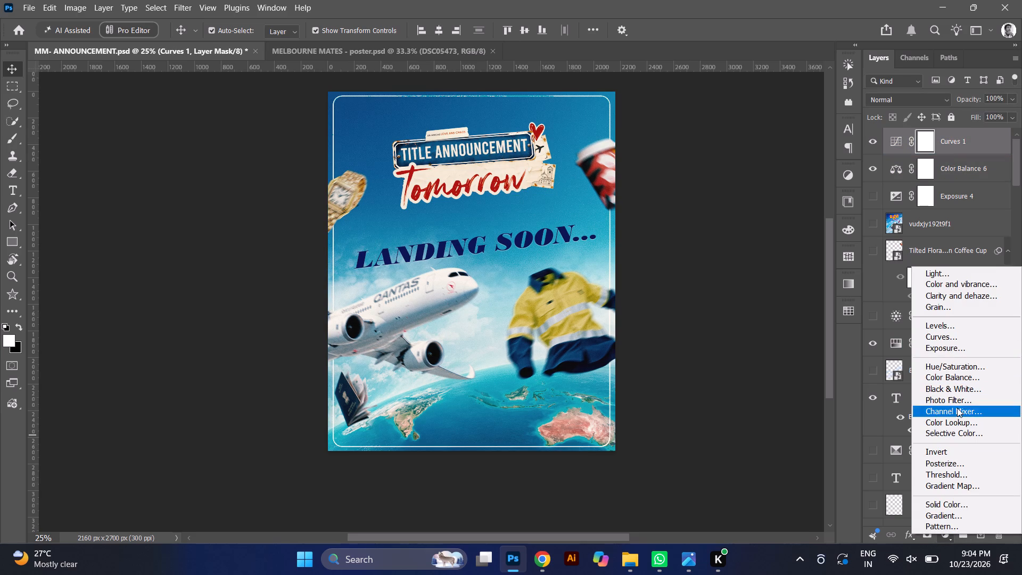
pyautogui.click(950, 421)
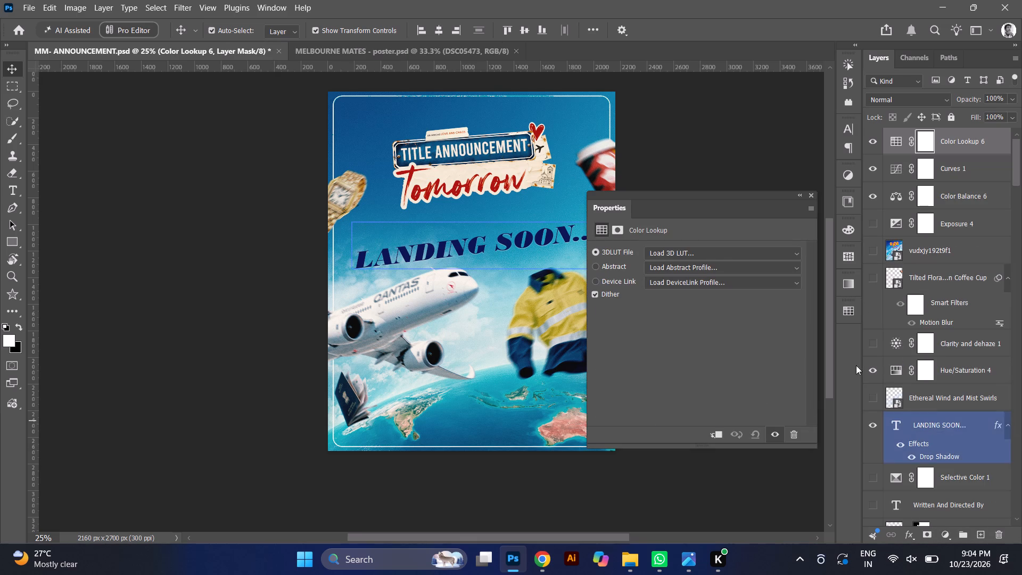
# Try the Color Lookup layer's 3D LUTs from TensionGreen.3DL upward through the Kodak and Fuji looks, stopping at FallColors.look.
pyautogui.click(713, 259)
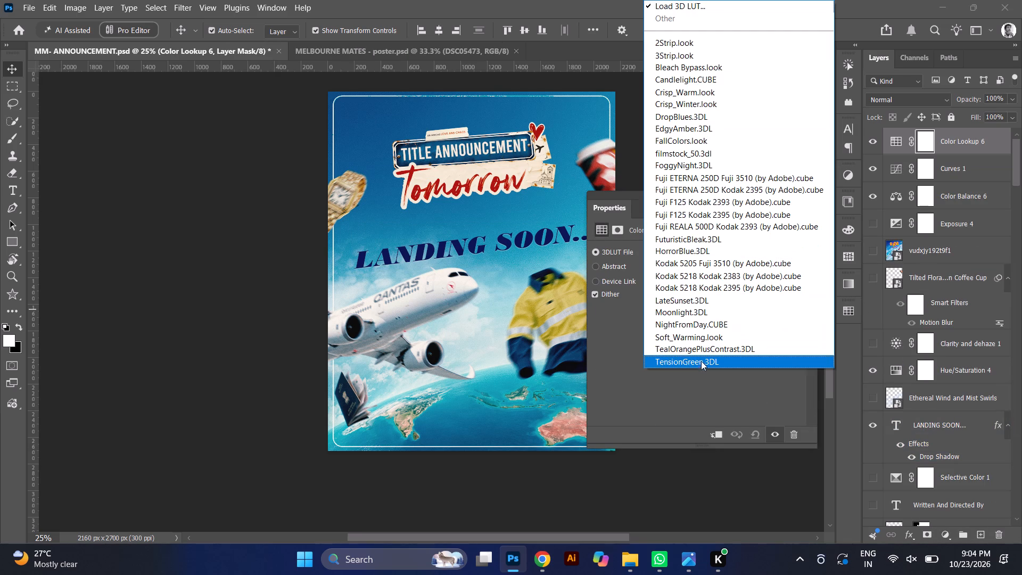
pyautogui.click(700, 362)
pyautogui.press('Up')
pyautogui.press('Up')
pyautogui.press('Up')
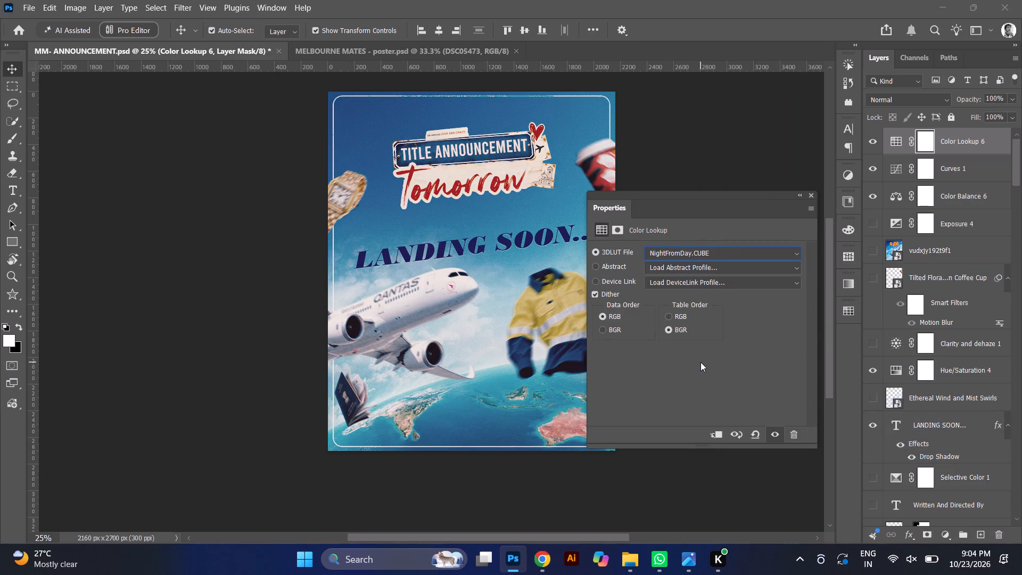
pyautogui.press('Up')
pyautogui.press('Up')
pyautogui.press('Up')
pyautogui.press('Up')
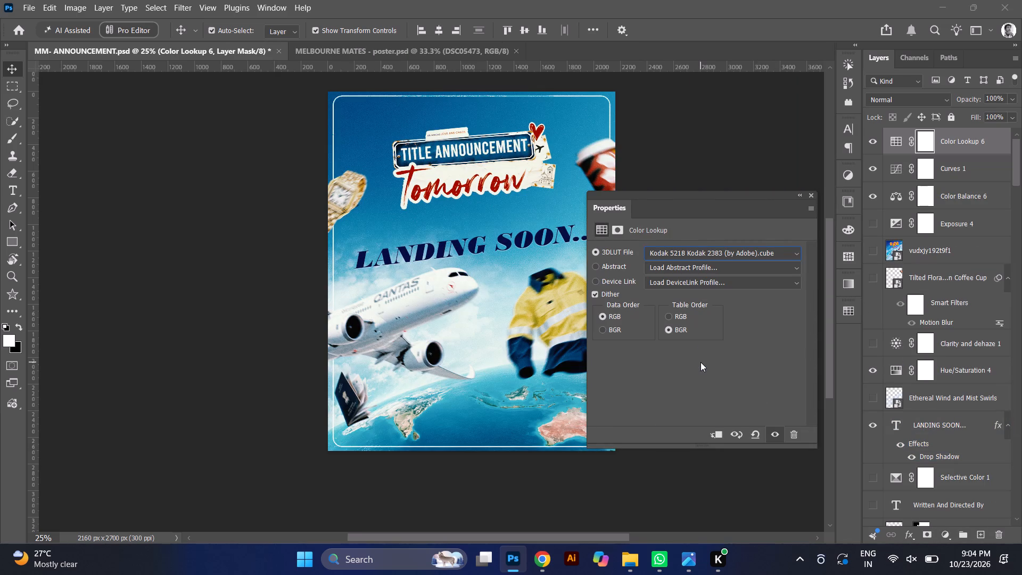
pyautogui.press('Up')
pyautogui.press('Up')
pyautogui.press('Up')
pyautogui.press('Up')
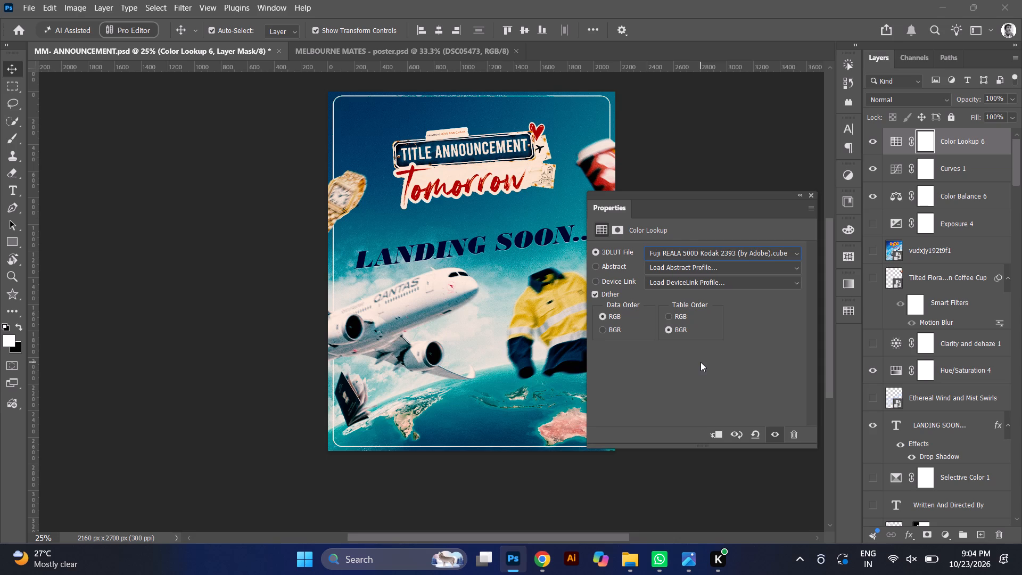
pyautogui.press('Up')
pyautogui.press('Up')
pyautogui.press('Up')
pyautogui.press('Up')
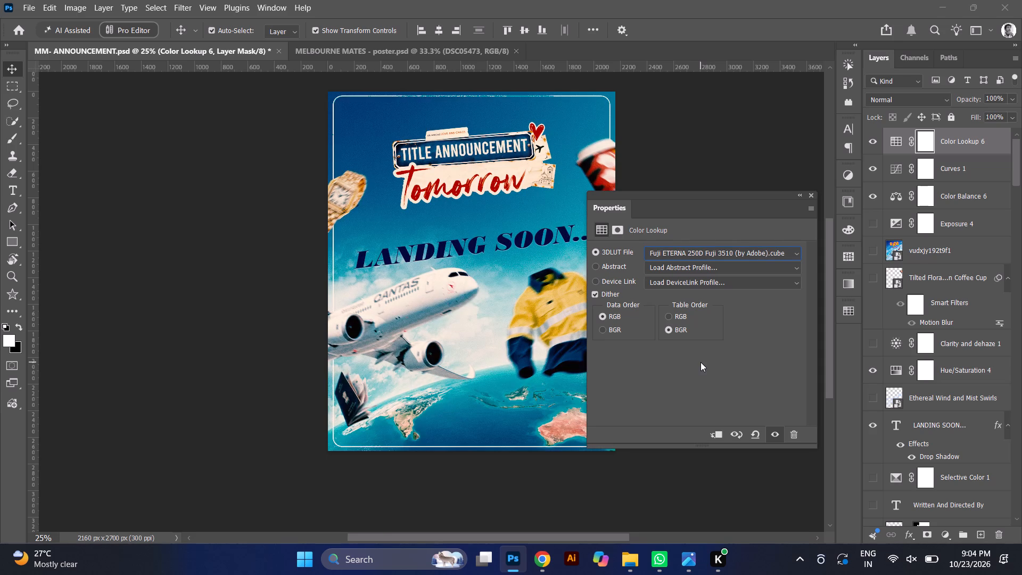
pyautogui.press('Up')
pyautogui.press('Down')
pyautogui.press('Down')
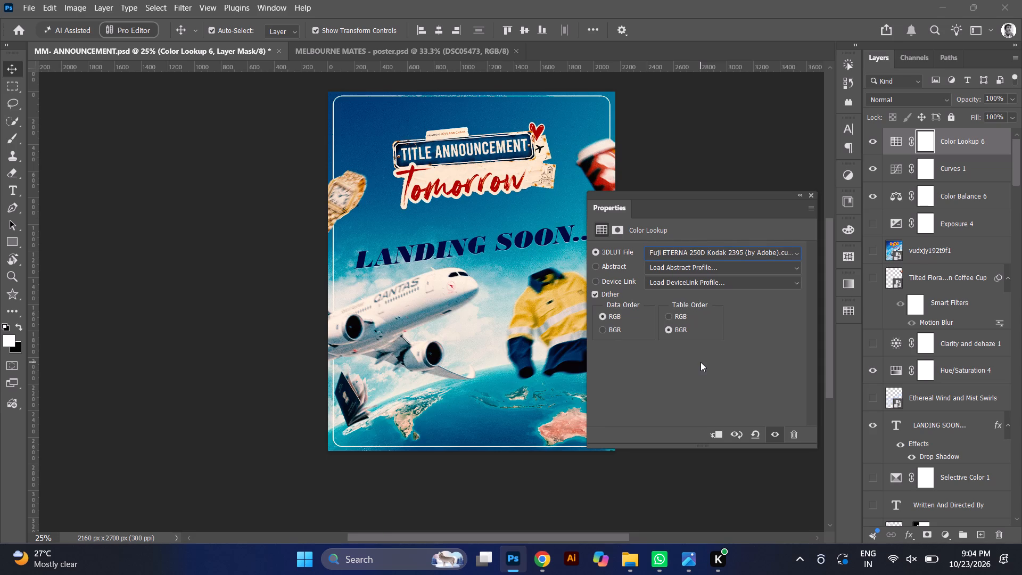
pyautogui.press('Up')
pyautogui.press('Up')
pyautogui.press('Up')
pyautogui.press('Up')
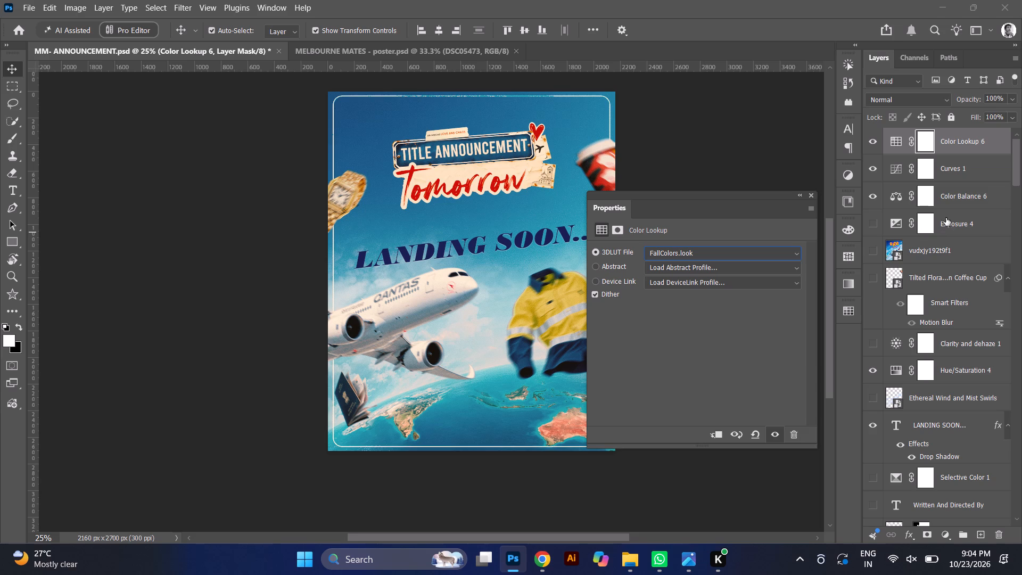
# Compare the poster with and without the FallColors.look color grade, leaving the Color Lookup layer visible.
pyautogui.click(878, 143)
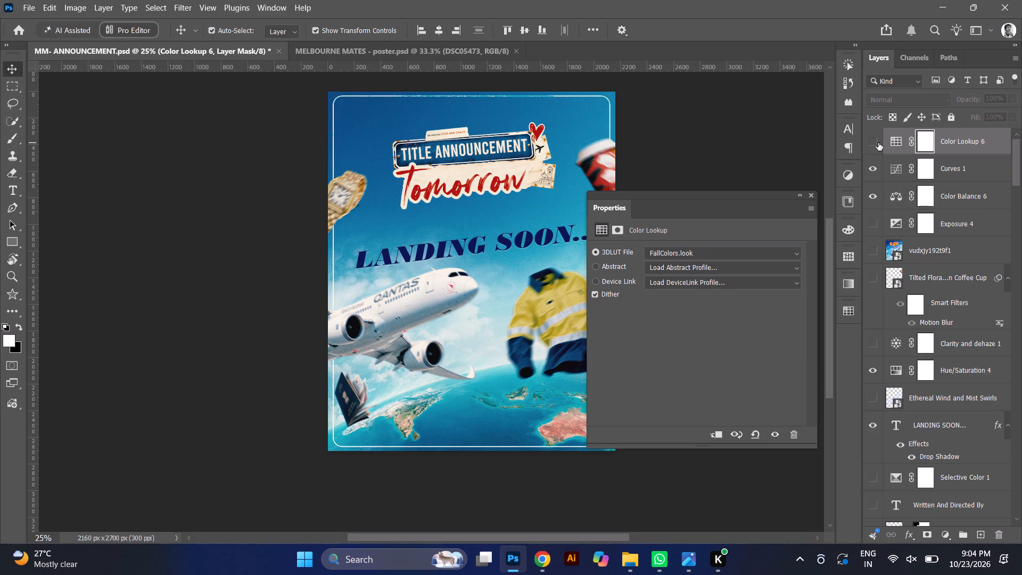
pyautogui.click(878, 143)
pyautogui.click(878, 143)
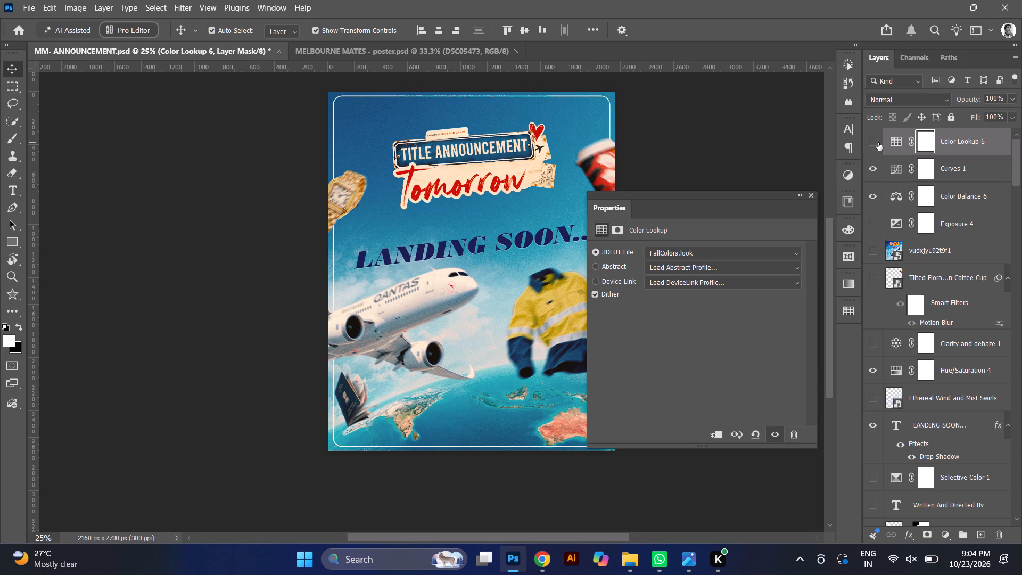
pyautogui.click(878, 143)
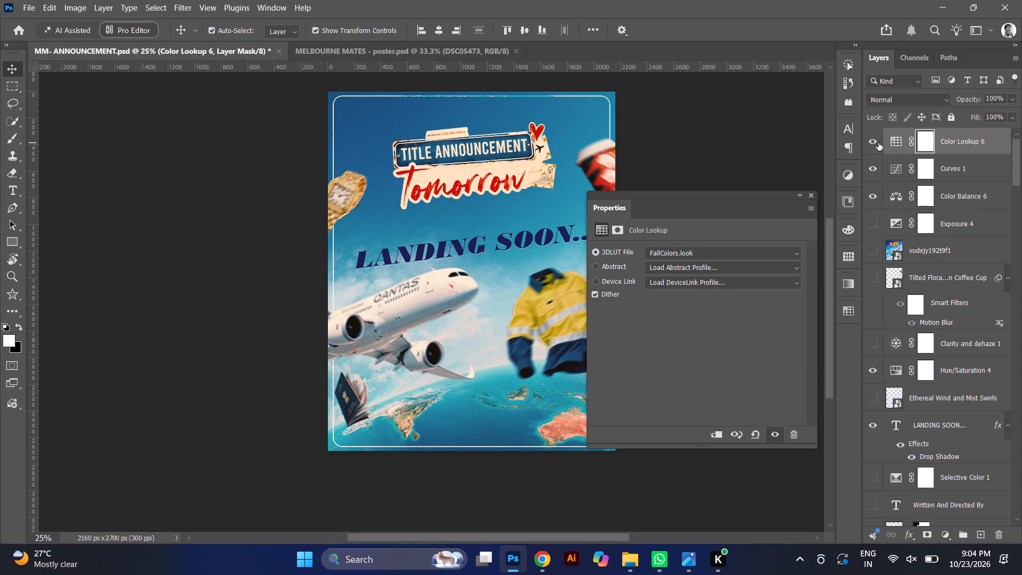
pyautogui.click(878, 143)
pyautogui.click(878, 143)
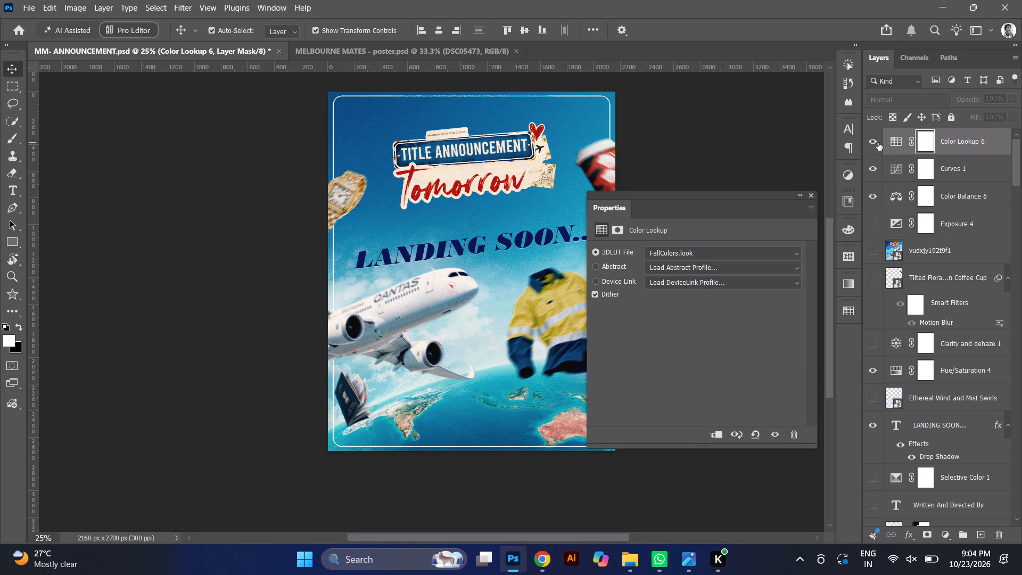
# Try the Color Lookup layer's 3D LUTs from EdgyAmber.3DL upward to Bleach Bypass.look, settling on Candlelight.CUBE.
pyautogui.click(681, 258)
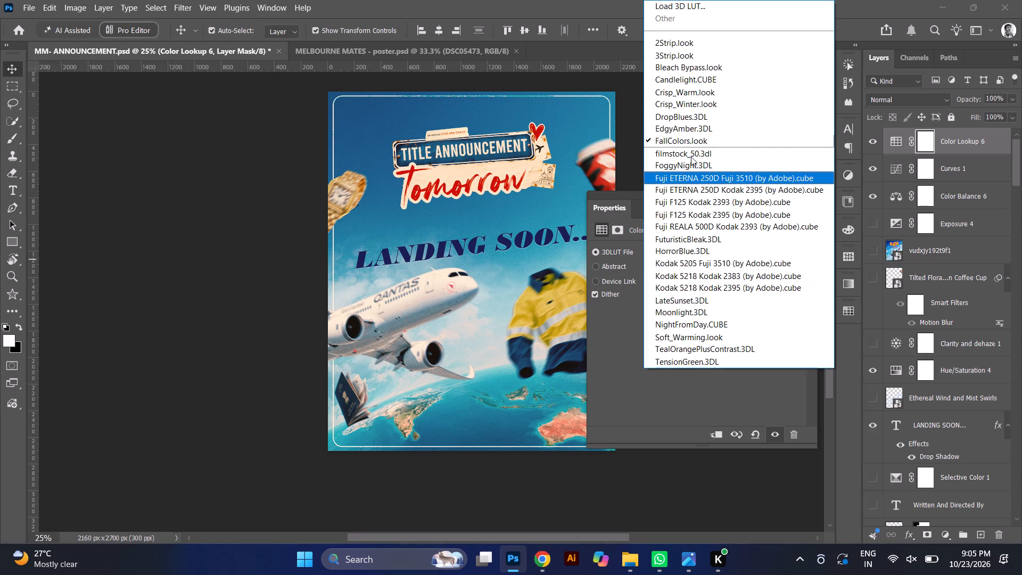
pyautogui.click(681, 132)
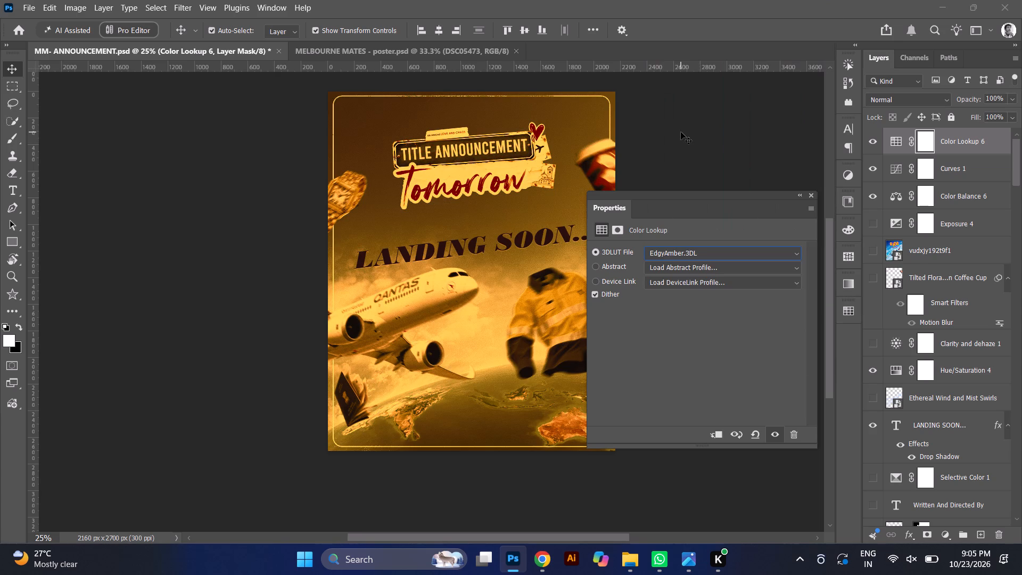
pyautogui.press('Up')
pyautogui.press('Up')
pyautogui.press('Up')
pyautogui.press('Up')
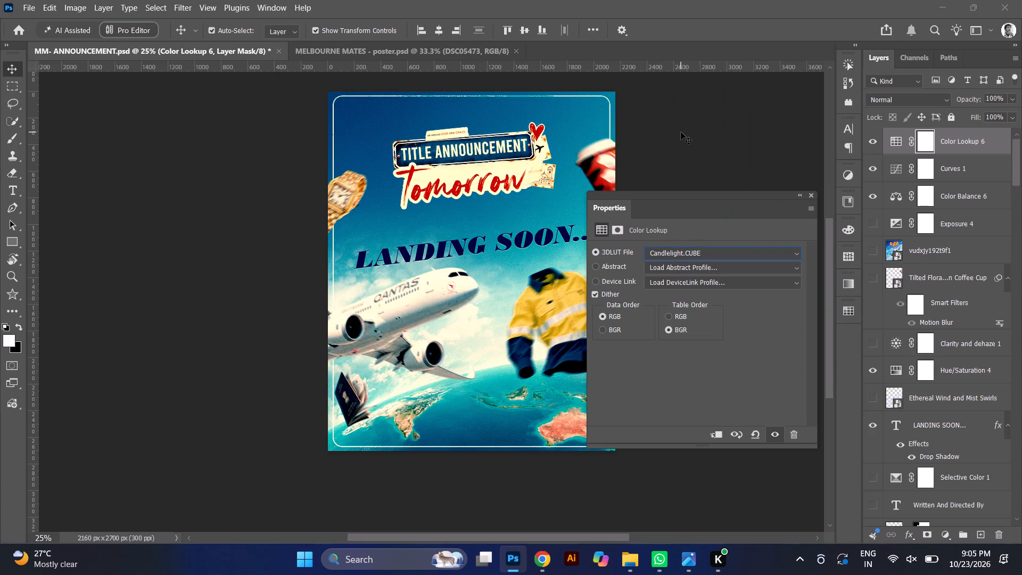
pyautogui.press('Up')
pyautogui.press('Down')
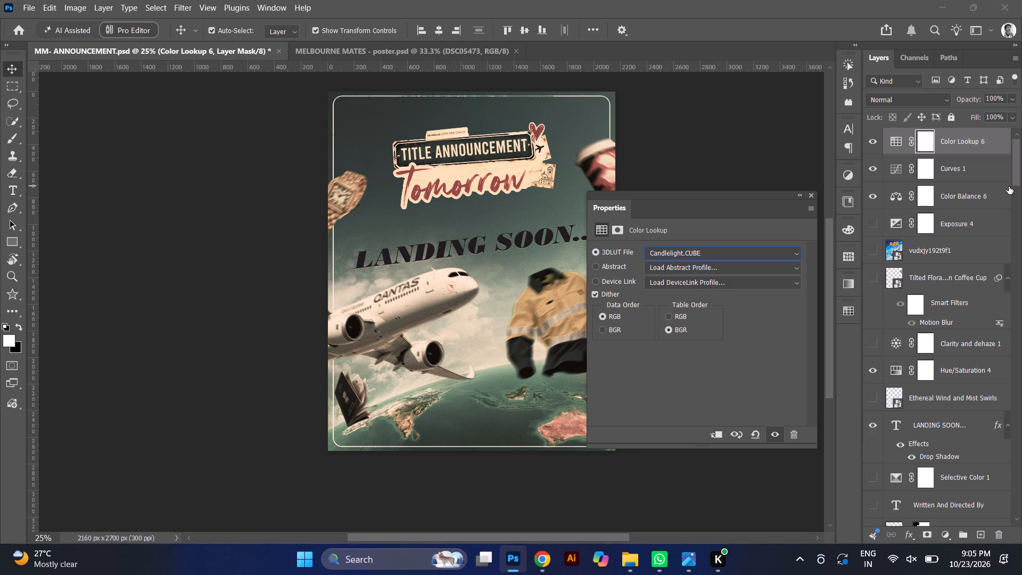
# Reduce the fill of the Color Lookup 6 layer, trying about 29% and ending at 0%.
pyautogui.click(1011, 119)
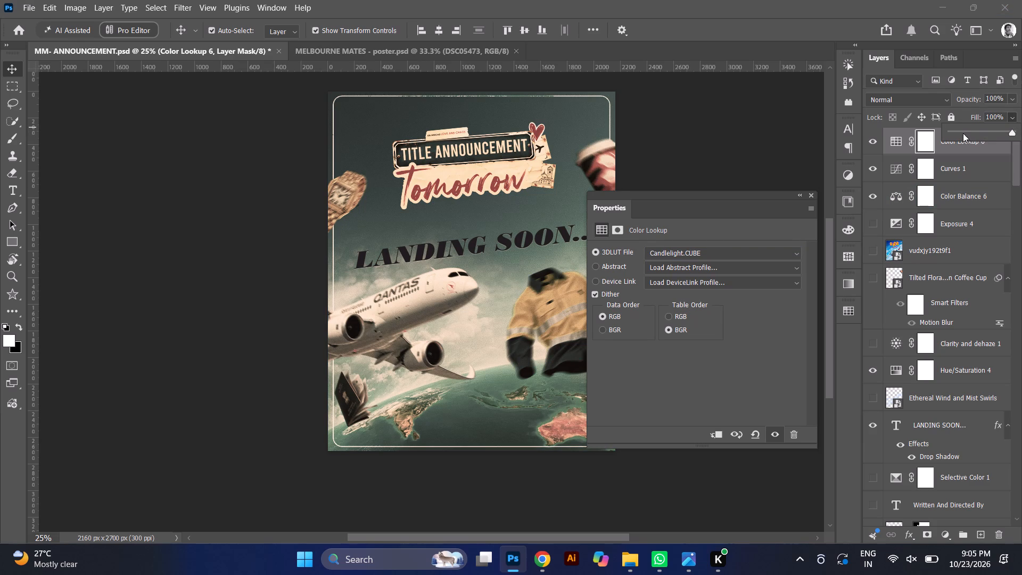
pyautogui.click(961, 132)
pyautogui.click(969, 132)
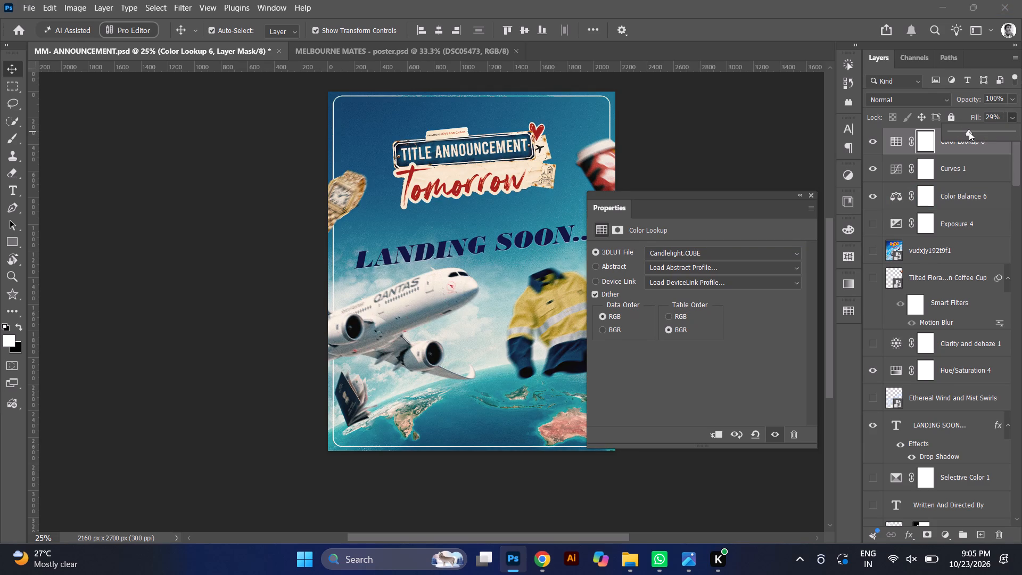
pyautogui.click(956, 132)
pyautogui.moveTo(954, 131); pyautogui.dragTo(929, 131)
# Compare the poster with and without the Color Lookup 6 layer, leaving the layer visible.
pyautogui.click(878, 153)
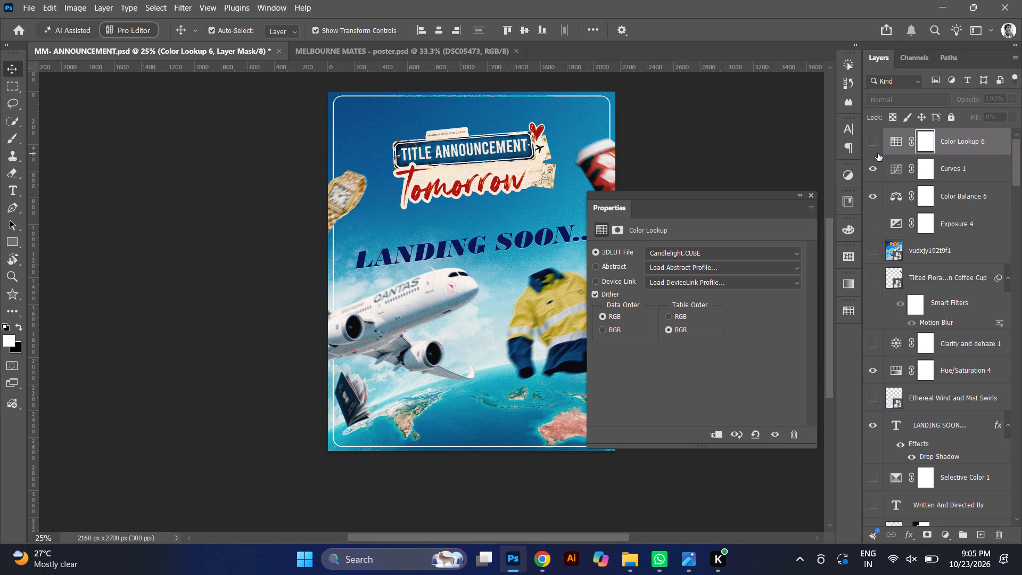
pyautogui.click(878, 153)
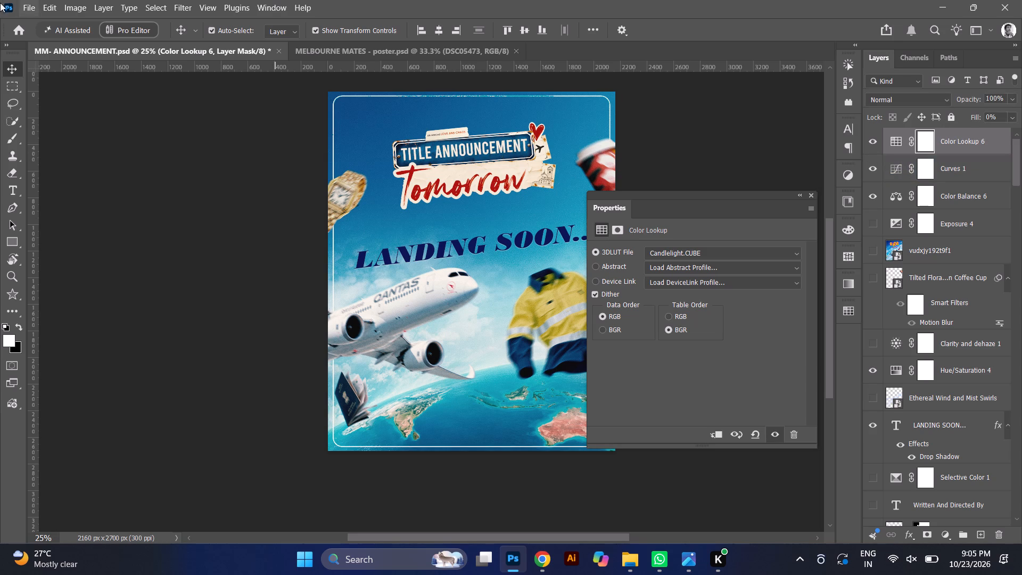
# Open the Export As settings for the MM- ANNOUNCEMENT poster.
pyautogui.click(29, 10)
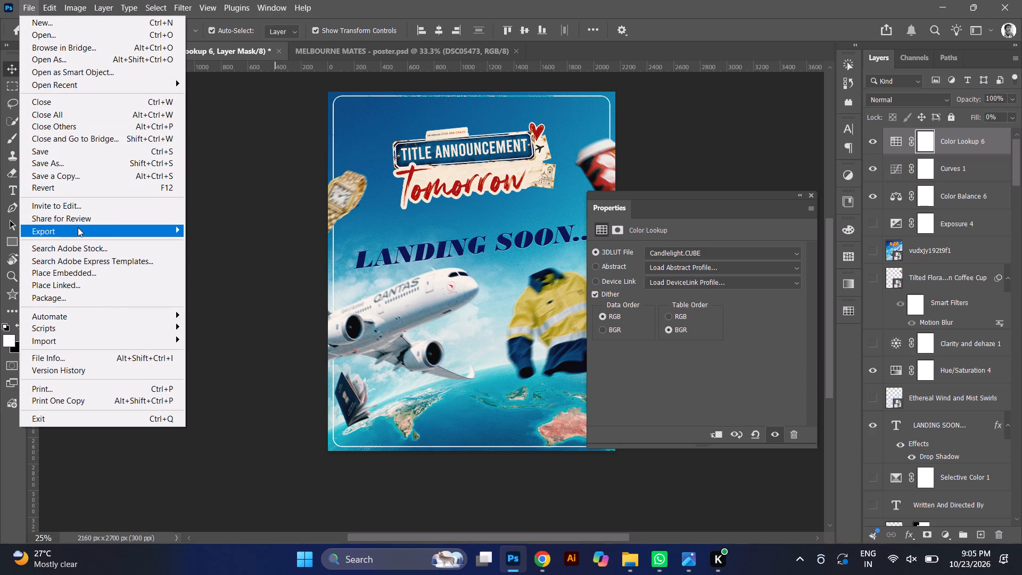
pyautogui.click(216, 243)
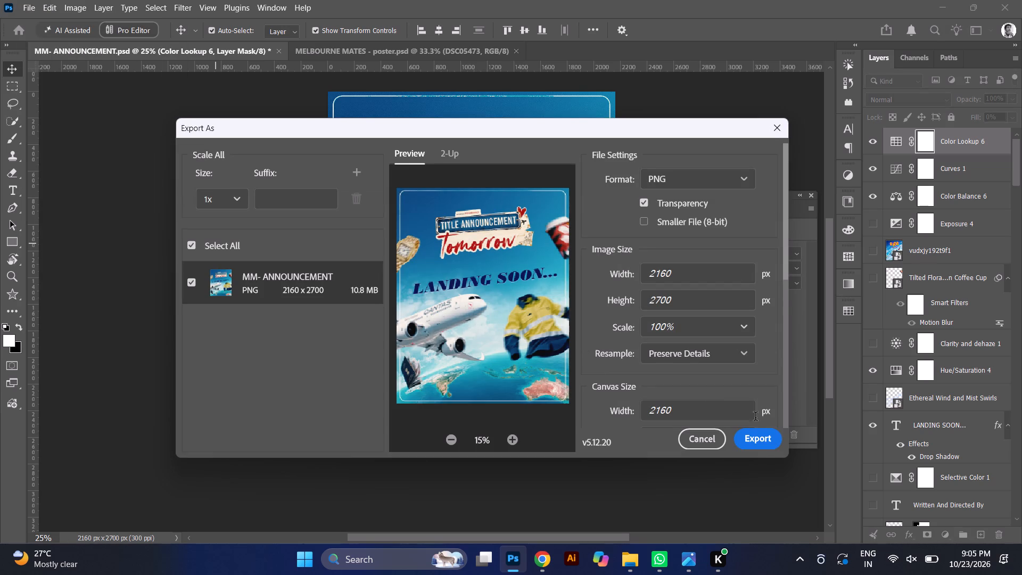
# Export the poster at 2160 x 2700 px as a PNG named MM- ANNOUNCEMENT VV into the Downloads folder.
pyautogui.click(760, 441)
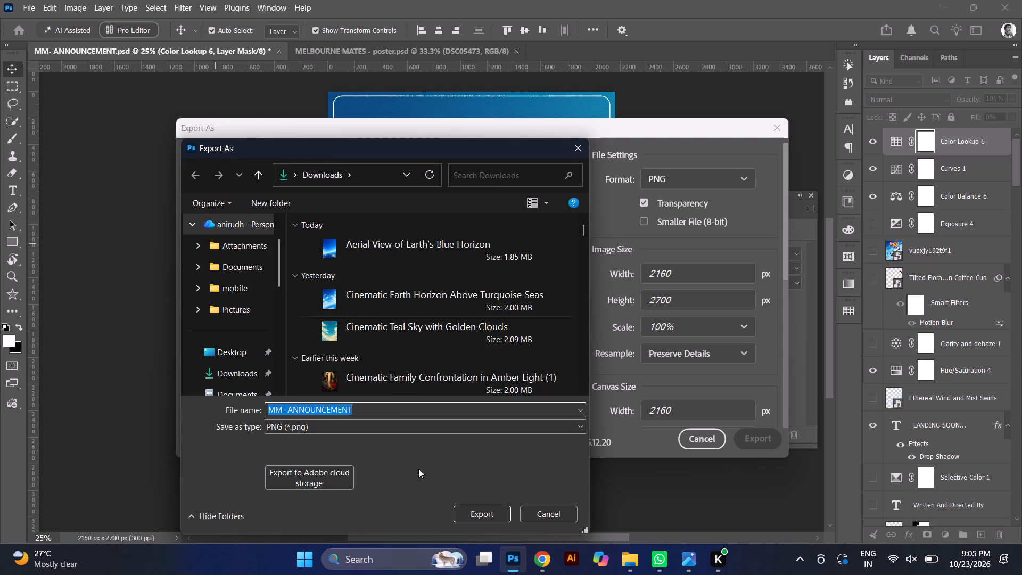
pyautogui.click(409, 405)
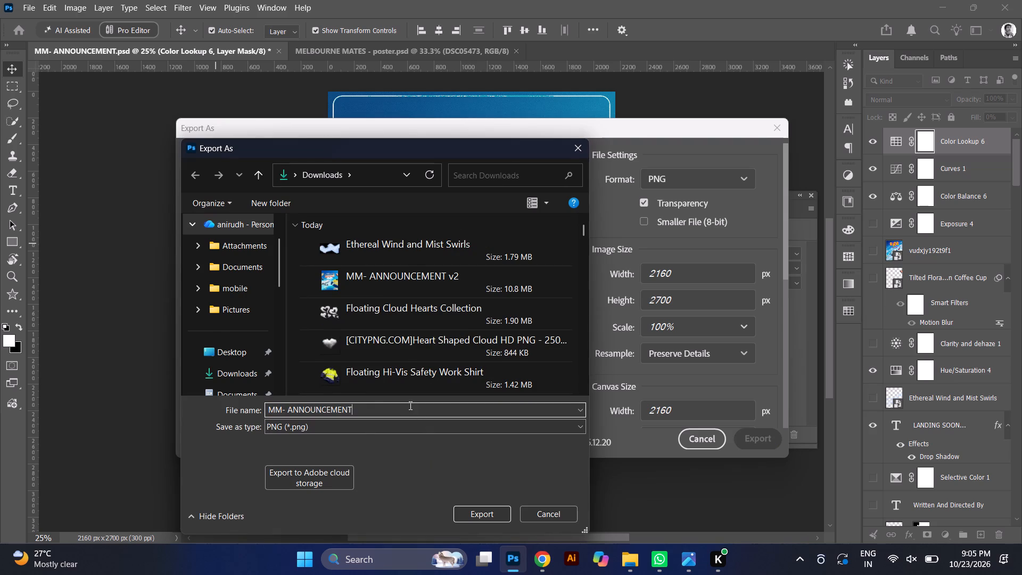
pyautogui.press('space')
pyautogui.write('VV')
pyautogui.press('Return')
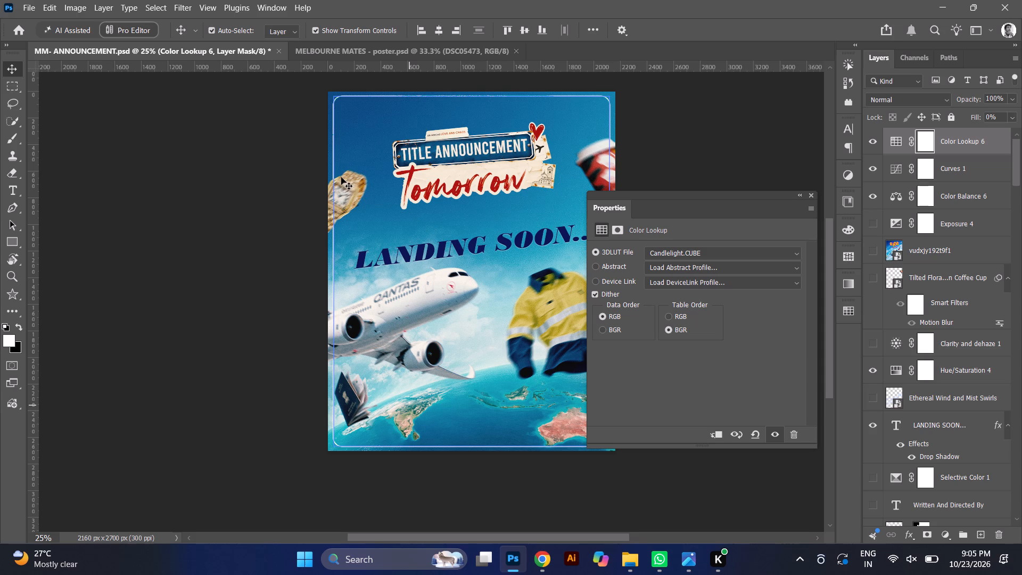
pyautogui.keyDown('ctrl'); pyautogui.click(350, 194); pyautogui.keyUp('ctrl')
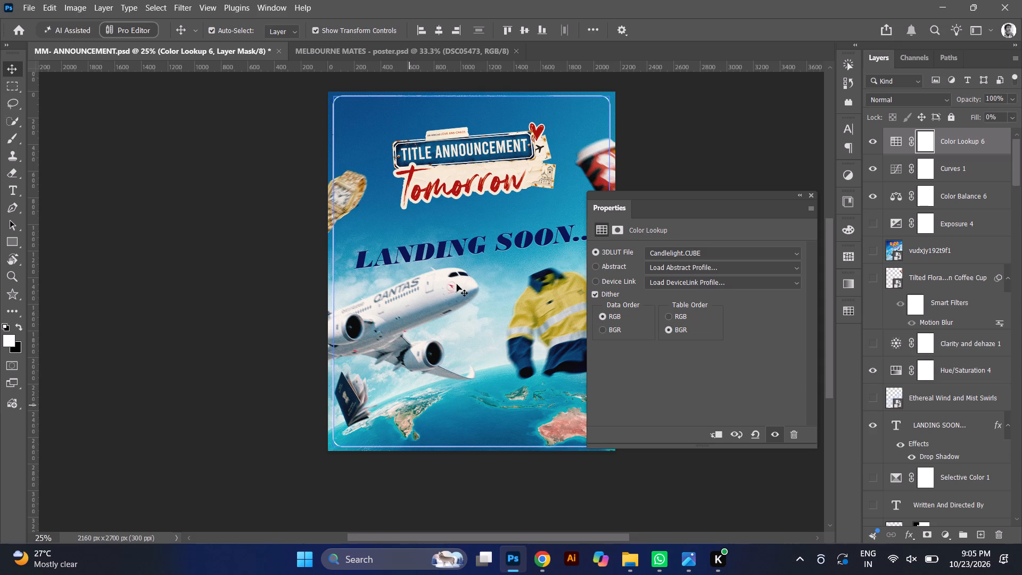
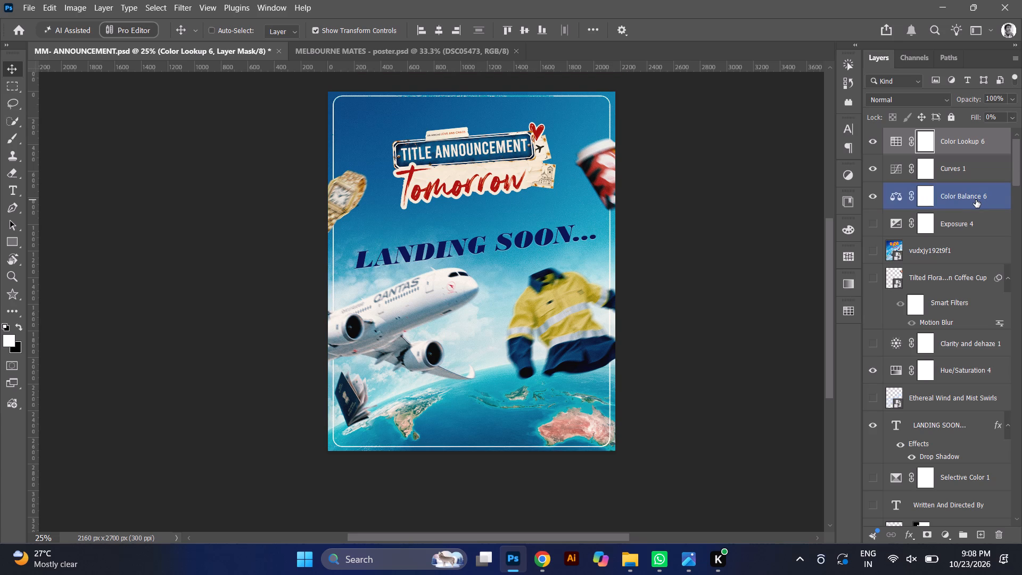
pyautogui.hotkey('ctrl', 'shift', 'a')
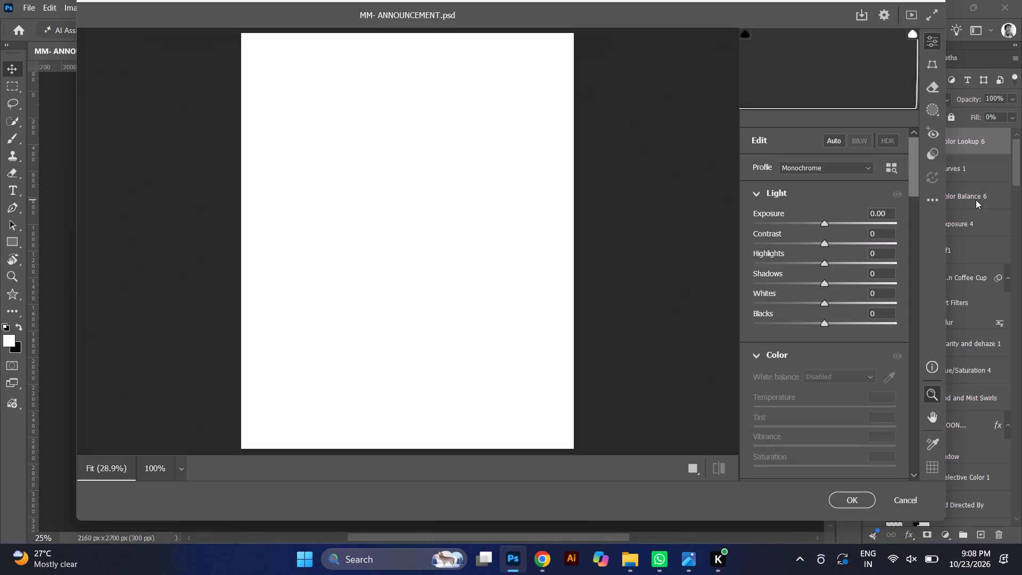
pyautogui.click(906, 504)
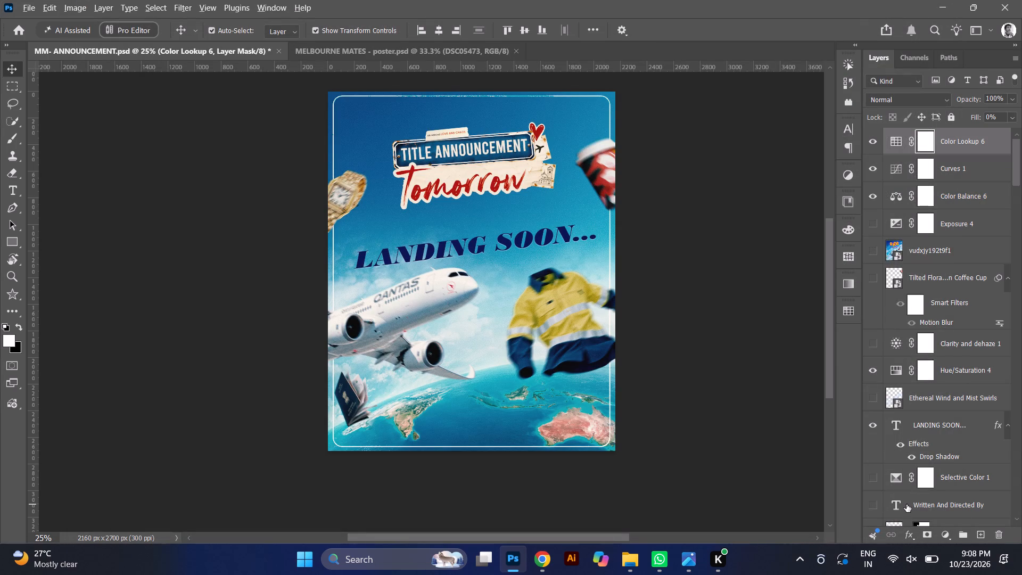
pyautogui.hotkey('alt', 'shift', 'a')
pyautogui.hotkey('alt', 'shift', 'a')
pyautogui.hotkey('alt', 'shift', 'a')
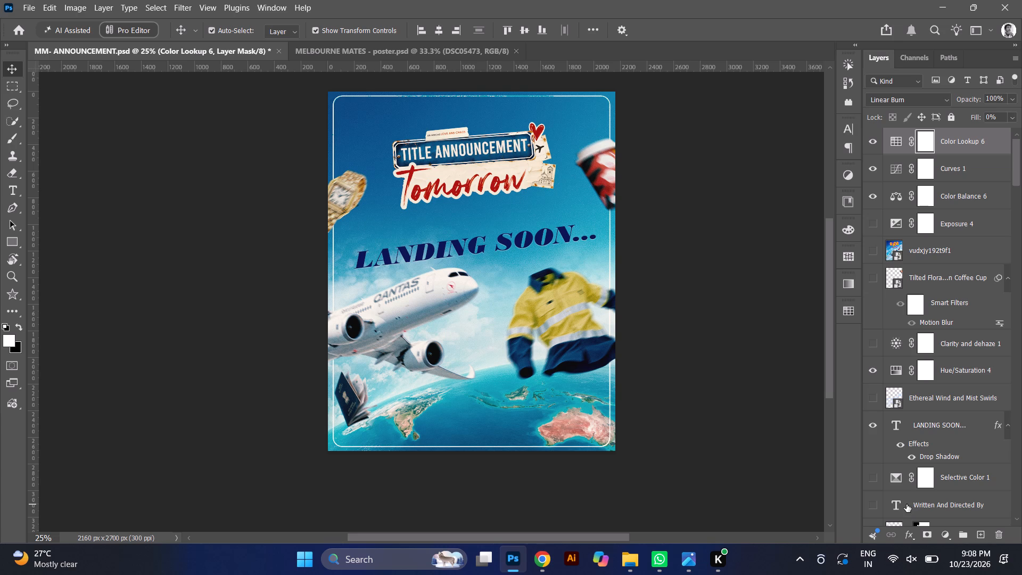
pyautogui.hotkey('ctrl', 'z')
# Switch to the Chrome browser and search Google for "HOW TO SELECT ALL LAYERS IN PS".
pyautogui.click(628, 515)
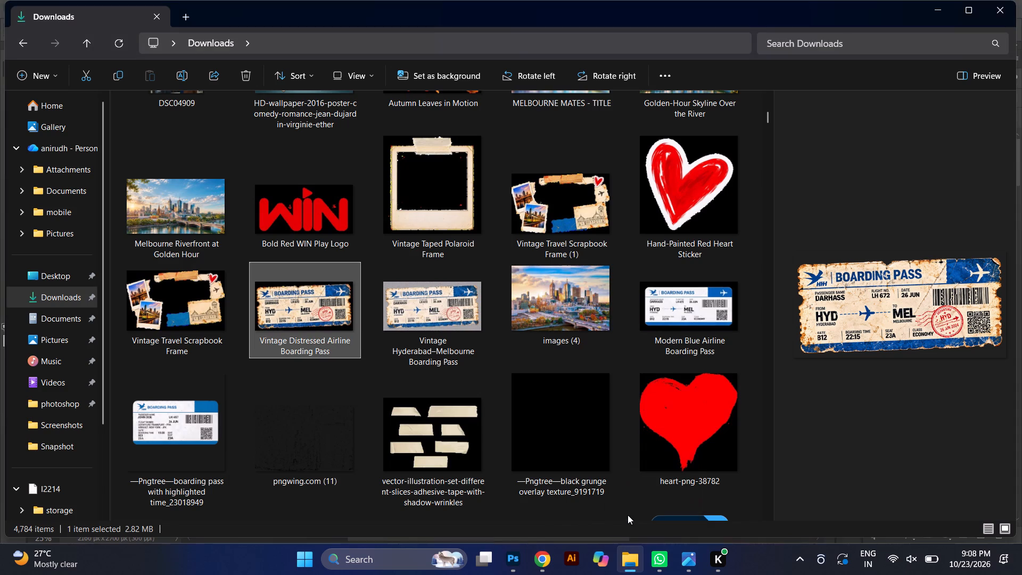
pyautogui.click(539, 560)
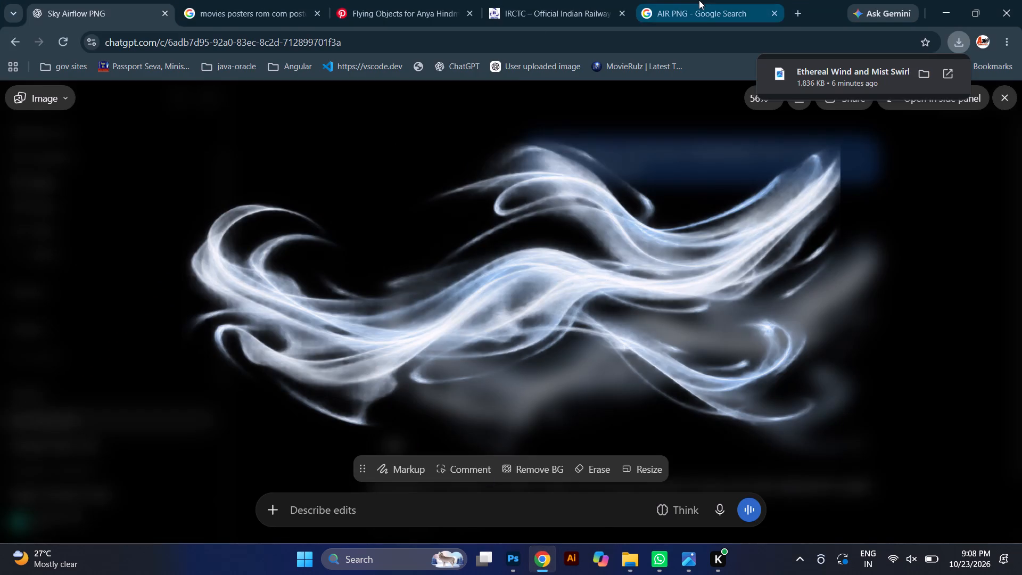
pyautogui.click(699, 0)
pyautogui.click(660, 36)
pyautogui.write('HOW TO SELECT ALL YA')
pyautogui.press('BackSpace')
pyautogui.press('BackSpace')
pyautogui.write('LA')
pyautogui.write('YERS')
pyautogui.press('space')
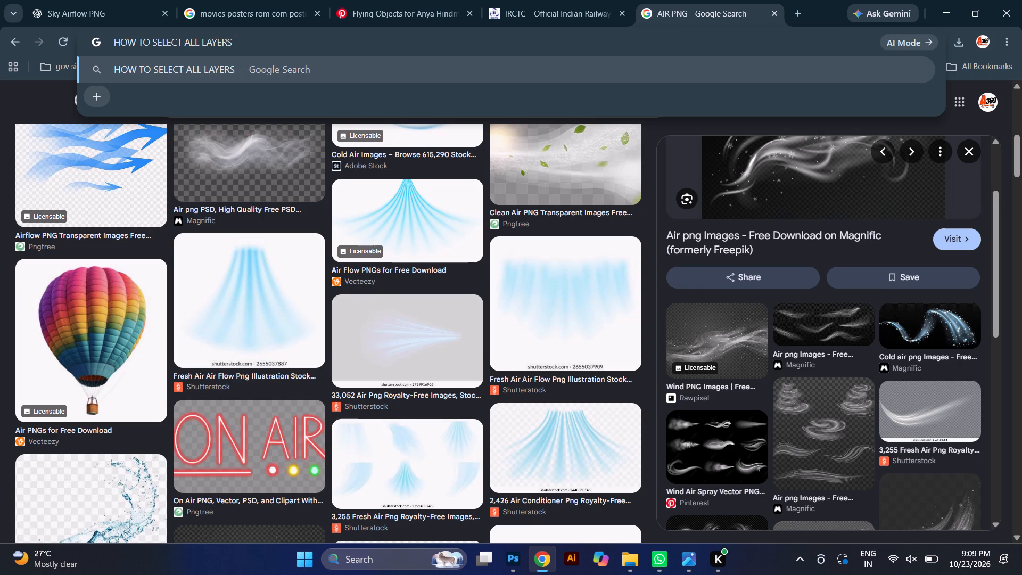
pyautogui.write('IN')
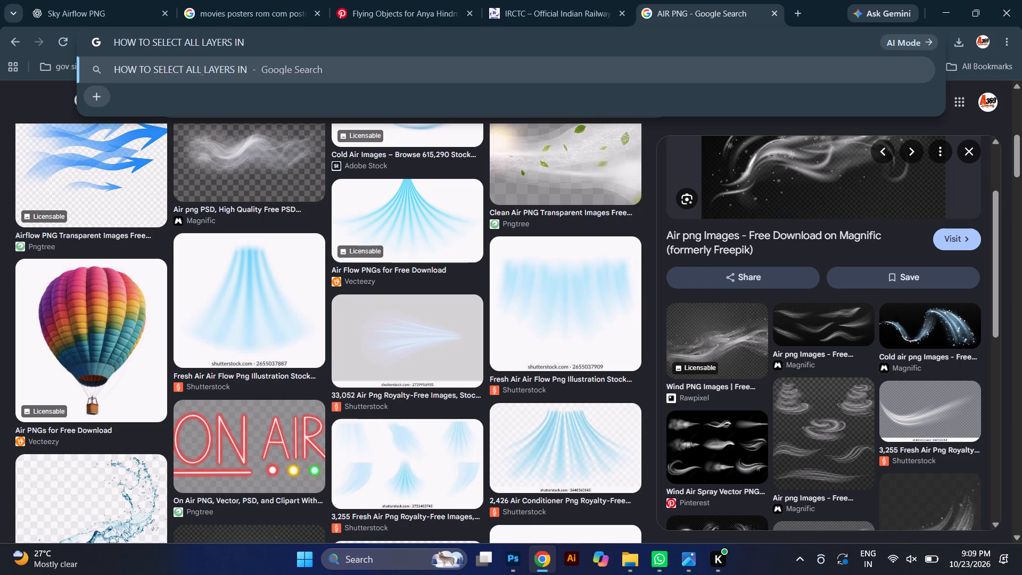
pyautogui.press('space')
pyautogui.write('PS')
pyautogui.press('Return')
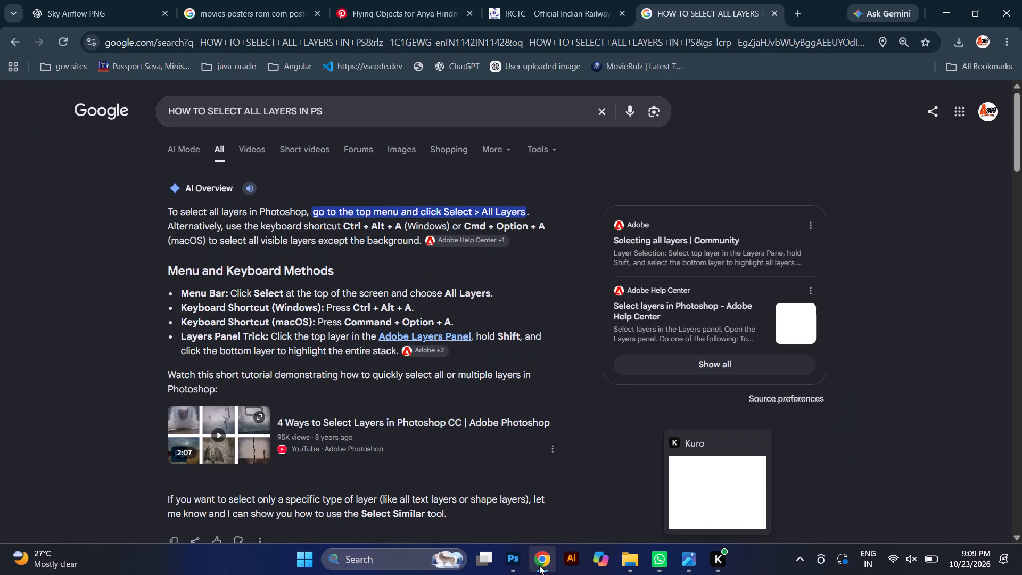
# Return to Photoshop, select all layers of the MM- ANNOUNCEMENT poster and put them into one group.
pyautogui.click(523, 567)
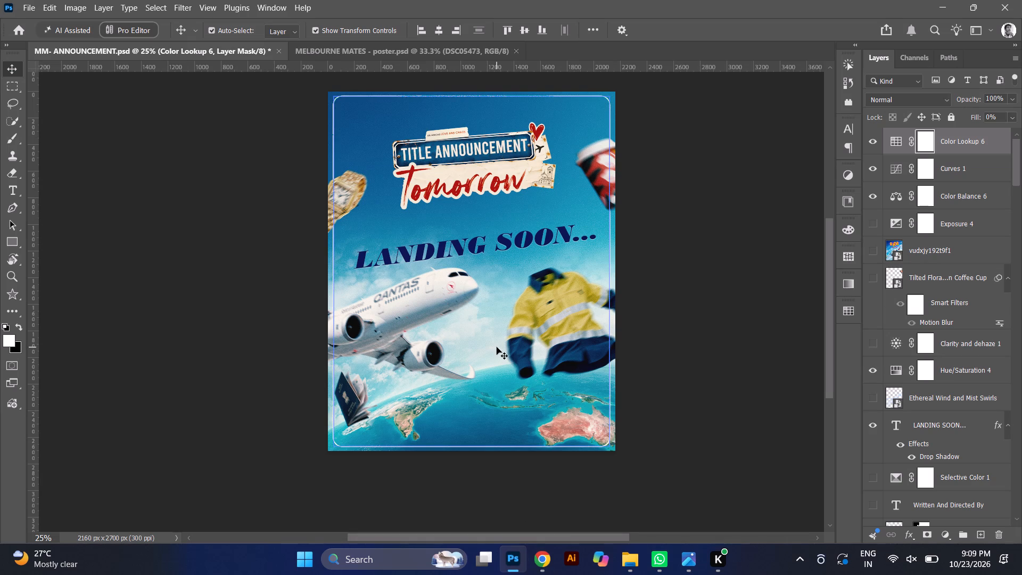
pyautogui.hotkey('ctrl', 'alt', 'a')
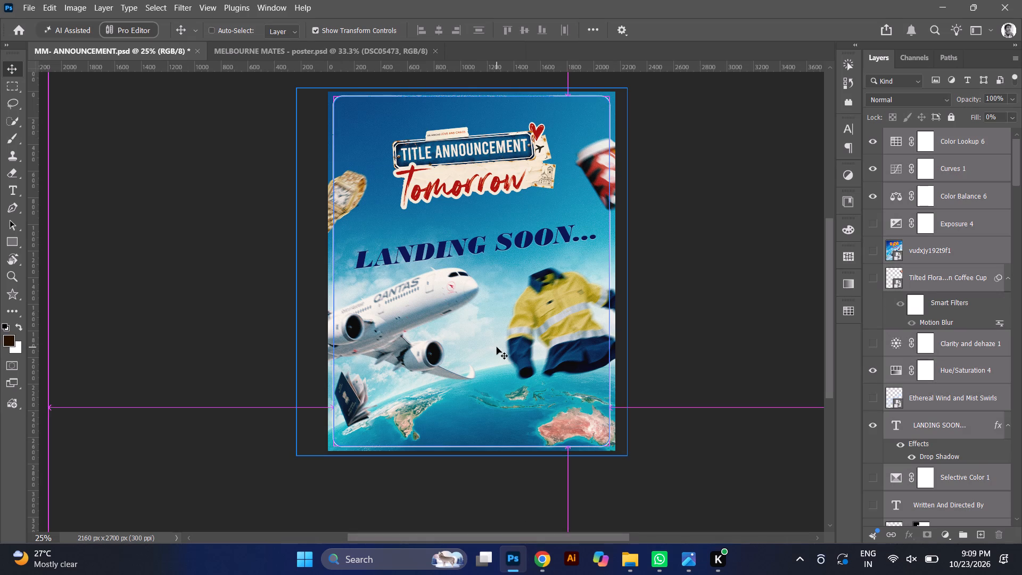
pyautogui.click(963, 533)
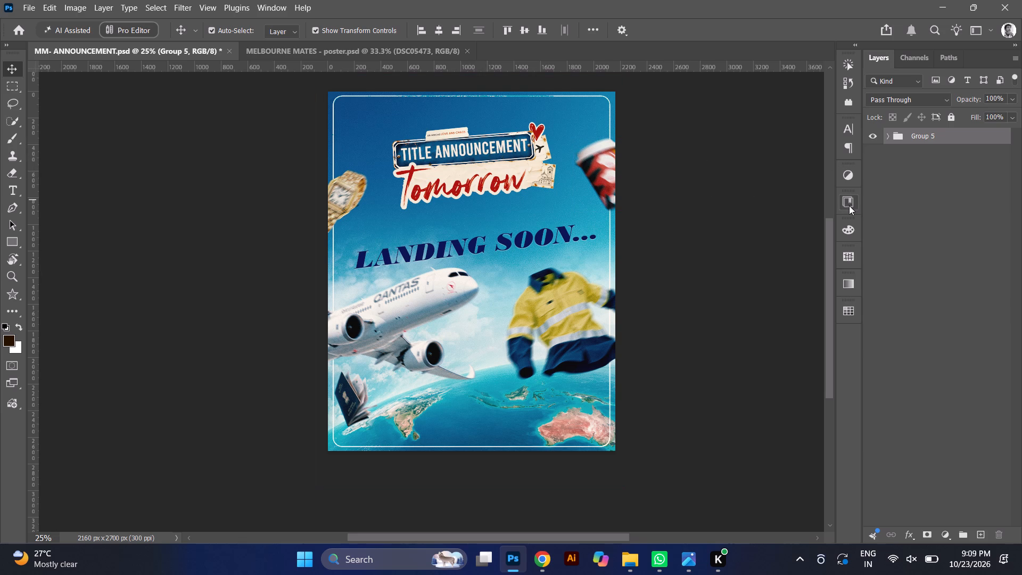
# Add a new layer above the group and paint it white with the Brush across the whole canvas.
pyautogui.click(976, 532)
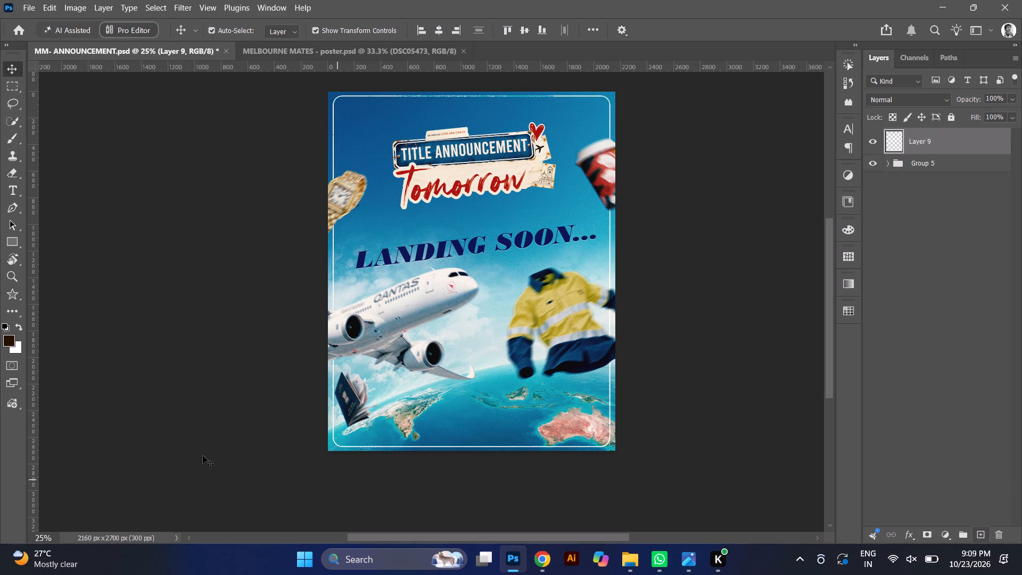
pyautogui.click(17, 327)
pyautogui.click(15, 141)
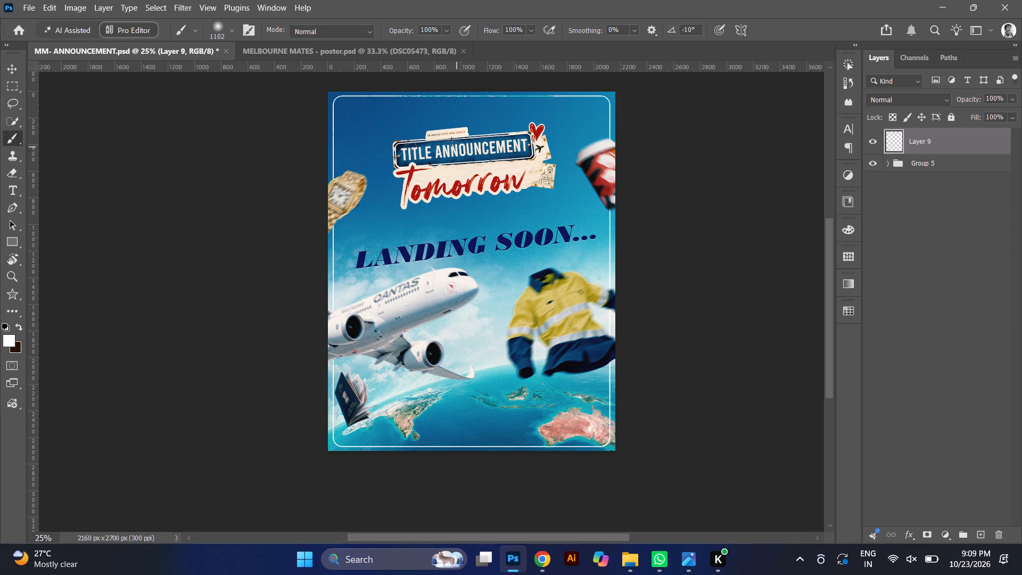
pyautogui.moveTo(439, 143); pyautogui.dragTo(221, 536)
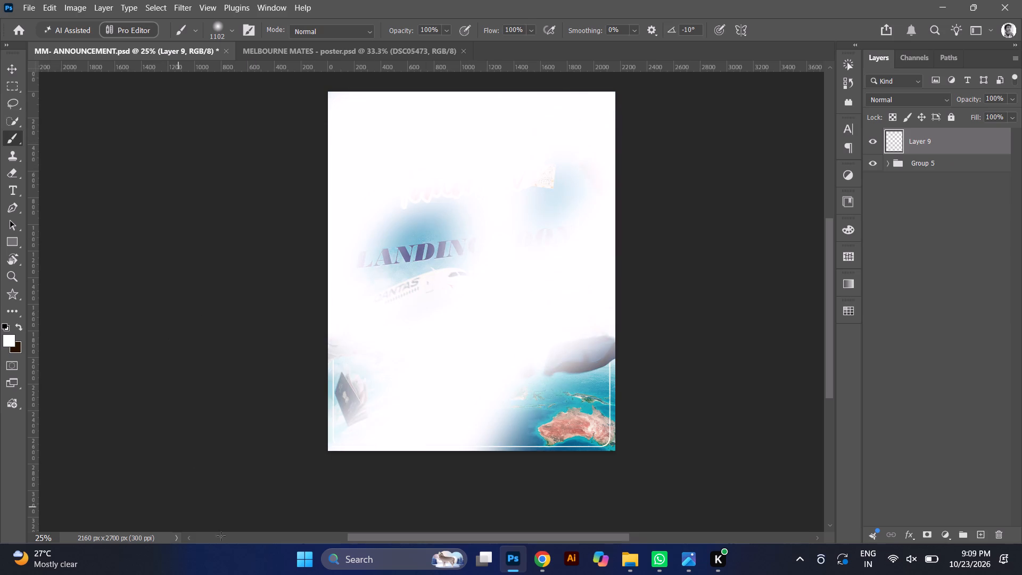
pyautogui.moveTo(221, 536); pyautogui.dragTo(488, 574)
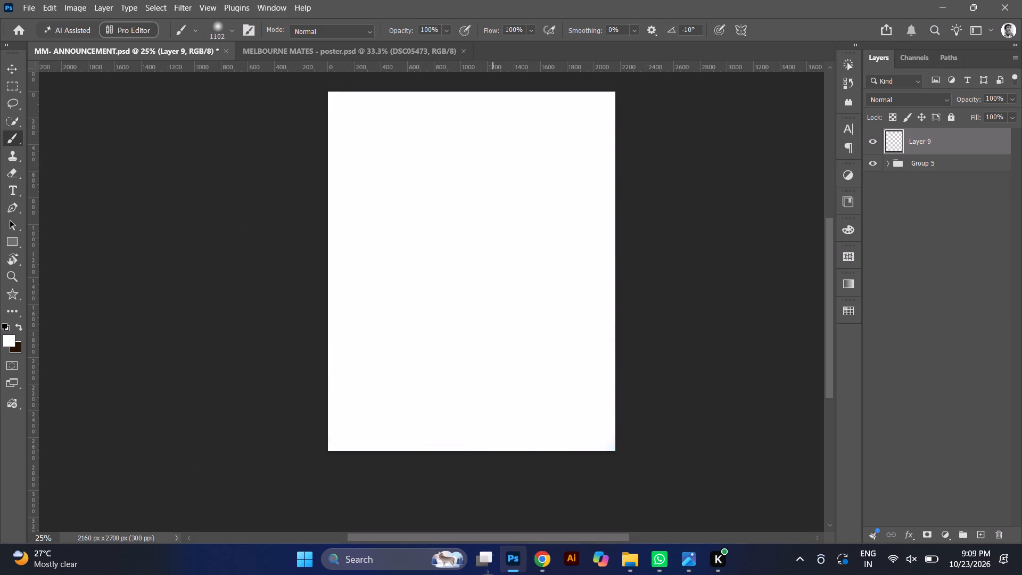
pyautogui.moveTo(488, 574); pyautogui.dragTo(465, 232)
# Draw a rectangle shape about 1936 × 2489 px inside the white canvas and fill it black.
pyautogui.click(10, 241)
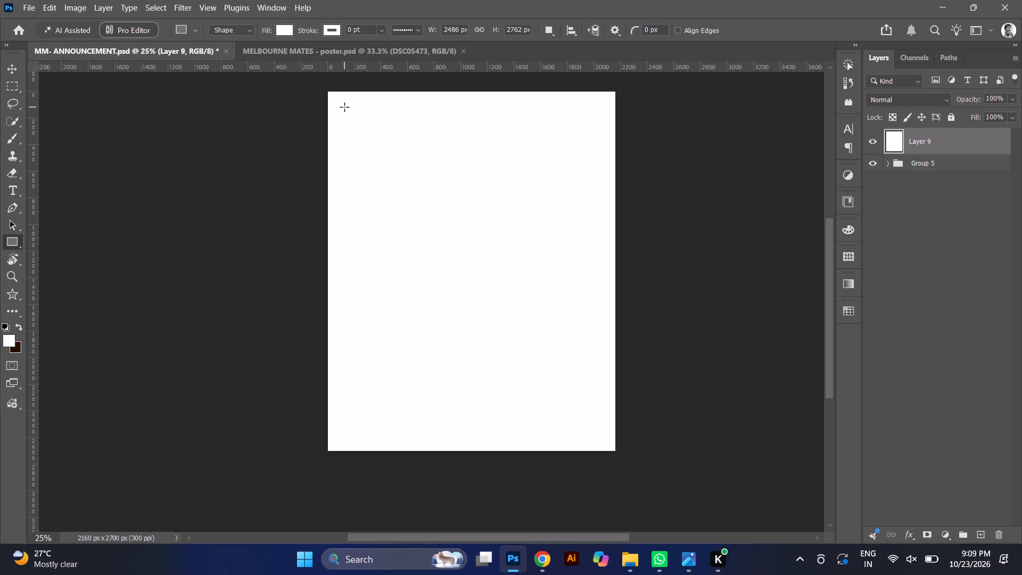
pyautogui.moveTo(344, 107); pyautogui.dragTo(486, 277)
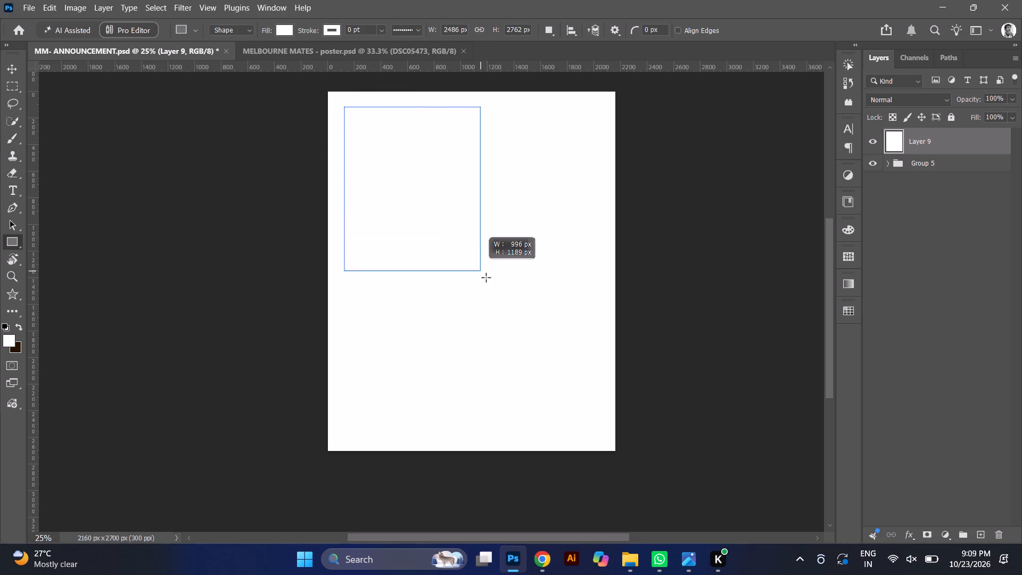
pyautogui.moveTo(486, 277); pyautogui.dragTo(574, 399)
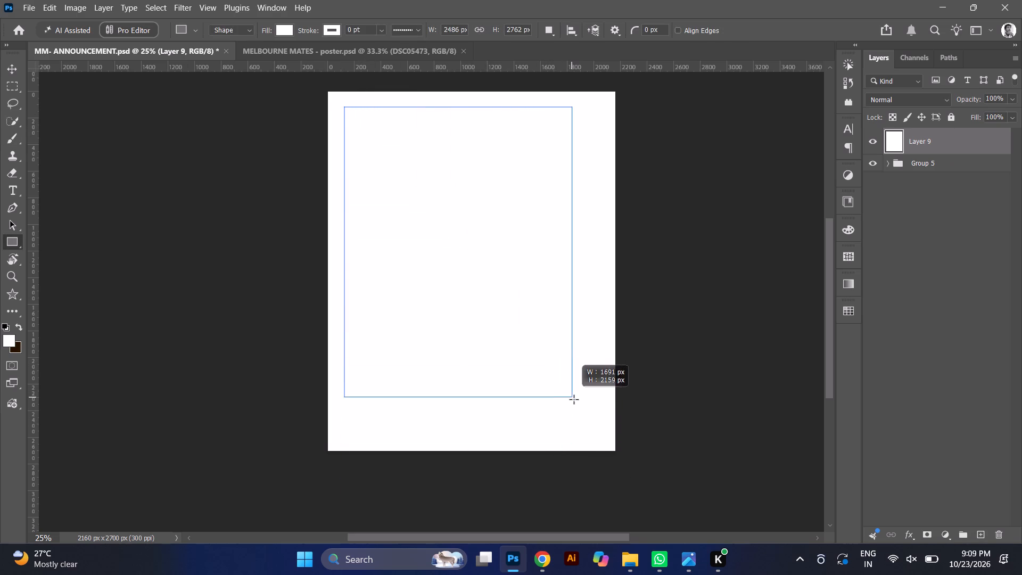
pyautogui.moveTo(574, 399); pyautogui.dragTo(601, 438)
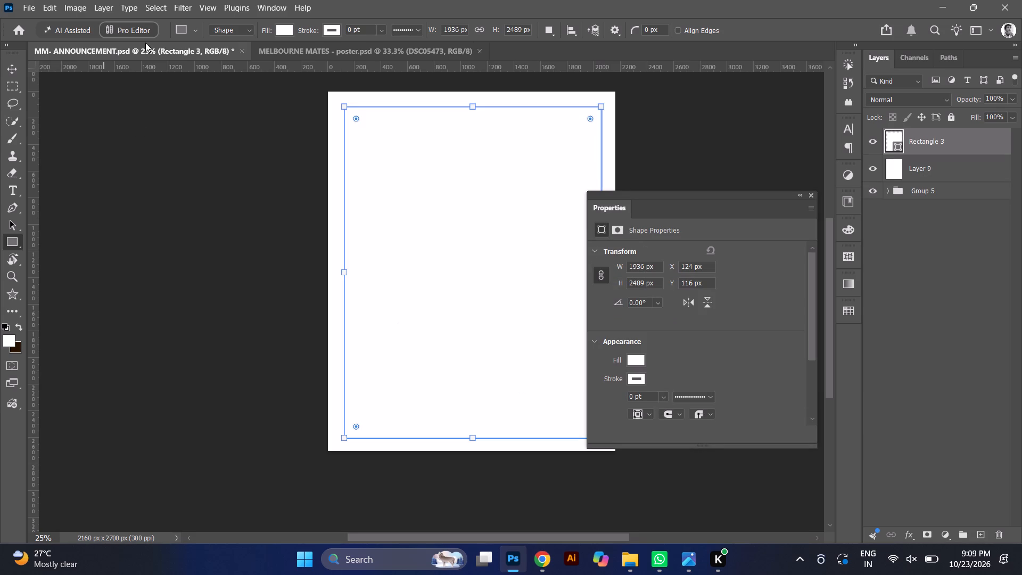
pyautogui.click(276, 30)
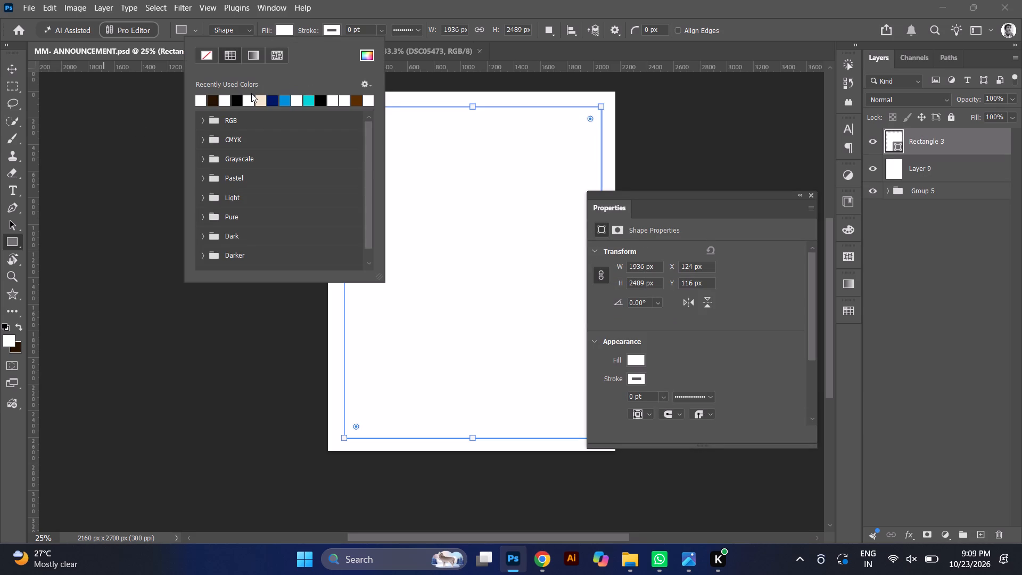
pyautogui.click(236, 100)
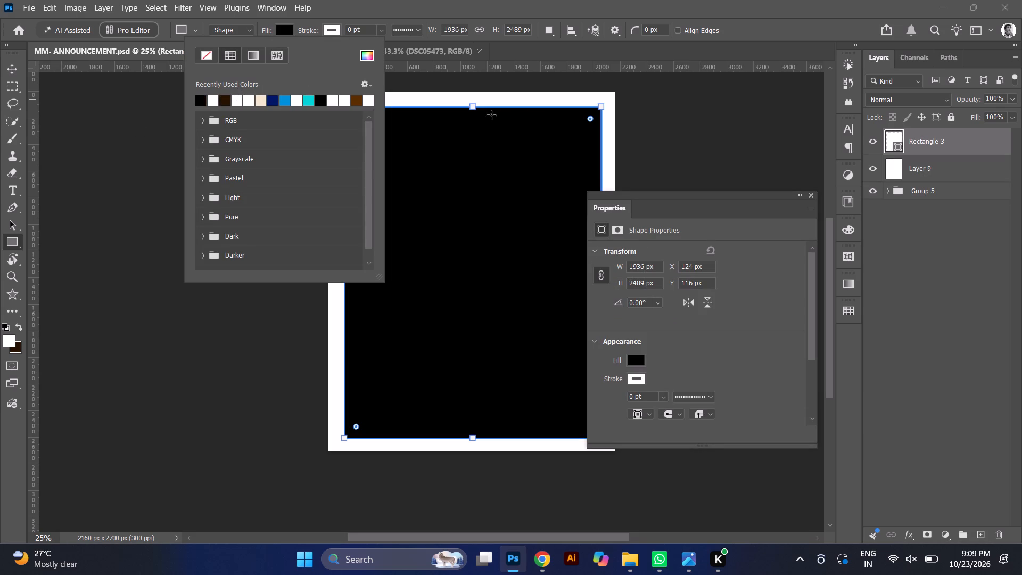
# Enlarge the black rectangle to about 2069 × 2618 px, leaving a narrow white border around it.
pyautogui.moveTo(473, 107); pyautogui.dragTo(472, 98)
pyautogui.moveTo(345, 266); pyautogui.dragTo(343, 266)
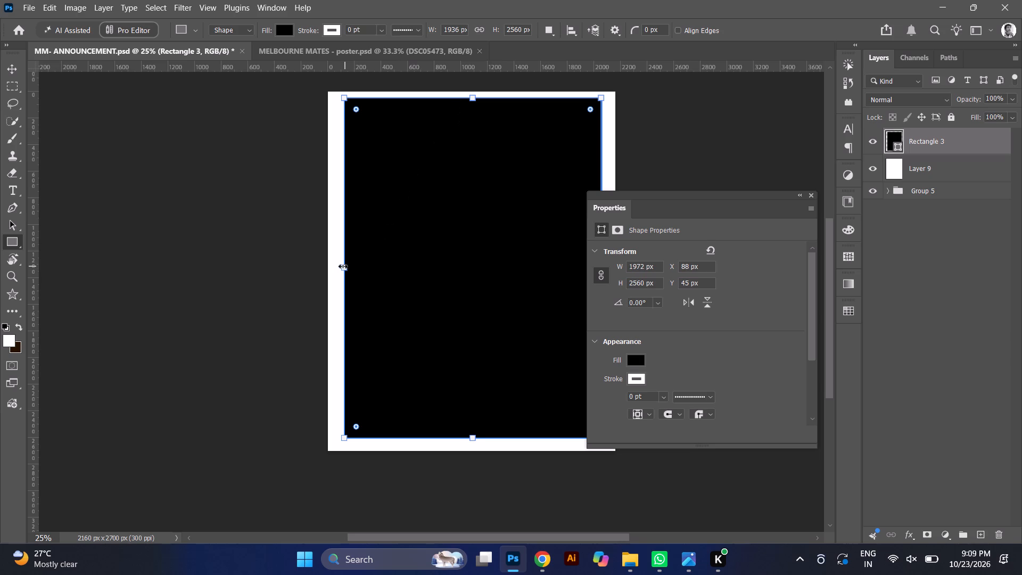
pyautogui.moveTo(343, 266); pyautogui.dragTo(340, 267)
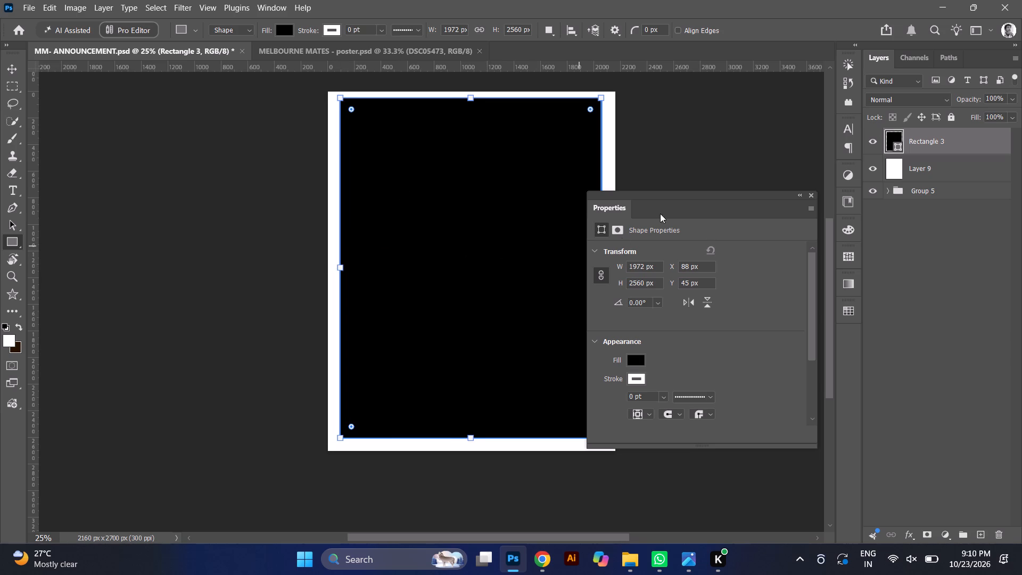
pyautogui.click(811, 195)
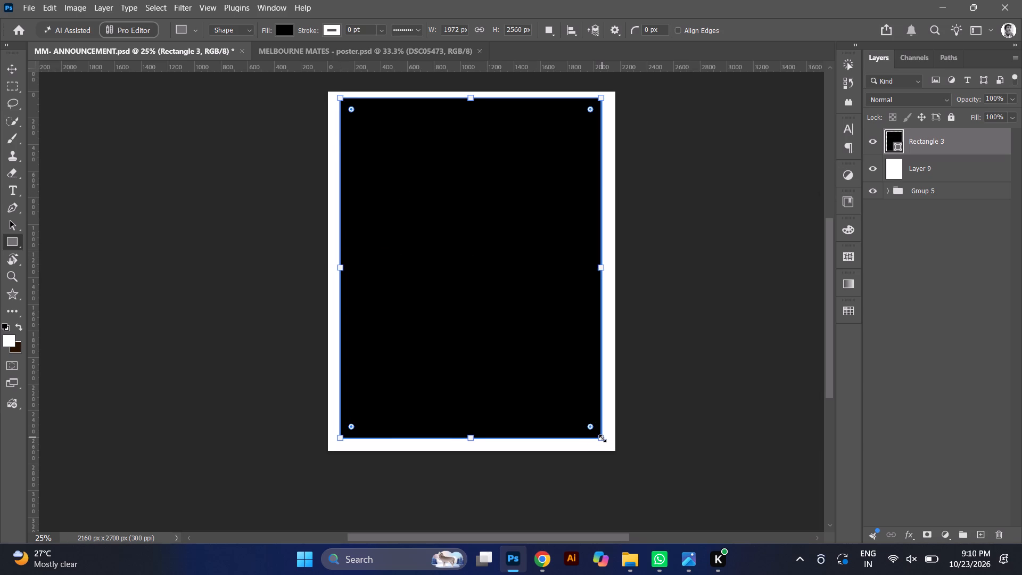
pyautogui.moveTo(603, 438); pyautogui.dragTo(608, 443)
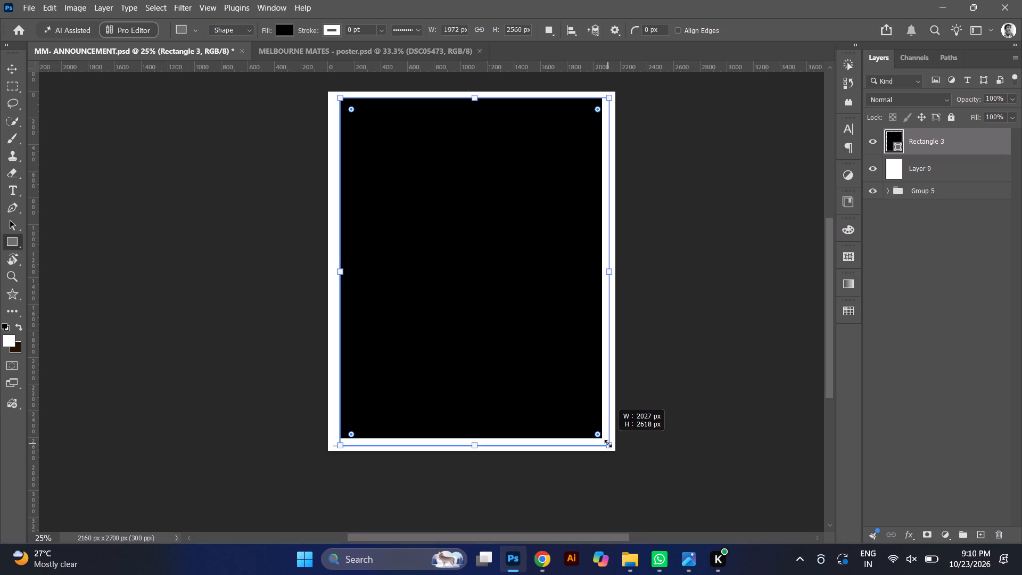
pyautogui.moveTo(608, 443); pyautogui.dragTo(608, 444)
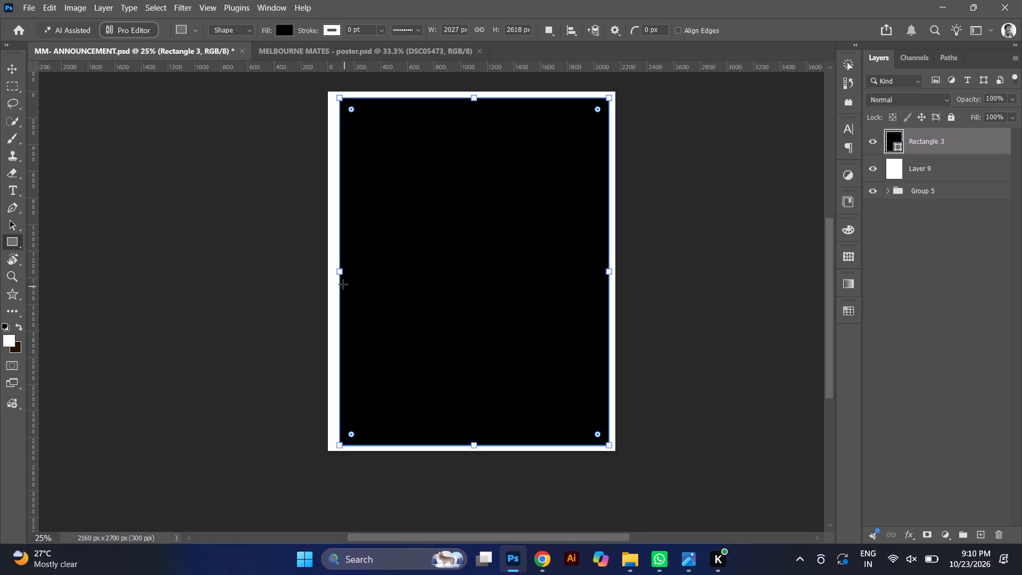
pyautogui.moveTo(338, 275); pyautogui.dragTo(333, 275)
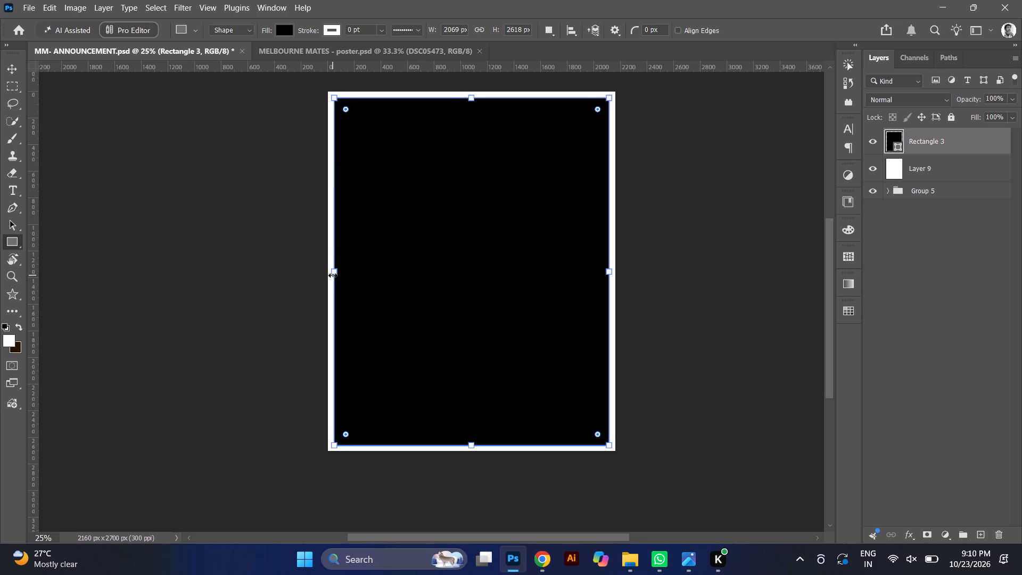
# Round all four corners of the black rectangle slightly.
pyautogui.click(347, 110)
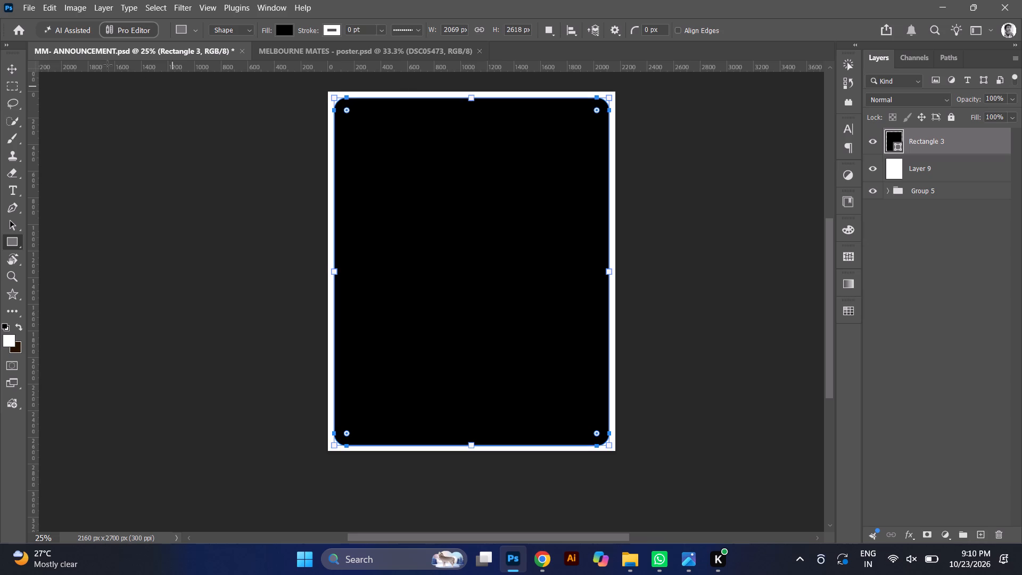
# Centre the black rectangle on the canvas horizontally and vertically with the Move tool's alignment.
pyautogui.click(13, 66)
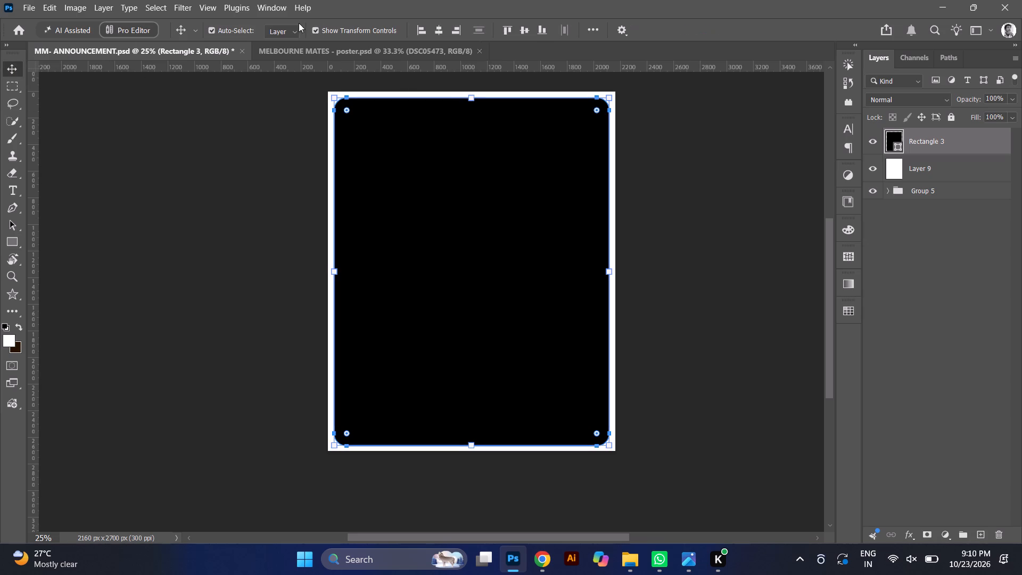
pyautogui.click(439, 28)
pyautogui.click(528, 32)
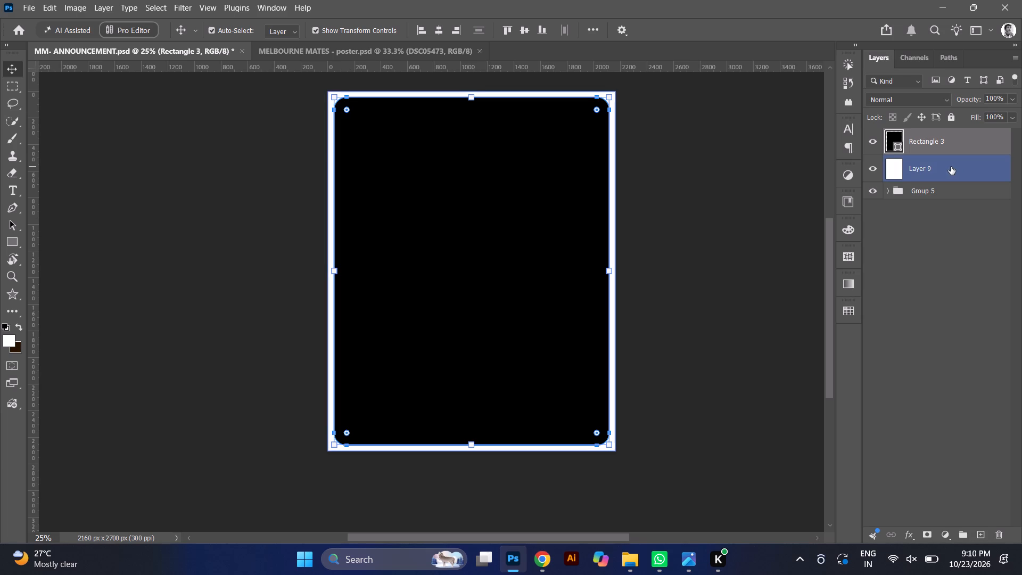
# Move Group 5 to the top of the layer stack, above the black rounded rectangle Rectangle 3.
pyautogui.moveTo(937, 187); pyautogui.dragTo(937, 176)
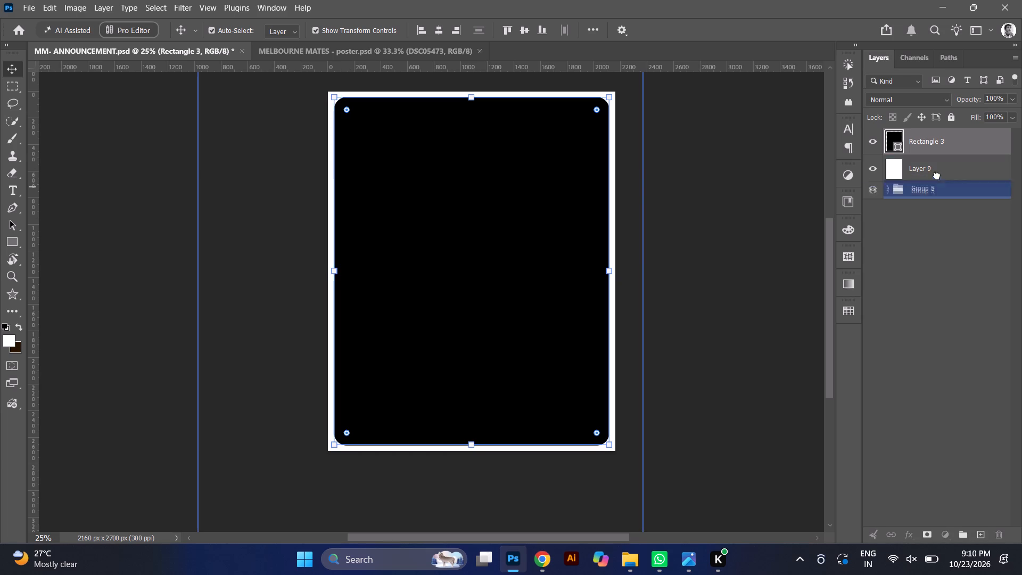
pyautogui.moveTo(937, 176); pyautogui.dragTo(935, 128)
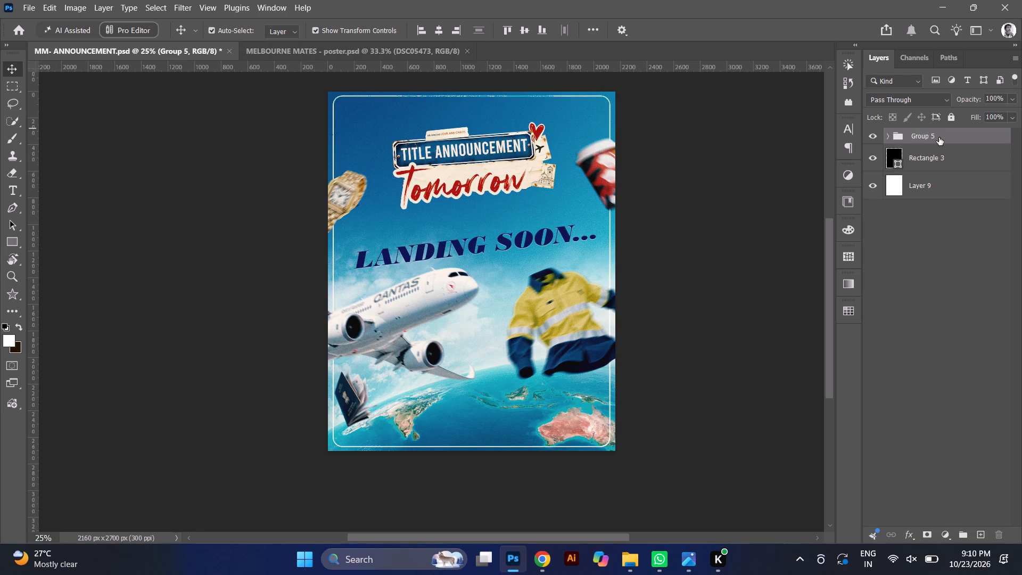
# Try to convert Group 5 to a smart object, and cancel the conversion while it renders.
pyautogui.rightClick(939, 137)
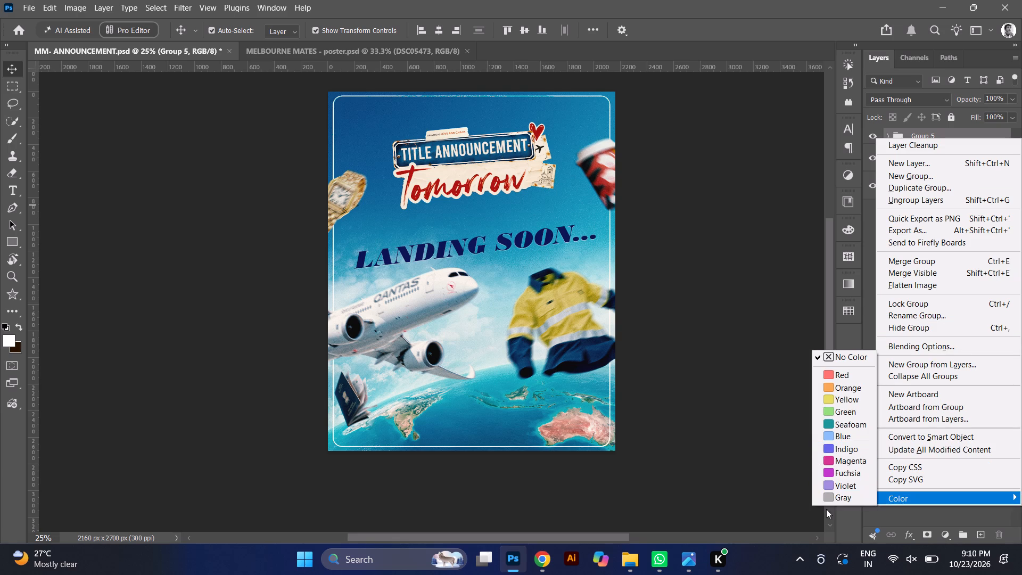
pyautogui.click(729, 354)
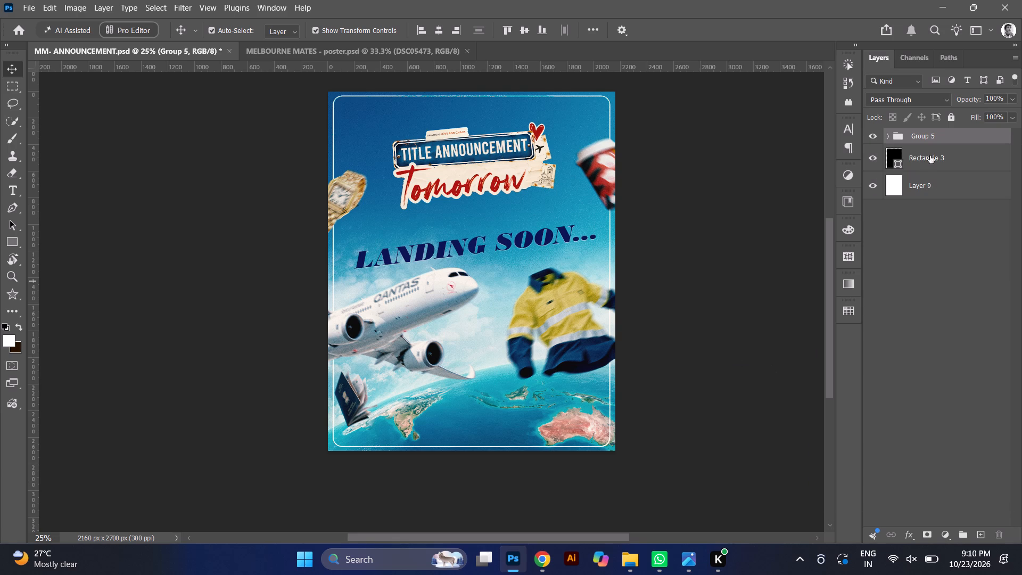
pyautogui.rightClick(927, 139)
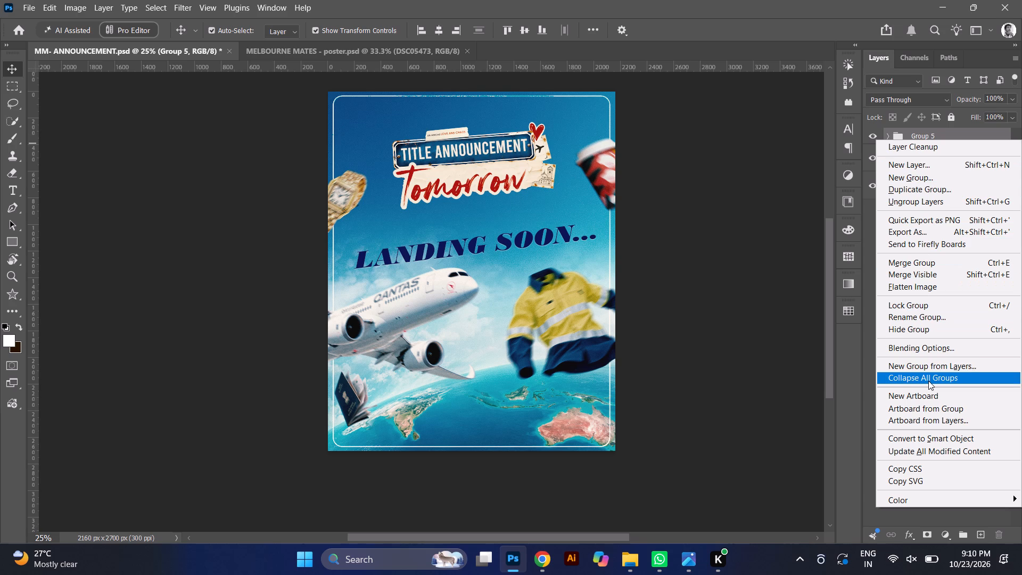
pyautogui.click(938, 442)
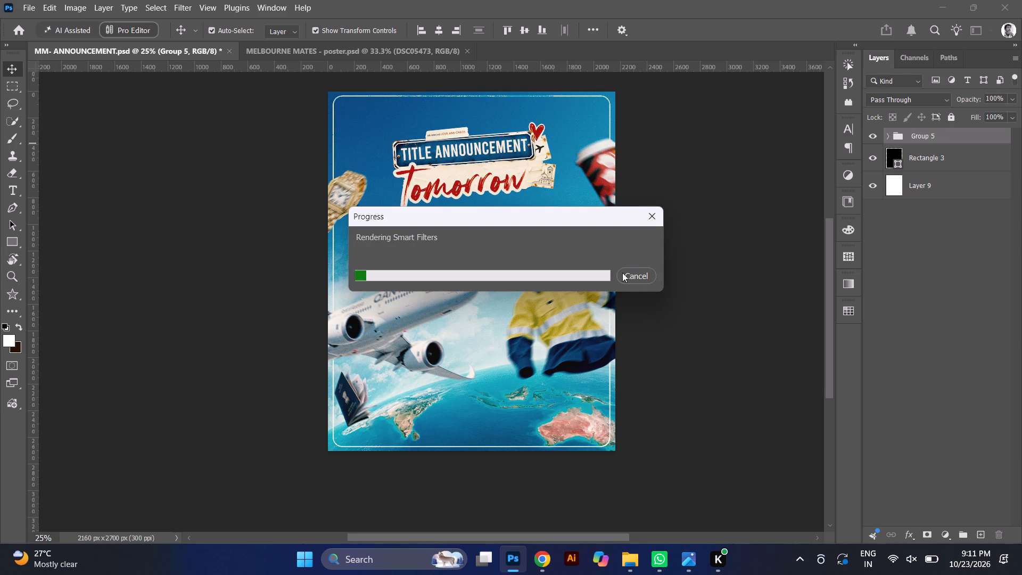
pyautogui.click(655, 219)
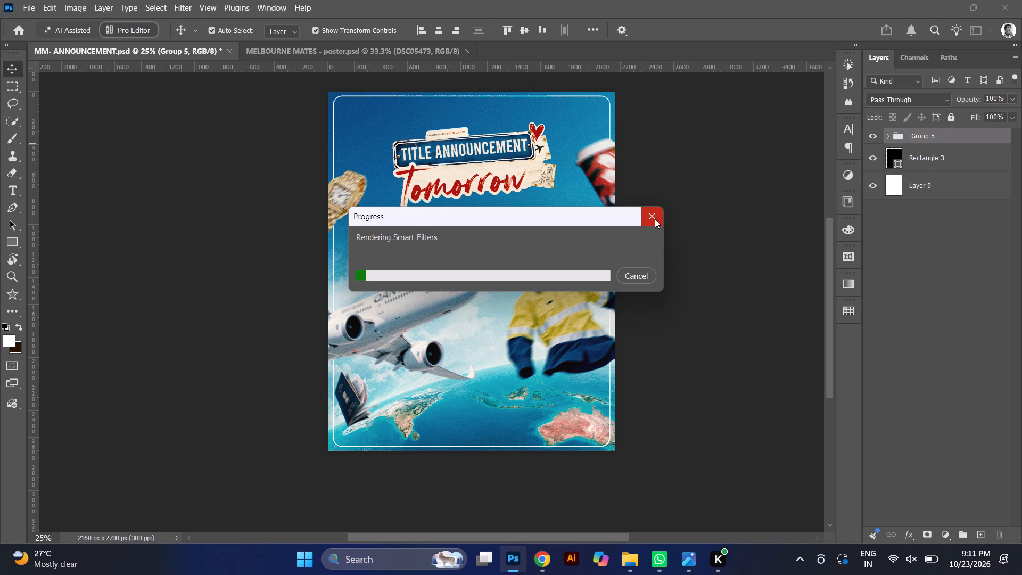
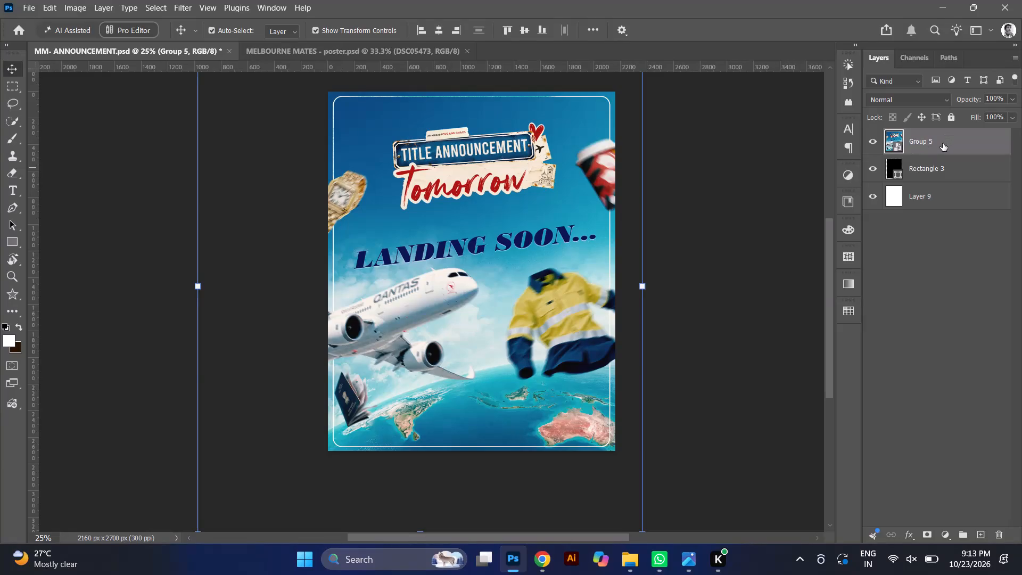
# Clip the Group 5 artwork to the black rounded rectangle below it with a clipping mask.
pyautogui.rightClick(943, 143)
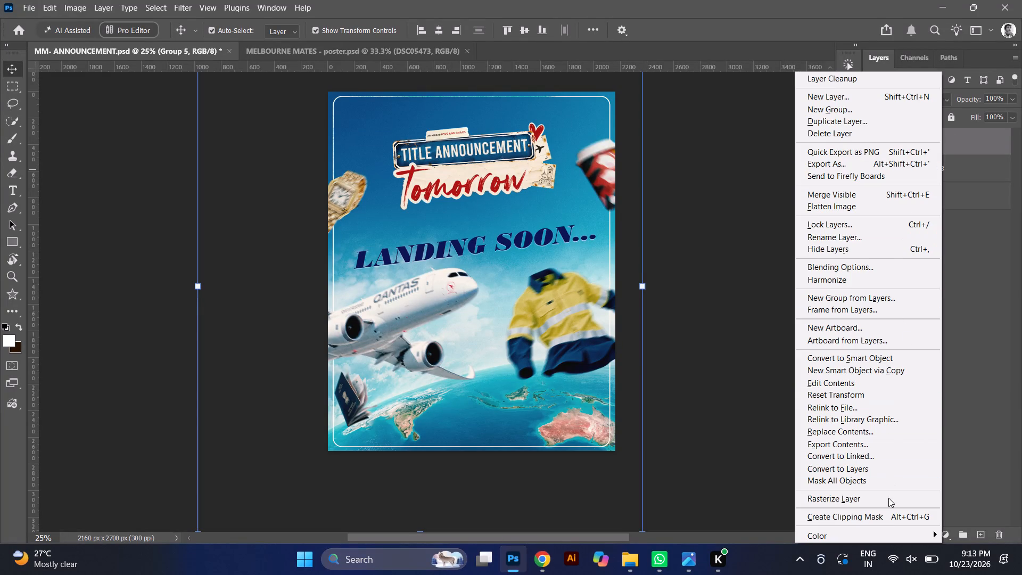
pyautogui.click(888, 516)
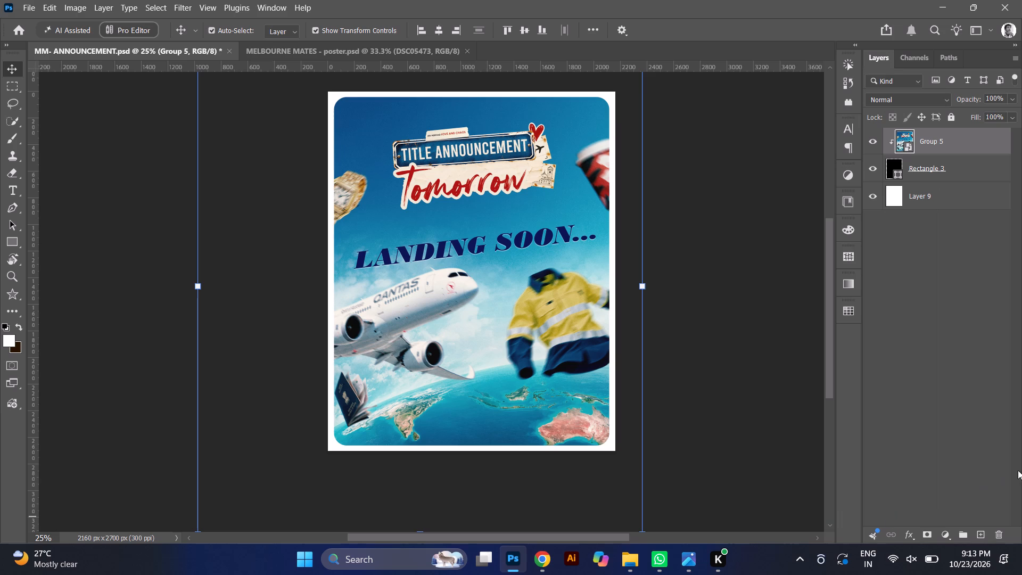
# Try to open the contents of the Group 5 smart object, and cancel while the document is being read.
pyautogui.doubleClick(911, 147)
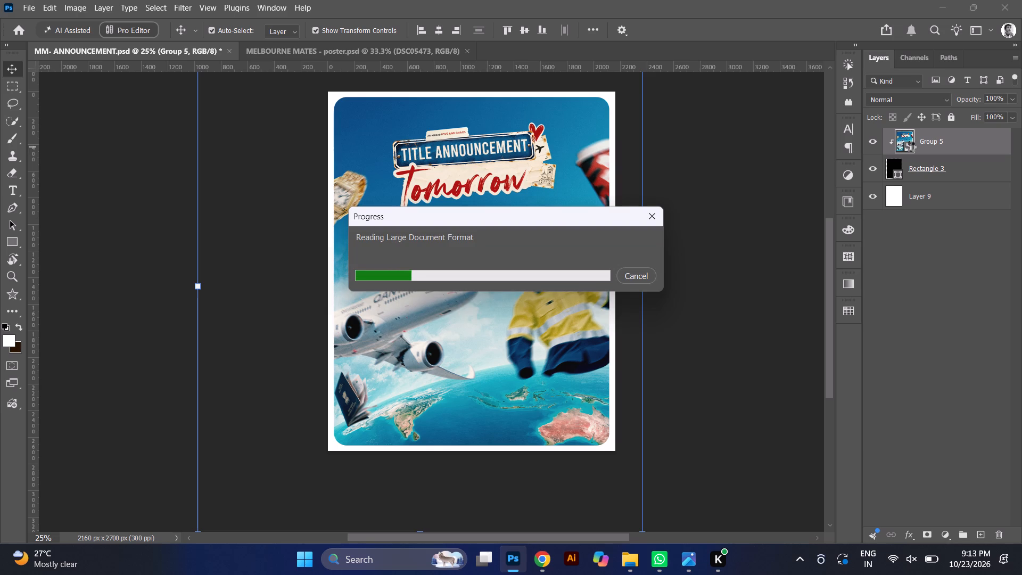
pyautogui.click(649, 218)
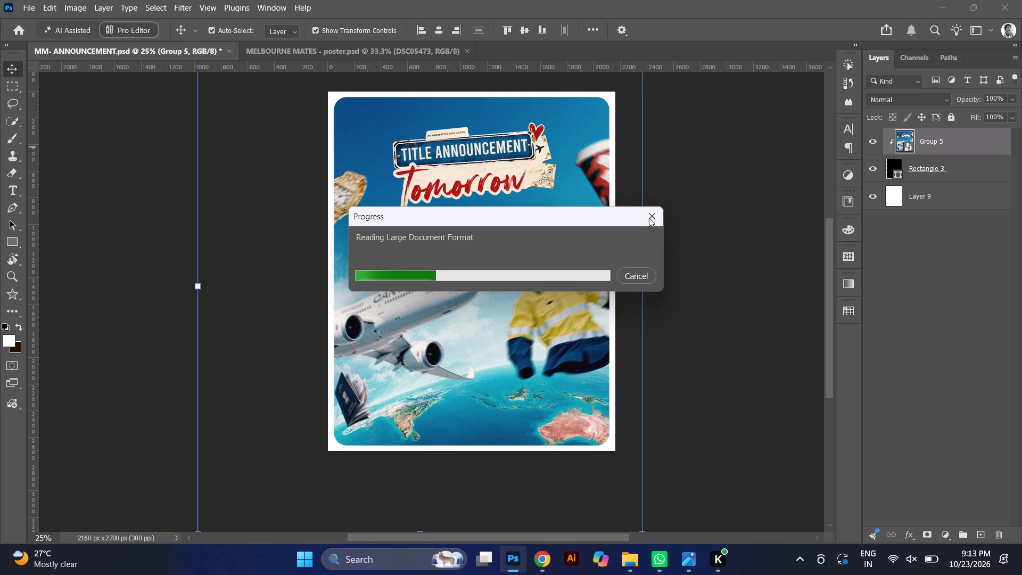
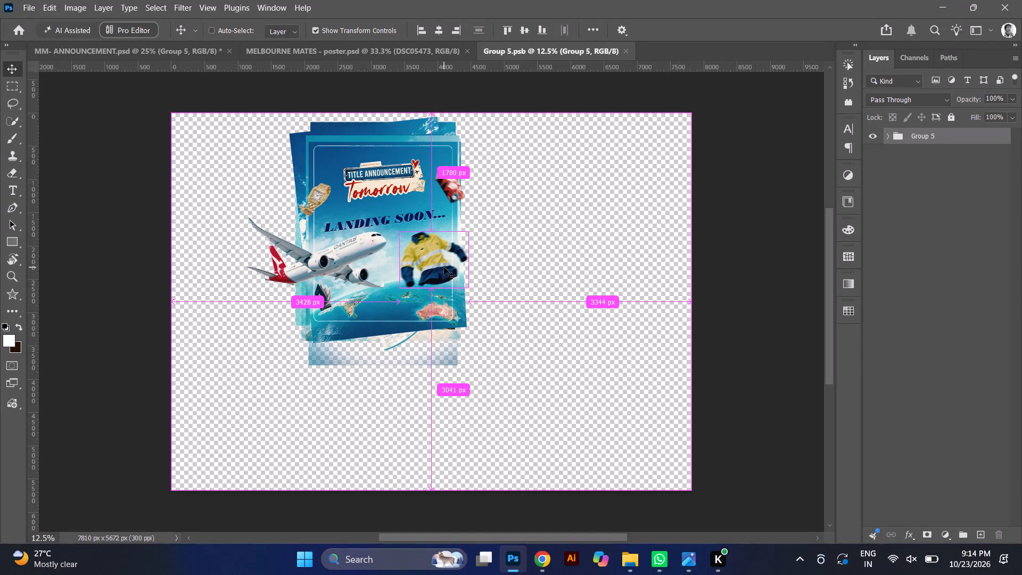
# Return to MM- ANNOUNCEMENT.psd and undo the clipping mask and smart object conversion, back to Group 5 as a regular layer group.
pyautogui.keyDown('ctrl'); pyautogui.click(444, 267); pyautogui.keyUp('ctrl')
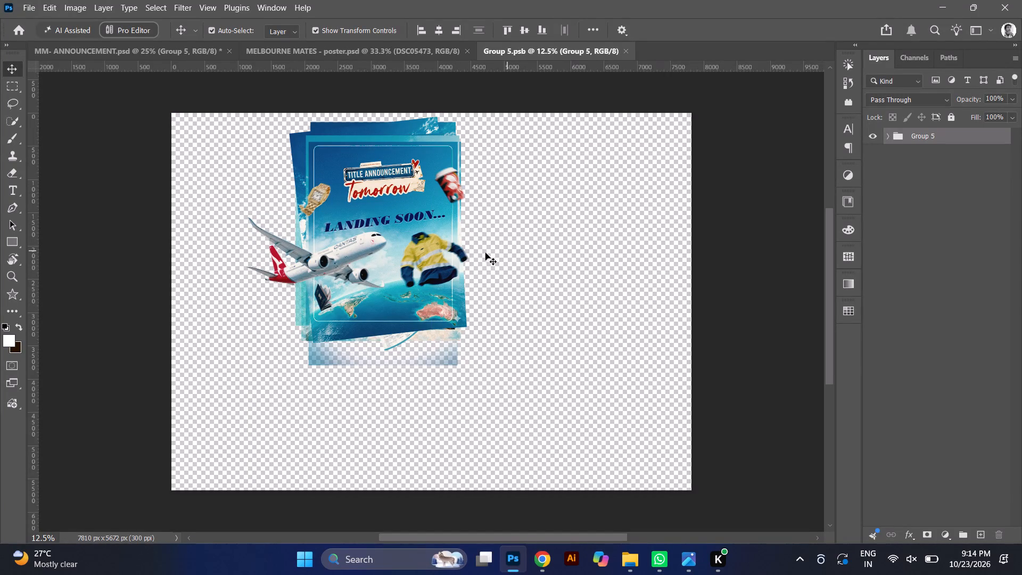
pyautogui.hotkey('ctrl', '+')
pyautogui.hotkey('ctrl', '+')
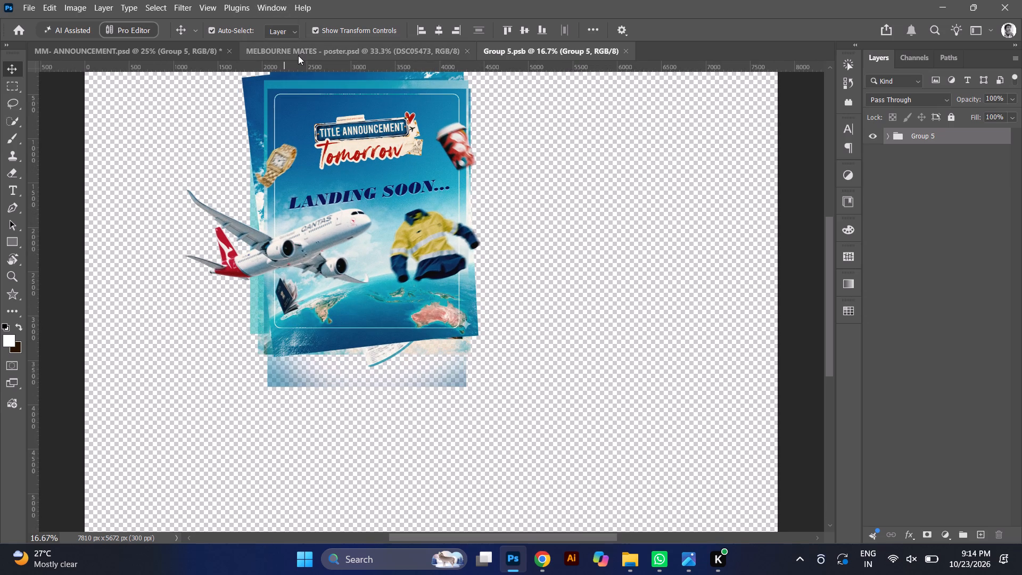
pyautogui.click(298, 55)
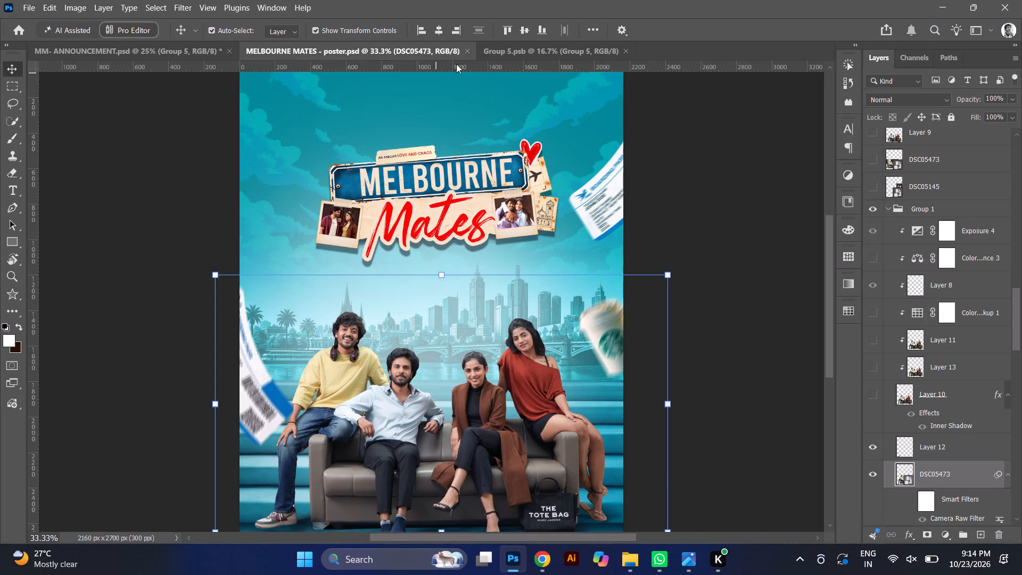
pyautogui.click(153, 48)
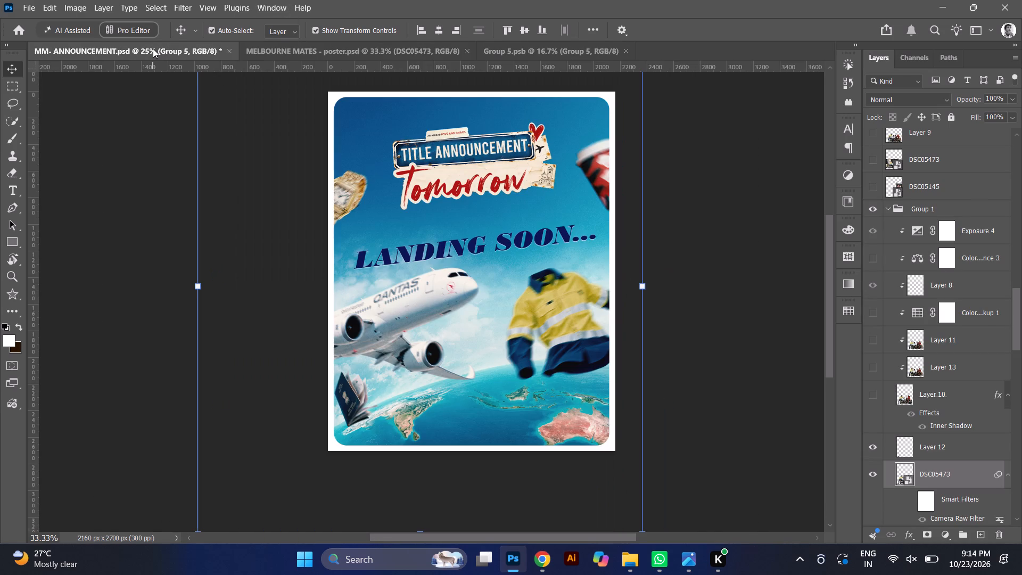
pyautogui.hotkey('ctrl', 'z')
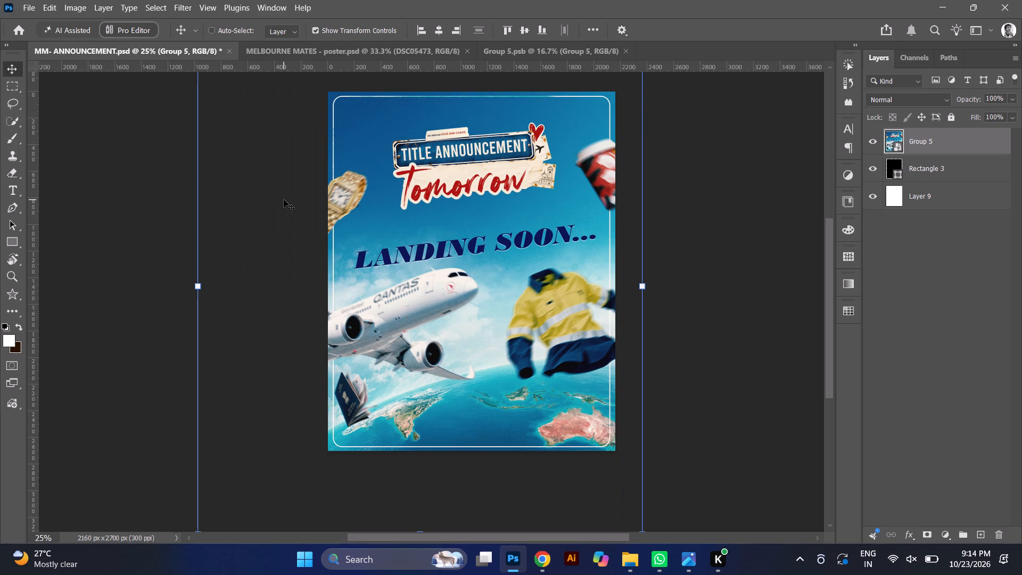
pyautogui.hotkey('ctrl', 'z')
pyautogui.hotkey('ctrl', 'z')
pyautogui.hotkey('ctrl', 'z')
pyautogui.hotkey('ctrl', 'z')
pyautogui.hotkey('ctrl', 'z')
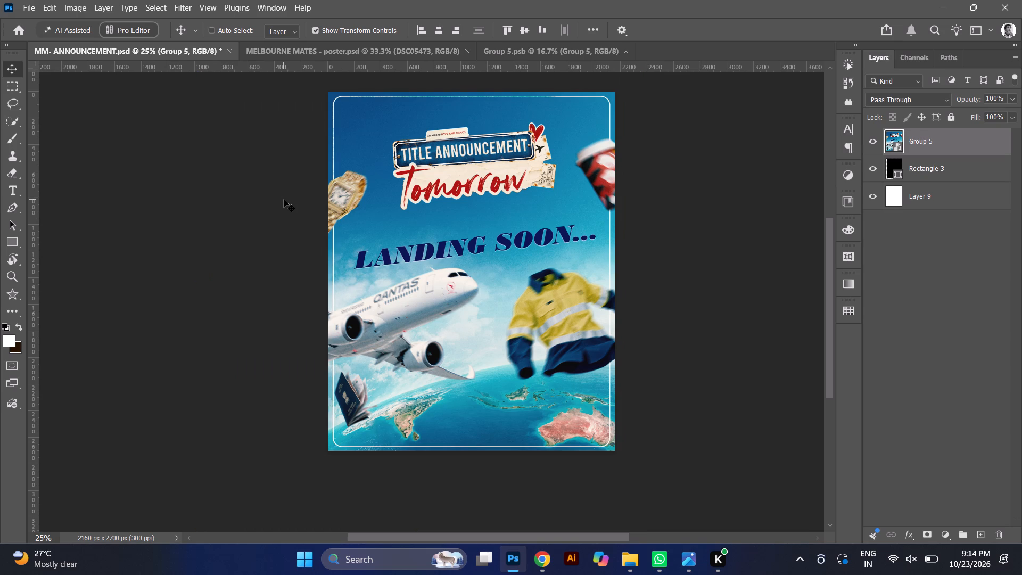
pyautogui.hotkey('ctrl', 'z')
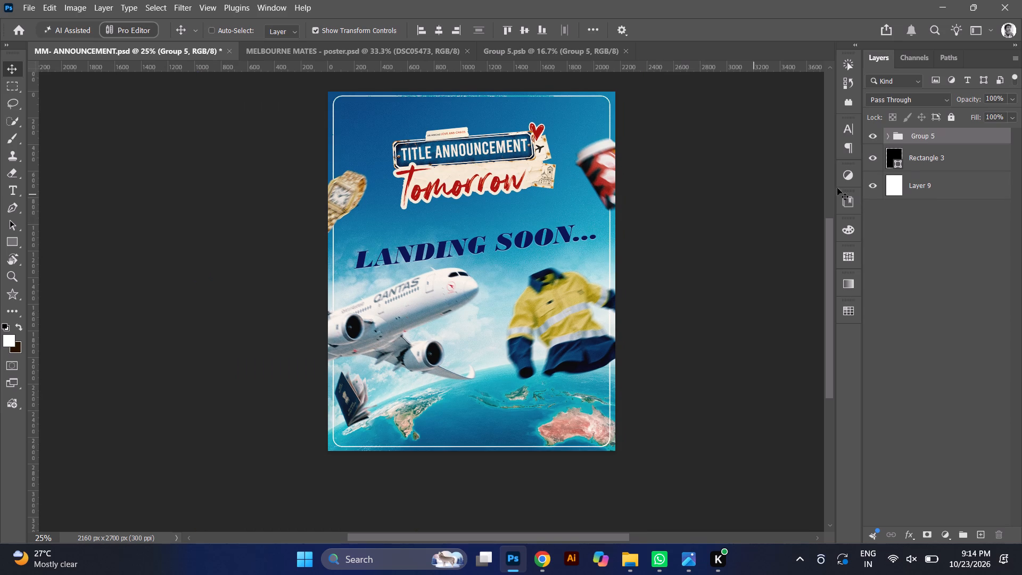
# Expand Group 5, locate the red coffee cup's Group 2, and toggle the Grain 2 adjustment to check its effect.
pyautogui.click(886, 137)
pyautogui.keyDown('ctrl'); pyautogui.click(603, 163); pyautogui.keyUp('ctrl')
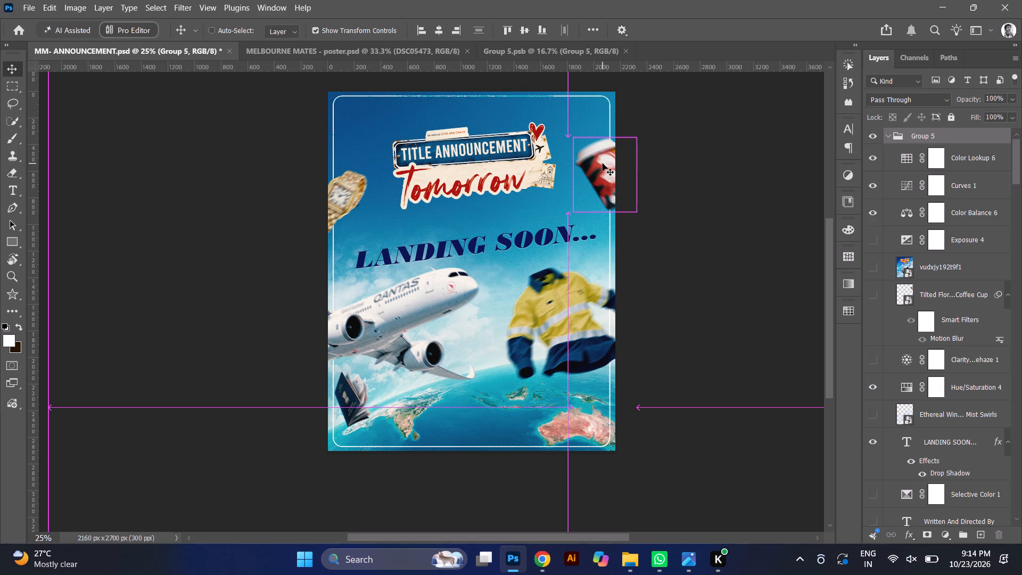
pyautogui.keyDown('alt'); pyautogui.click(603, 163); pyautogui.keyUp('alt')
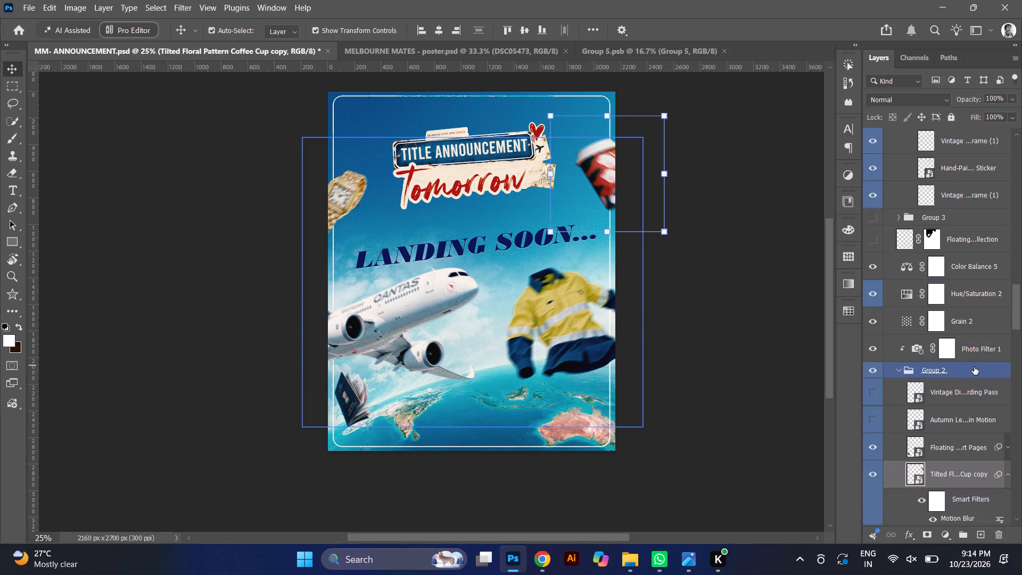
pyautogui.click(969, 369)
pyautogui.keyDown('ctrl'); pyautogui.click(961, 354); pyautogui.keyUp('ctrl')
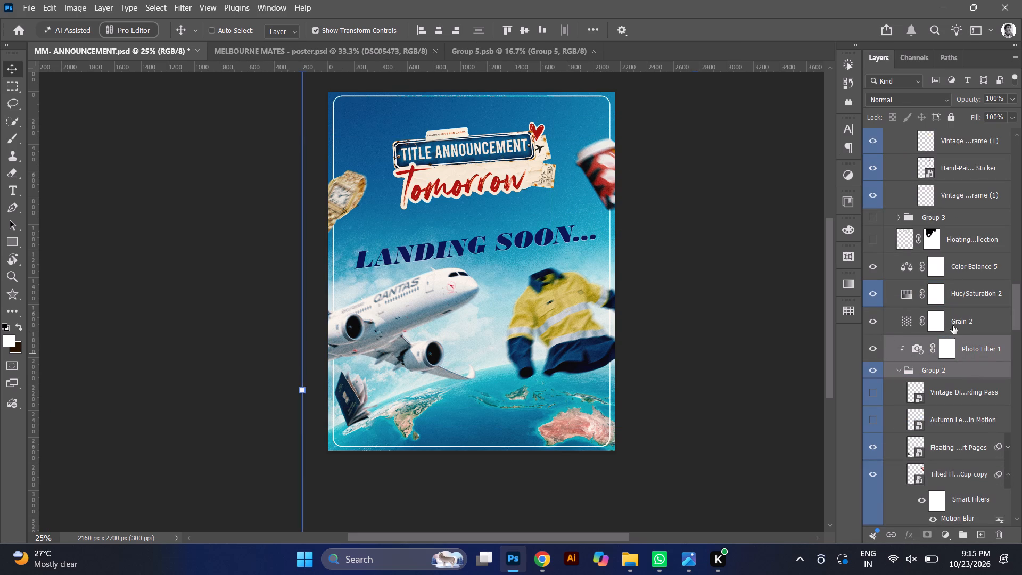
pyautogui.click(876, 325)
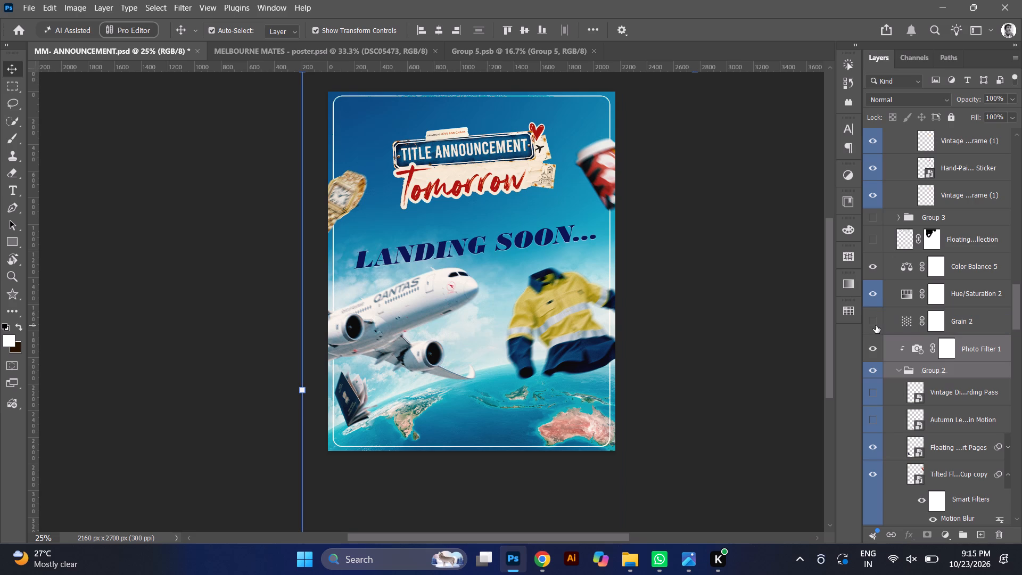
pyautogui.click(876, 325)
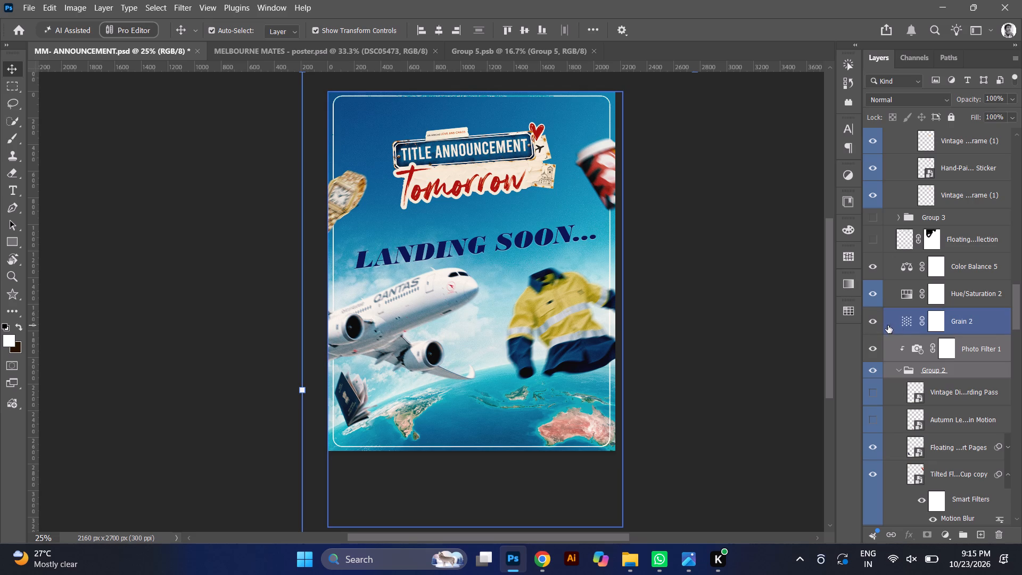
pyautogui.keyDown('ctrl'); pyautogui.click(899, 371); pyautogui.keyUp('ctrl')
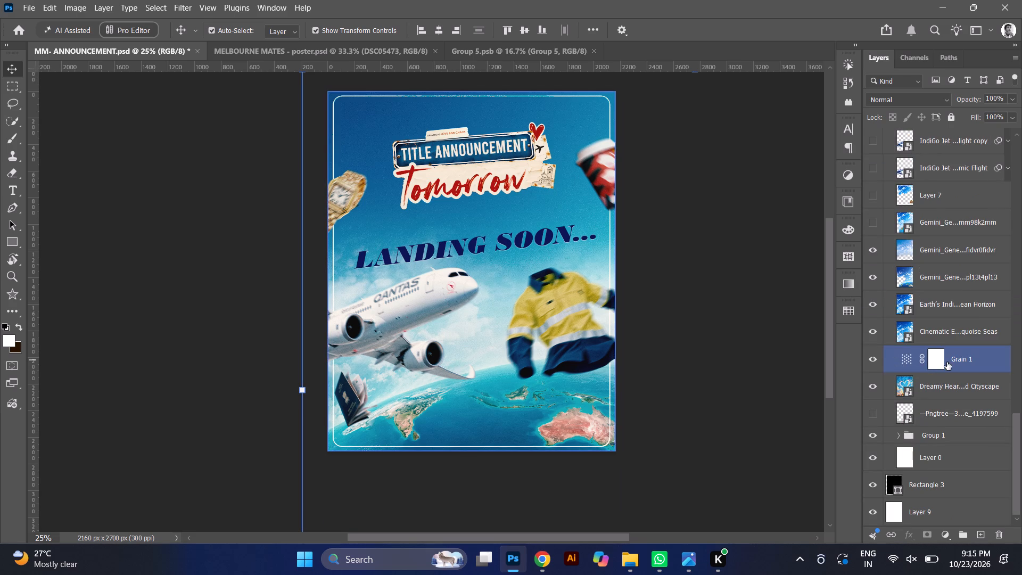
pyautogui.hotkey('ctrl', 'z')
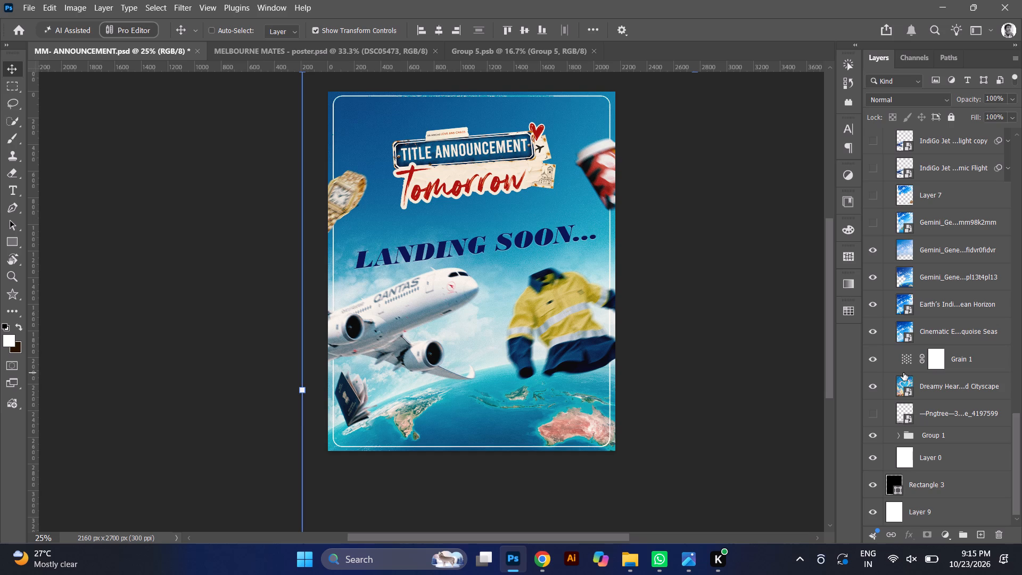
# Collapse Group 2 containing the coffee cup and turn the Grain 2 adjustment's visibility back on.
pyautogui.keyDown('alt'); pyautogui.click(609, 168); pyautogui.keyUp('alt')
pyautogui.scroll(1, 932, 219)
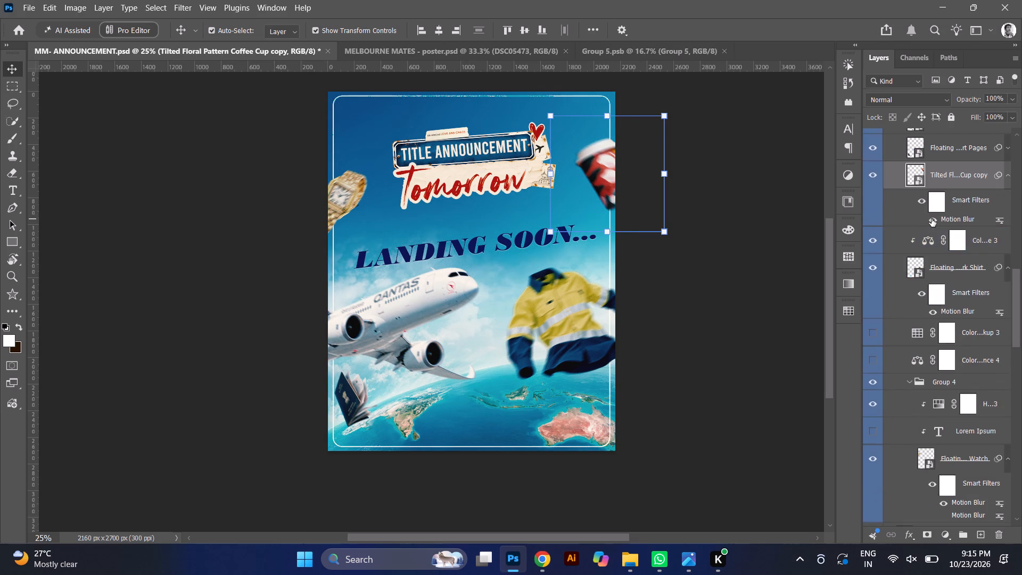
pyautogui.scroll(2, 932, 219)
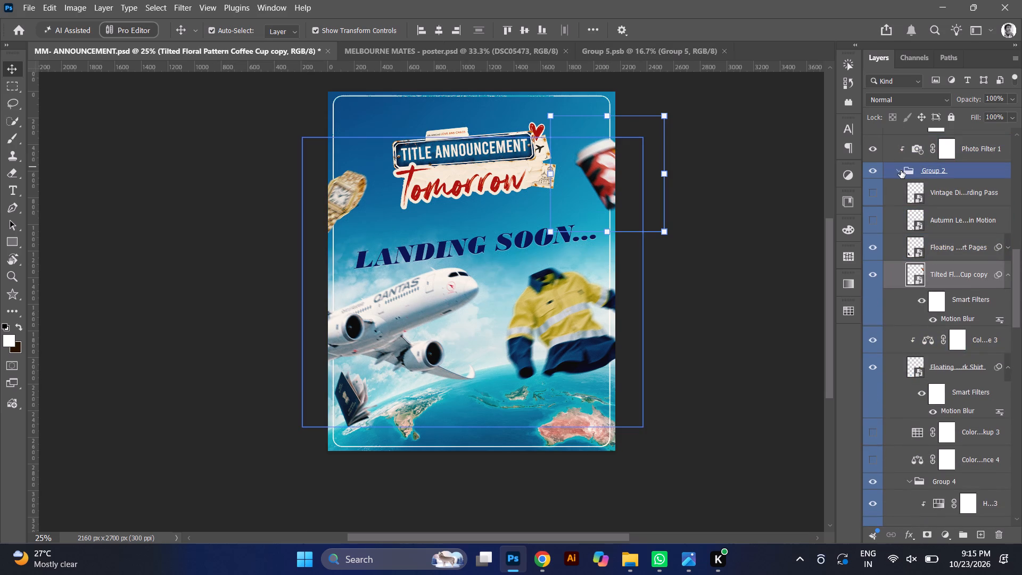
pyautogui.click(902, 172)
pyautogui.scroll(1, 926, 181)
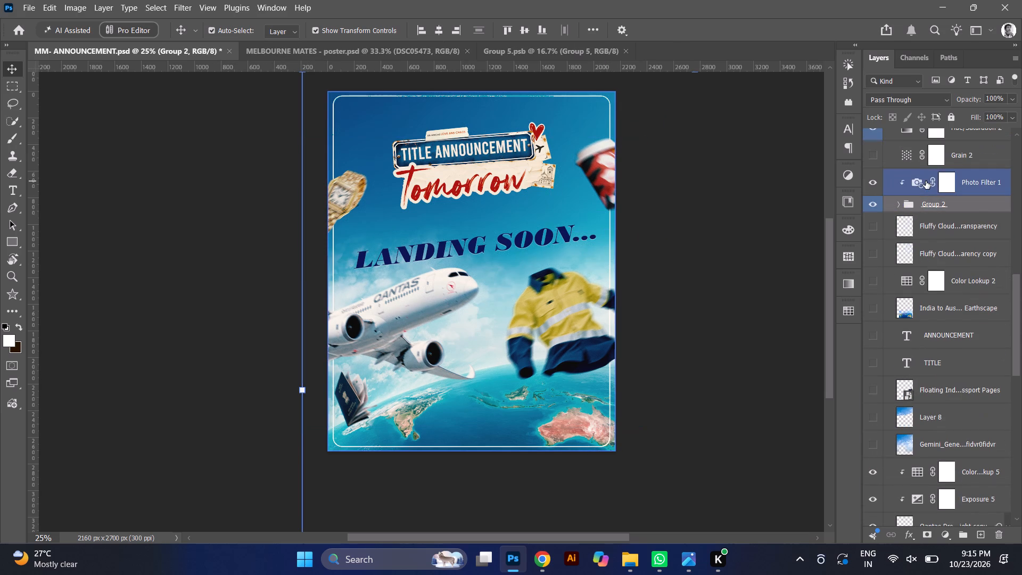
pyautogui.scroll(1, 946, 161)
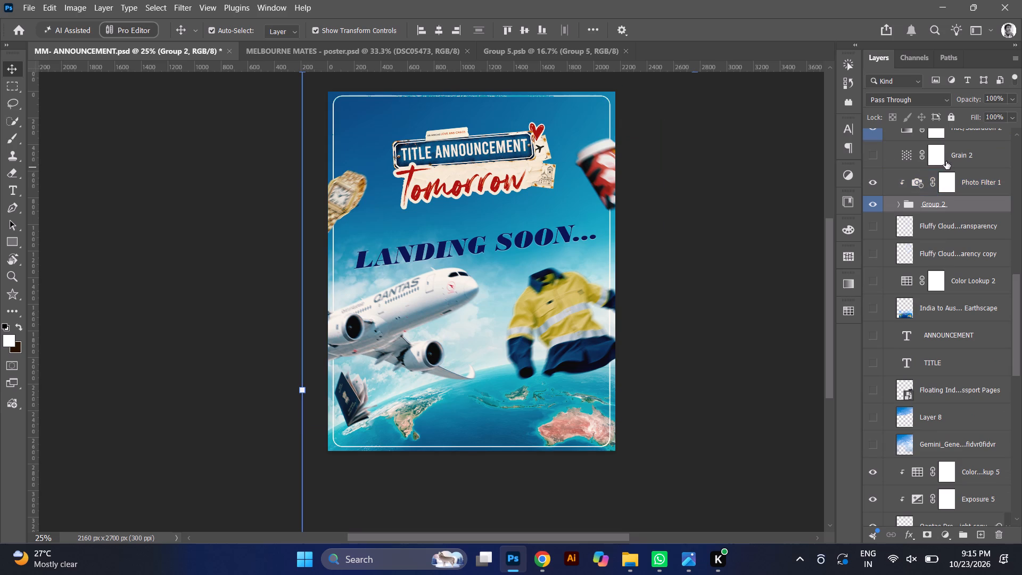
pyautogui.scroll(1, 946, 161)
pyautogui.hotkey('ctrl', '+')
pyautogui.hotkey('ctrl', '+')
pyautogui.hotkey('ctrl', '+')
pyautogui.hotkey('ctrl', '+')
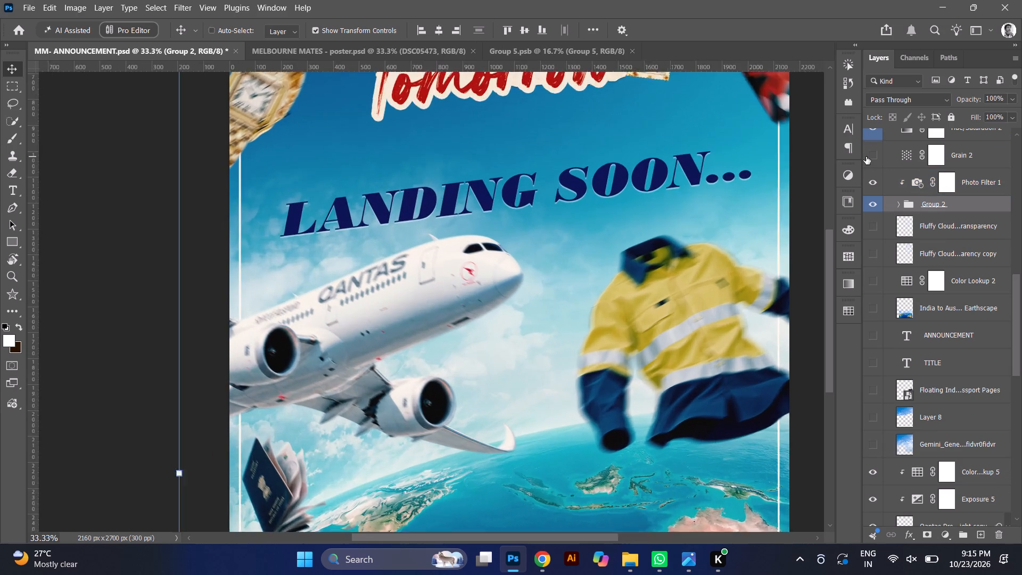
pyautogui.hotkey('ctrl', '+')
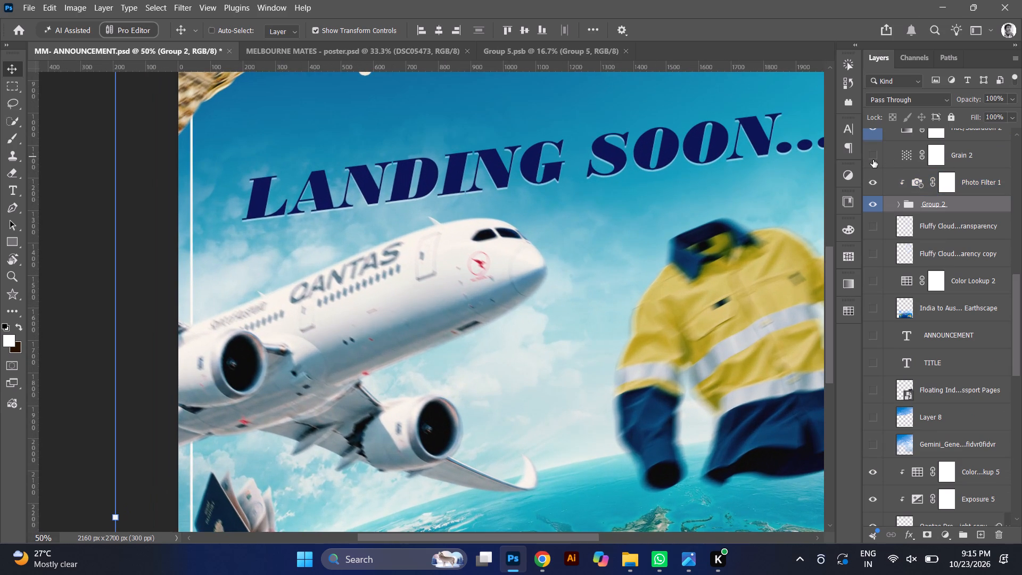
pyautogui.click(872, 160)
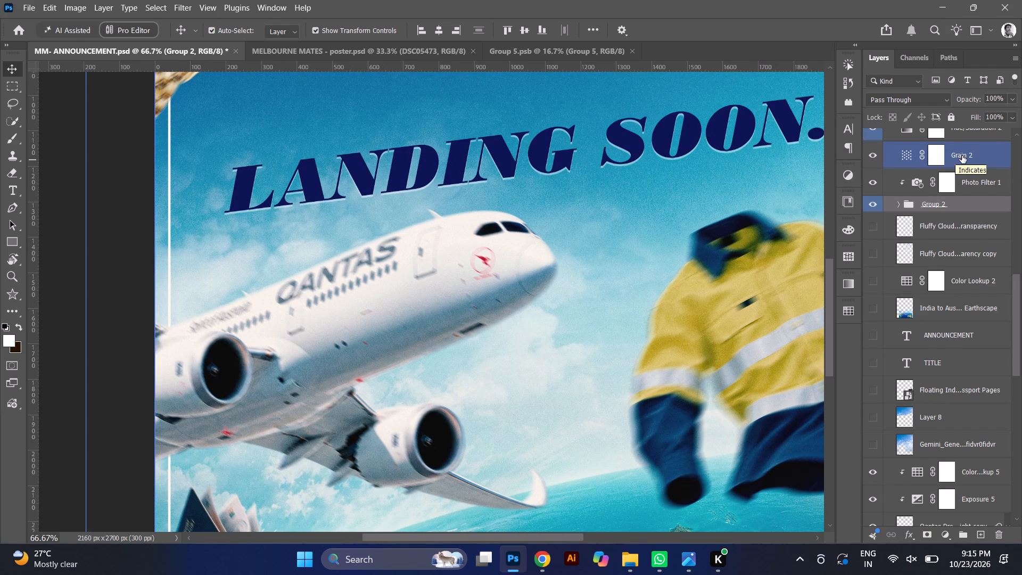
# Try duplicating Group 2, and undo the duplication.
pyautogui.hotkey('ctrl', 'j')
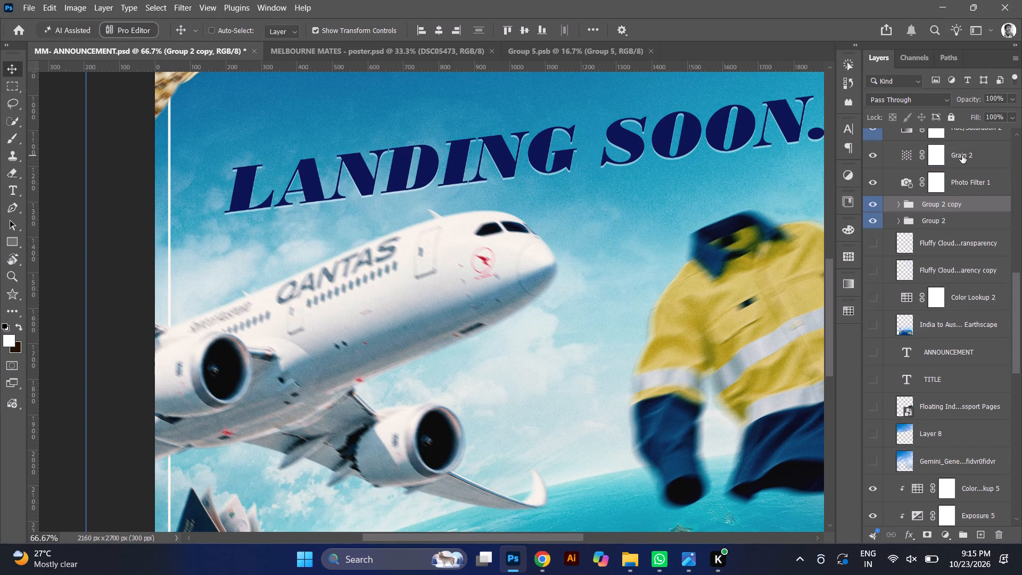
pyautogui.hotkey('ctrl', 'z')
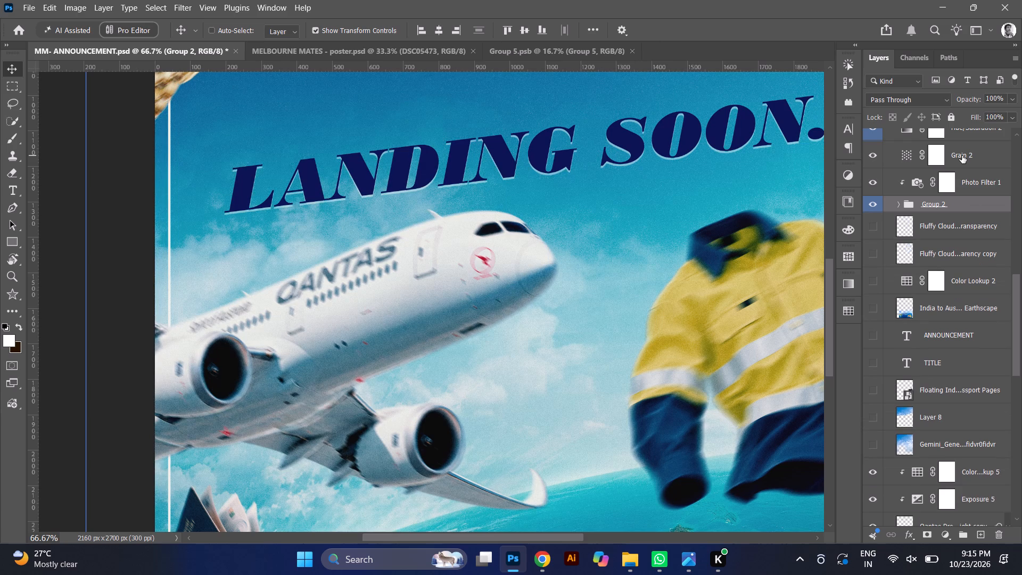
# Duplicate the Grain 2 adjustment and clip the original Grain 2 to Group 2 above Photo Filter 1.
pyautogui.click(969, 155)
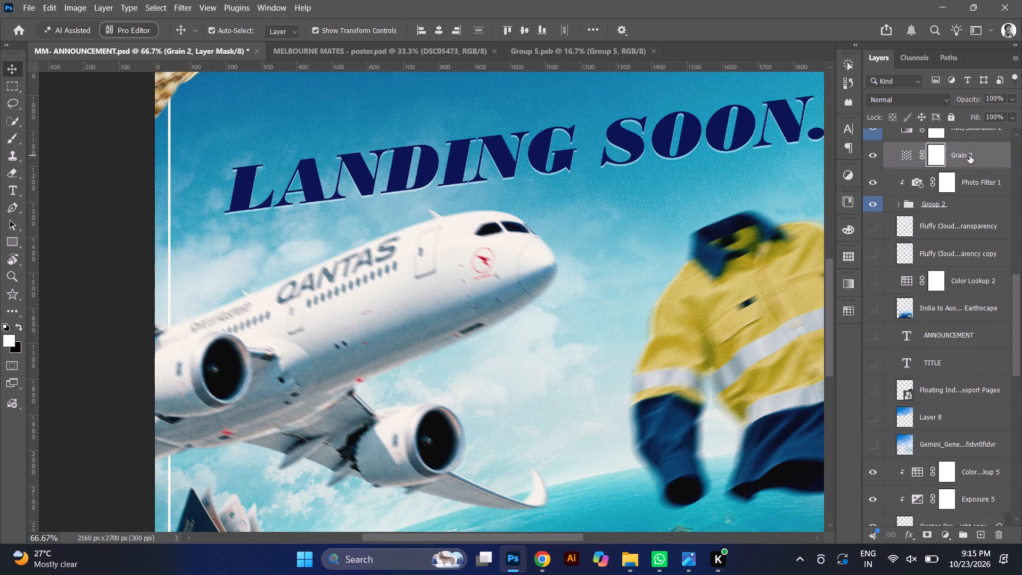
pyautogui.hotkey('ctrl', 'j')
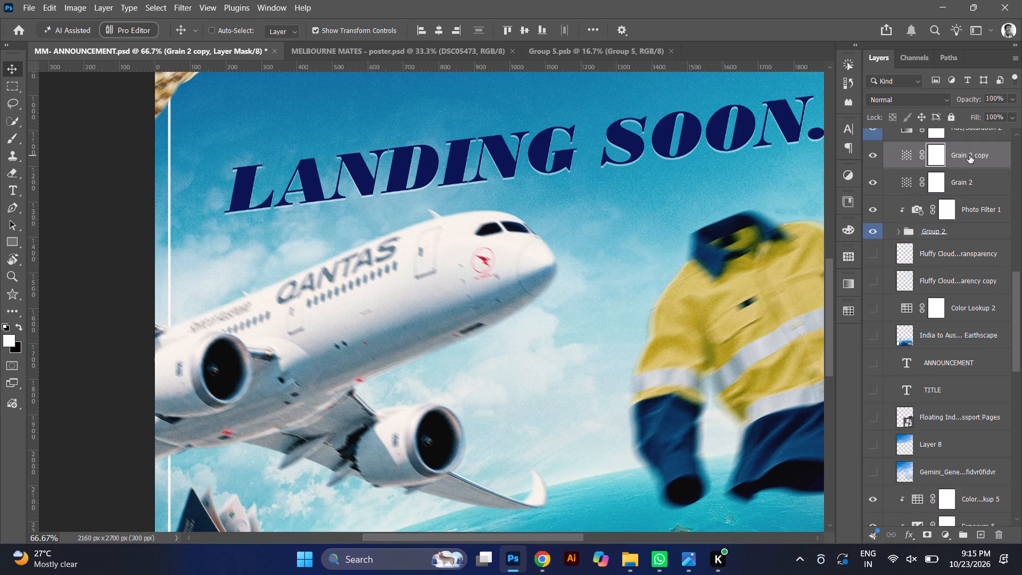
pyautogui.rightClick(977, 186)
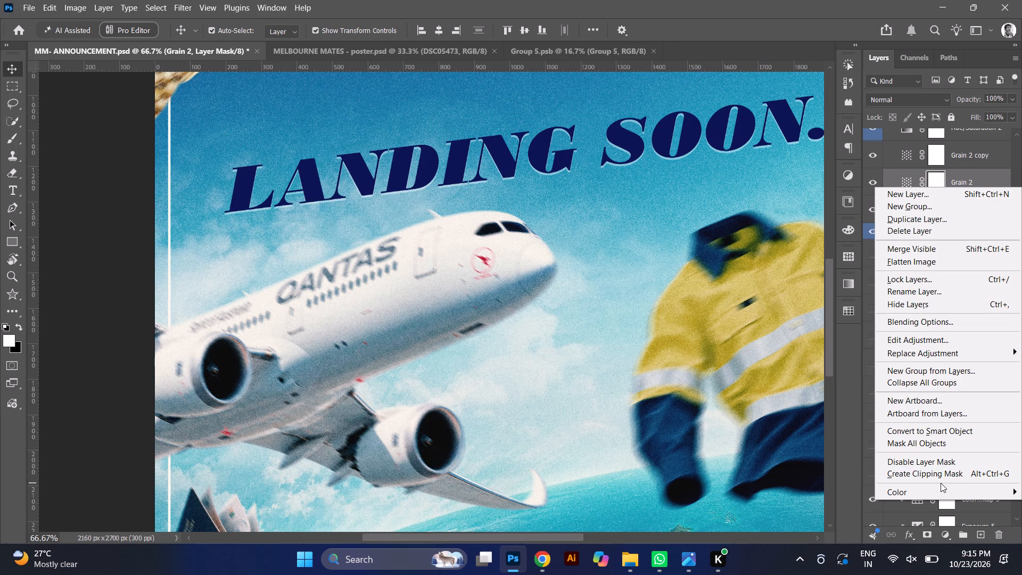
pyautogui.click(939, 477)
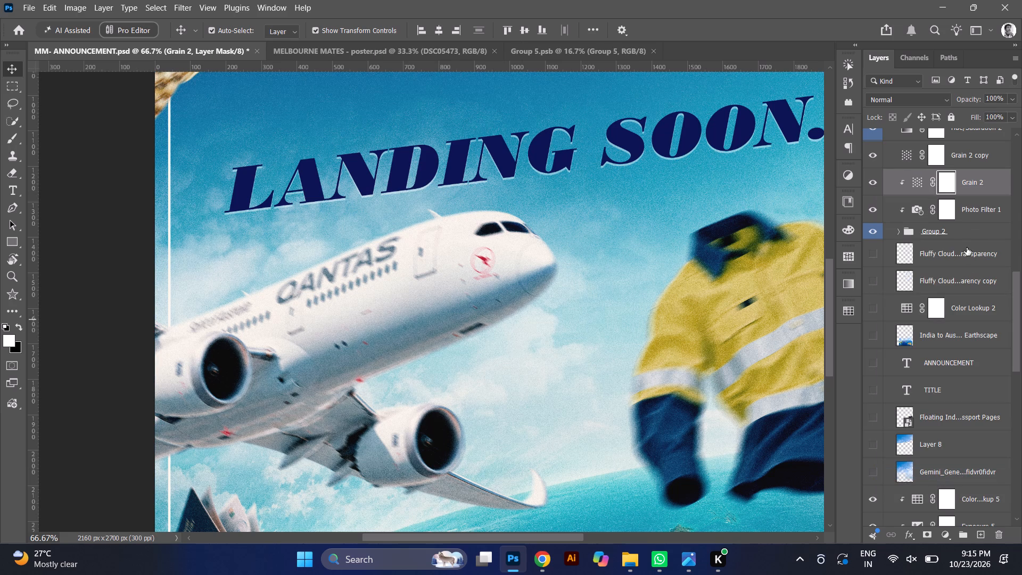
# Move Grain 2, Photo Filter 1 and Group 2 together up within Group 5, placing them directly below Exposure 4.
pyautogui.keyDown('ctrl'); pyautogui.click(968, 208); pyautogui.keyUp('ctrl')
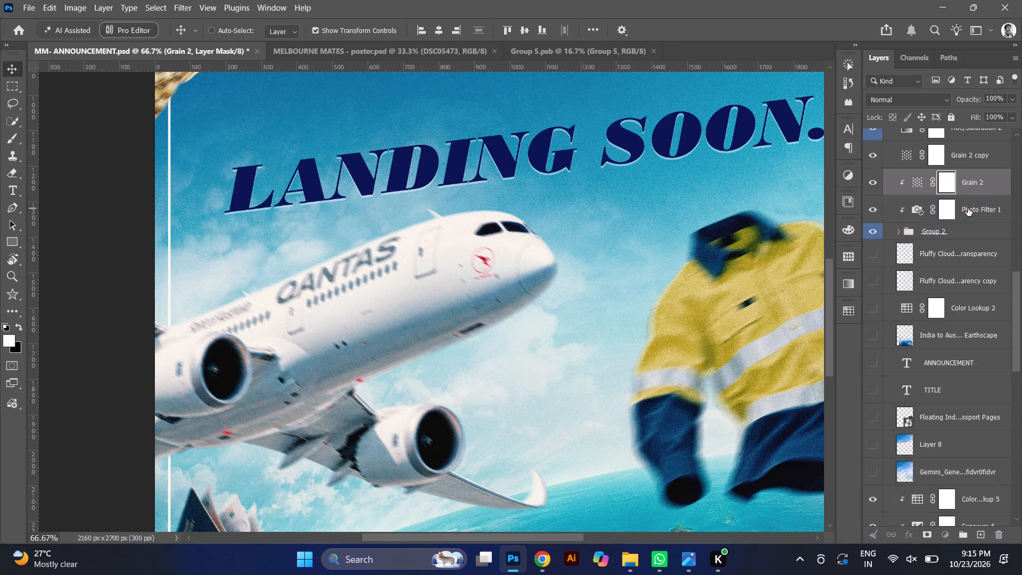
pyautogui.keyDown('ctrl'); pyautogui.click(968, 231); pyautogui.keyUp('ctrl')
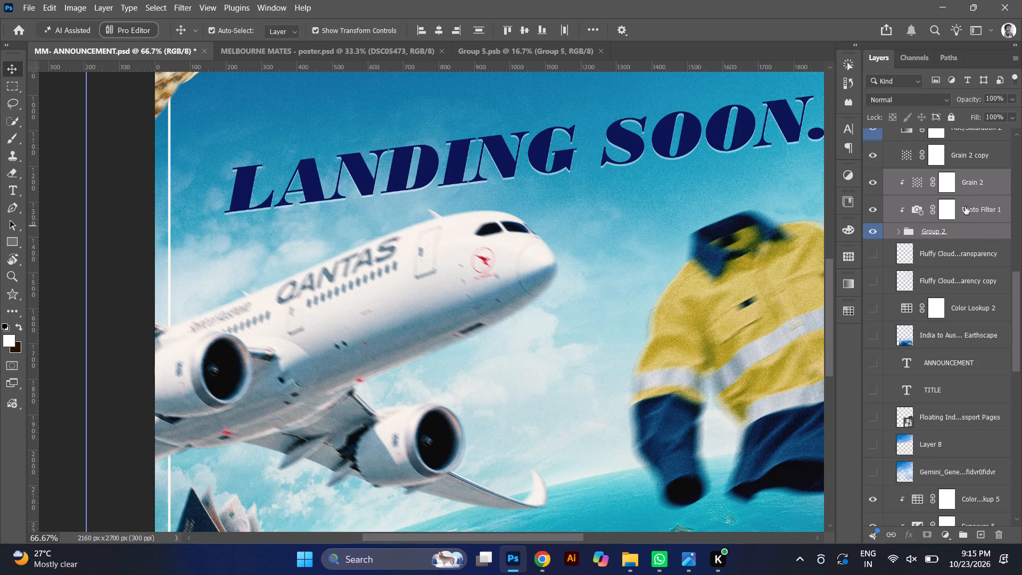
pyautogui.moveTo(966, 183); pyautogui.dragTo(962, 81)
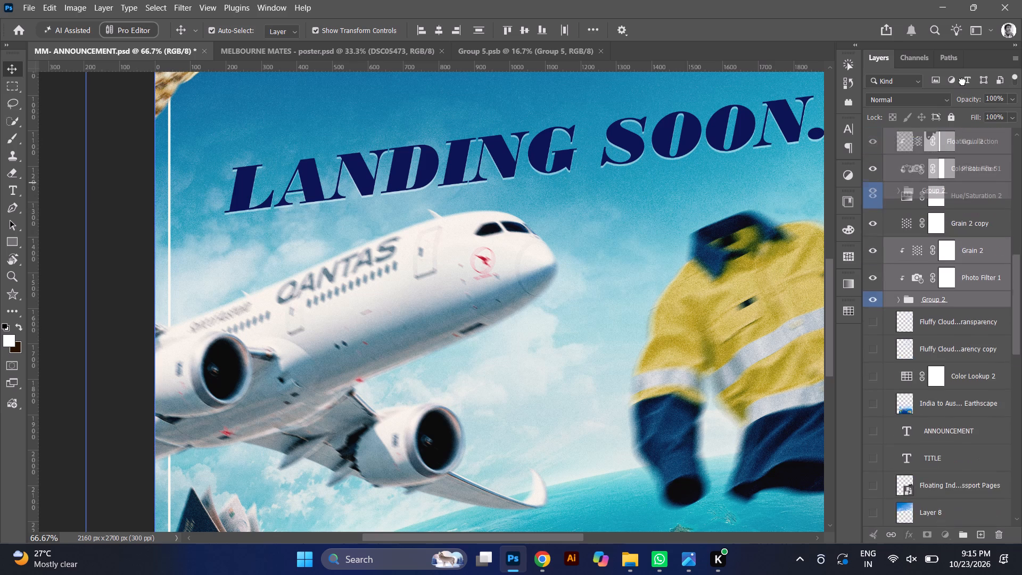
pyautogui.moveTo(962, 81); pyautogui.dragTo(962, 77)
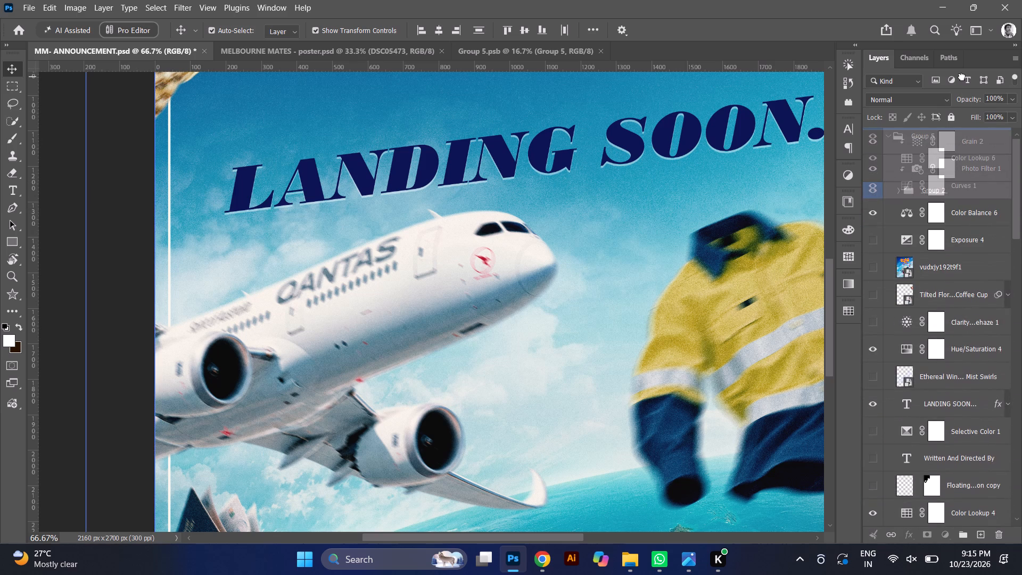
pyautogui.moveTo(962, 77); pyautogui.dragTo(935, 158)
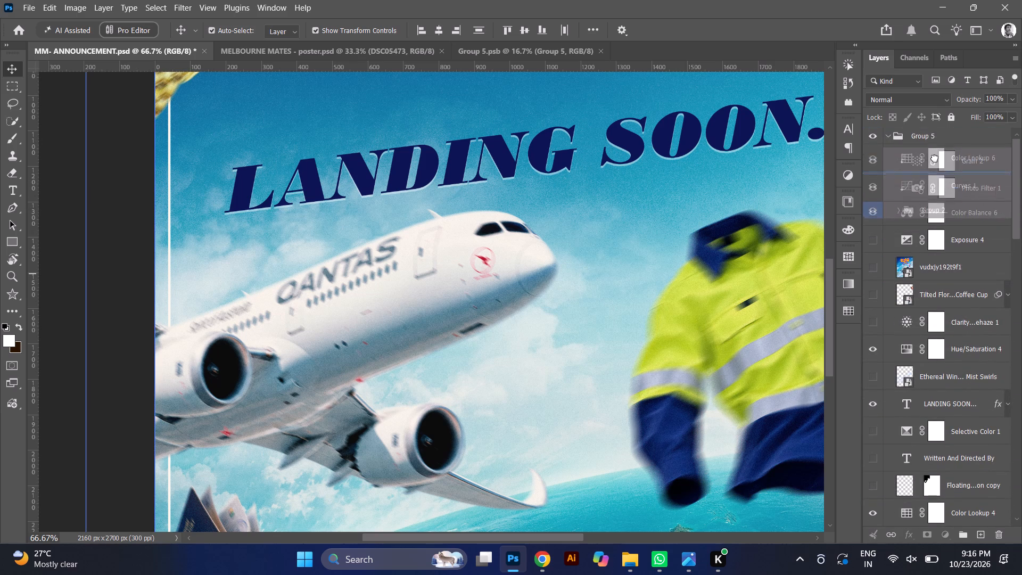
pyautogui.moveTo(935, 158); pyautogui.dragTo(962, 419)
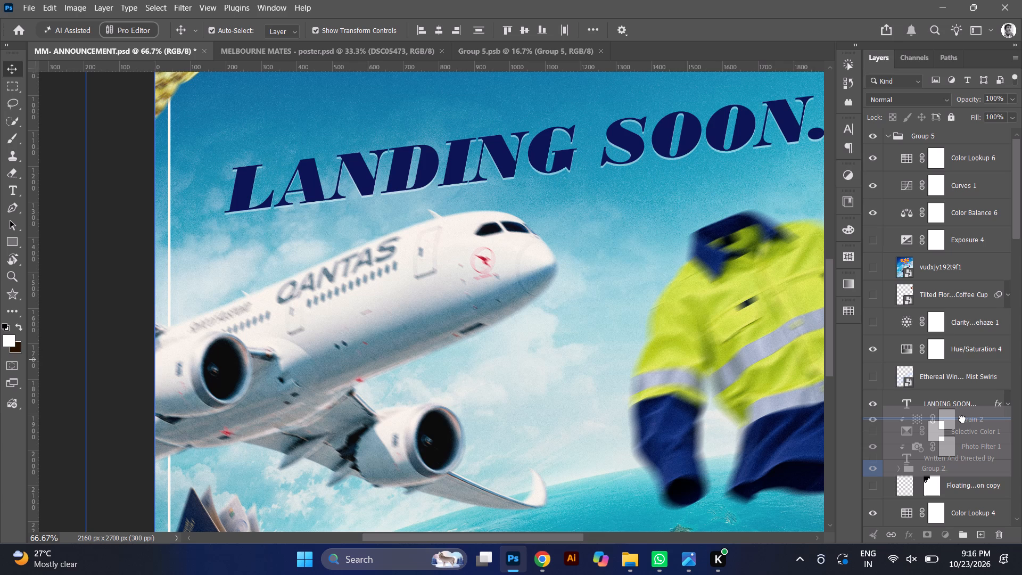
pyautogui.moveTo(962, 419); pyautogui.dragTo(962, 251)
pyautogui.moveTo(962, 251); pyautogui.dragTo(958, 254)
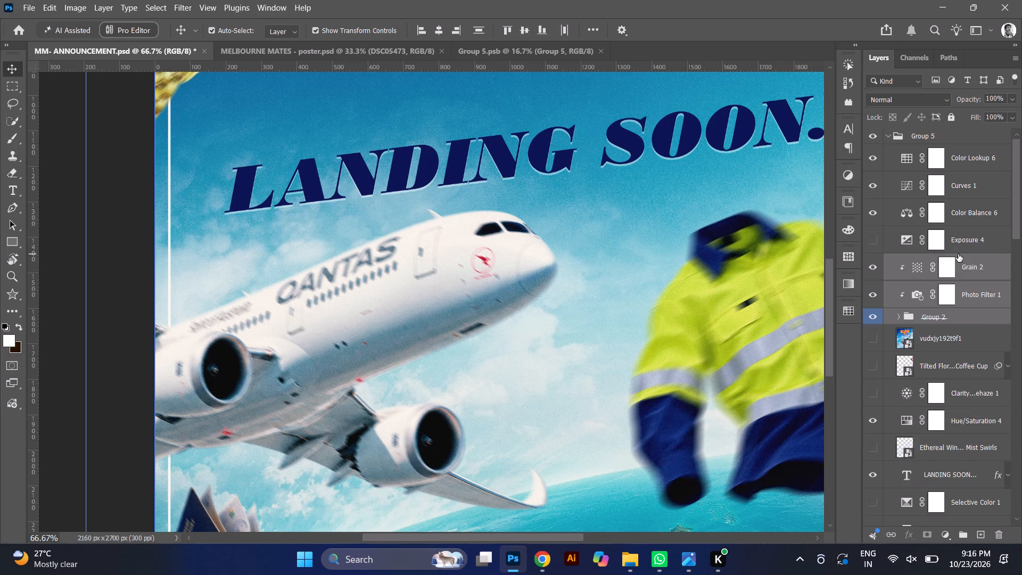
# Collapse Group 5 and examine the whole poster and its details, comparing it with the artwork in Group 5.psb.
pyautogui.hotkey('ctrl', '-')
pyautogui.hotkey('ctrl', '-')
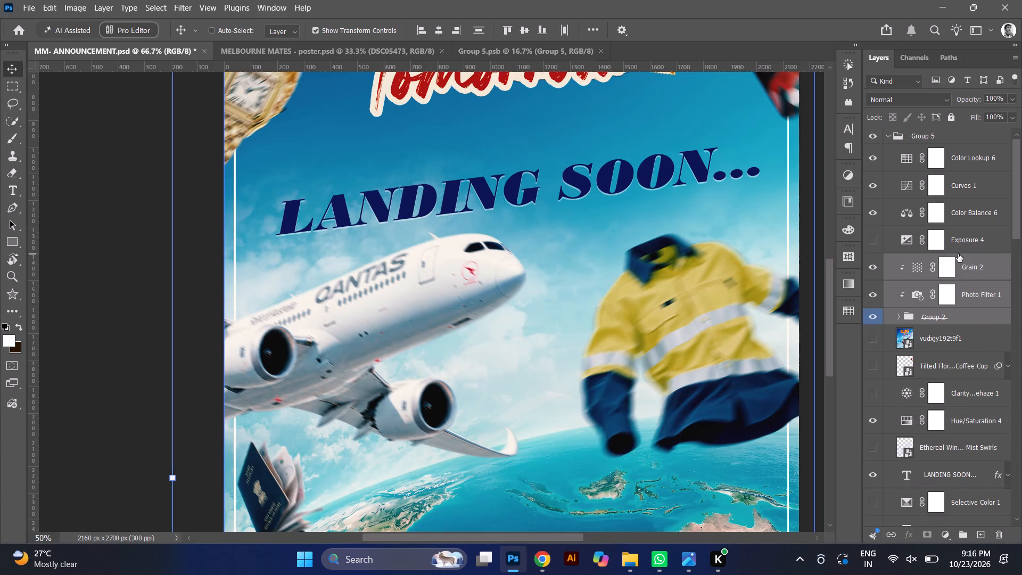
pyautogui.hotkey('ctrl', '-')
pyautogui.hotkey('ctrl', '-')
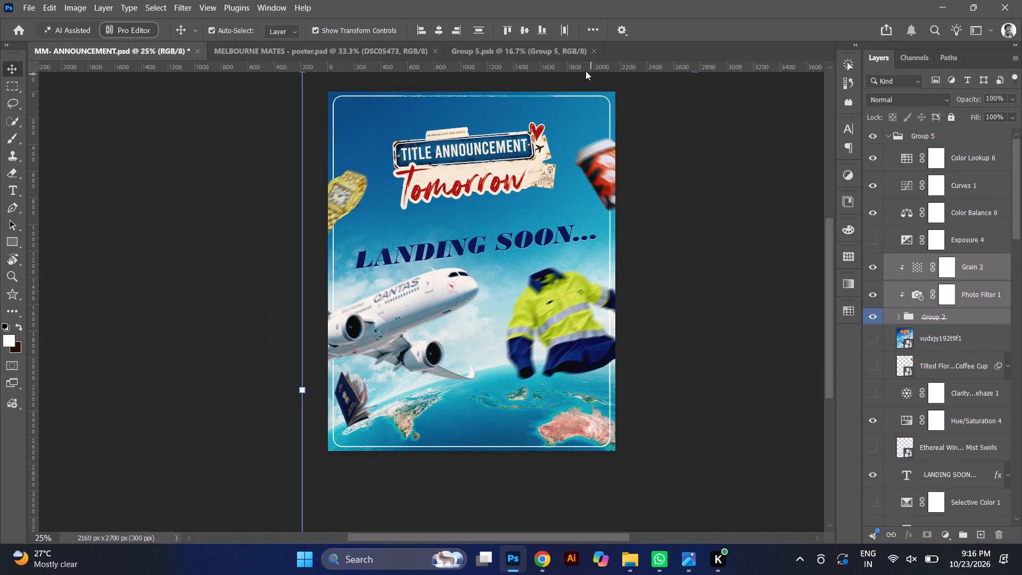
pyautogui.click(886, 137)
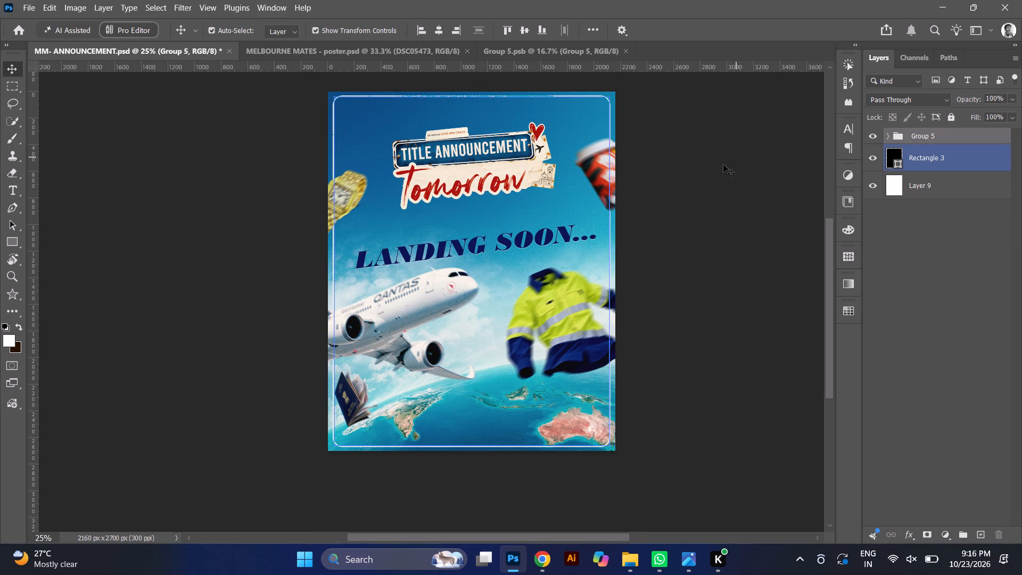
pyautogui.hotkey('ctrl', '+')
pyautogui.hotkey('ctrl', '+')
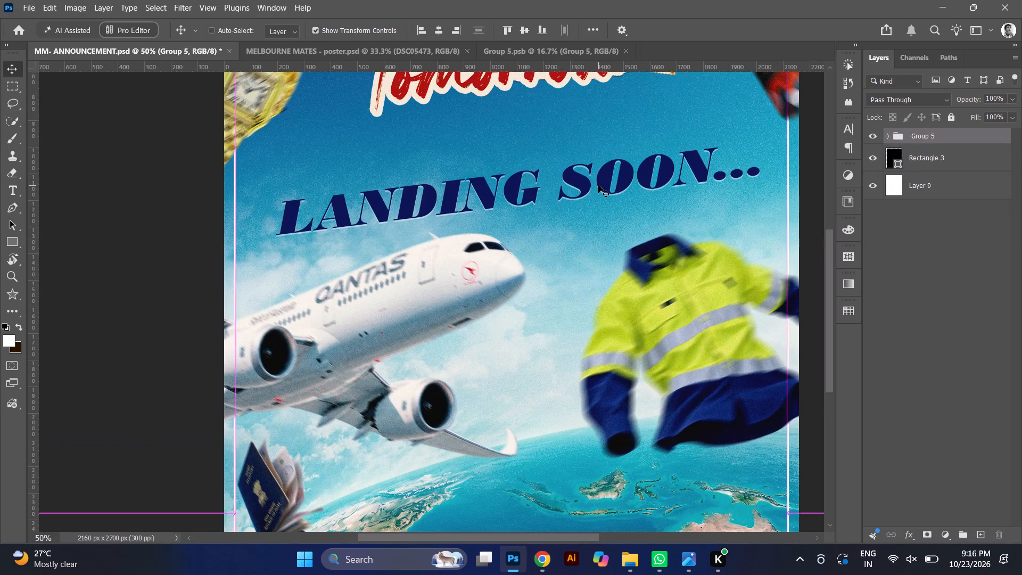
pyautogui.hotkey('ctrl', '-')
pyautogui.hotkey('ctrl', '-')
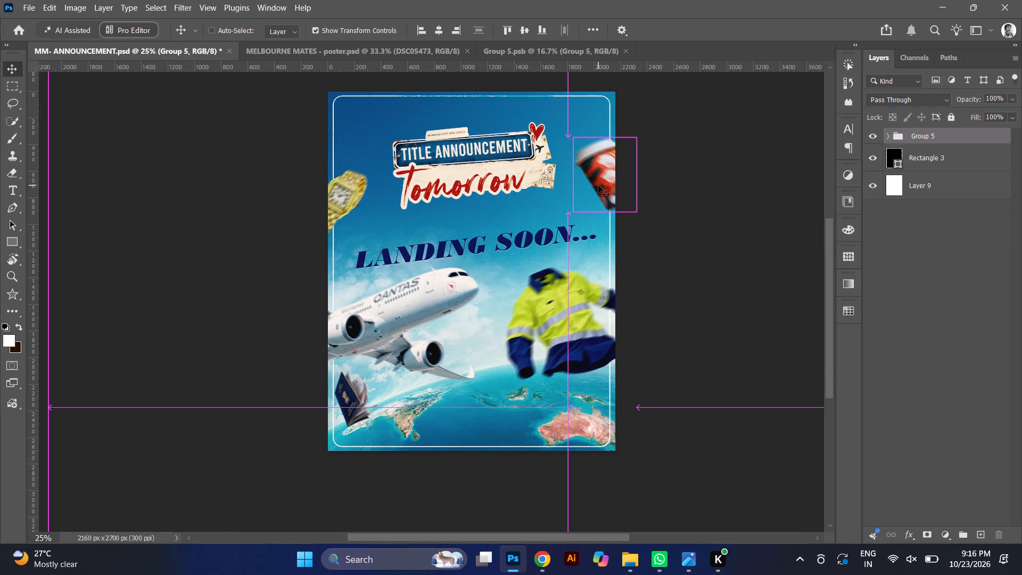
pyautogui.click(541, 47)
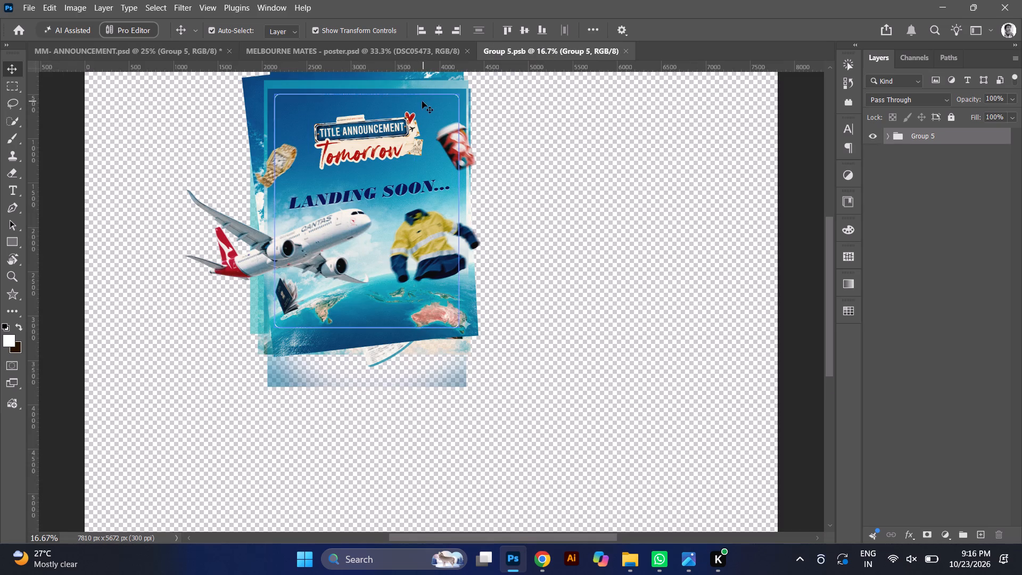
pyautogui.click(205, 55)
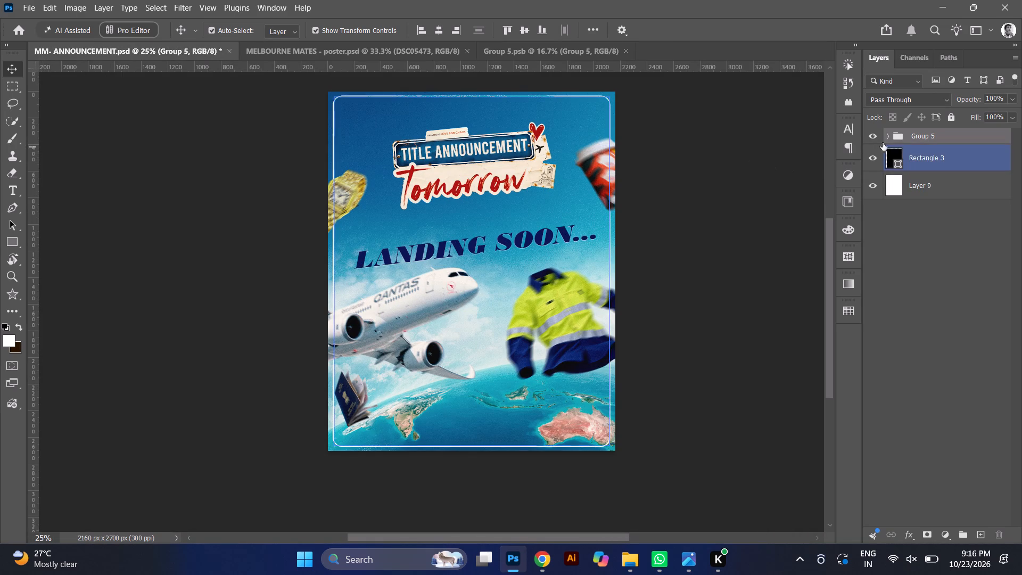
# Expand Group 5 and move Color Lookup 6 through Photo Filter 1, together with Group 2, out of it to directly above Group 5.
pyautogui.rightClick(910, 138)
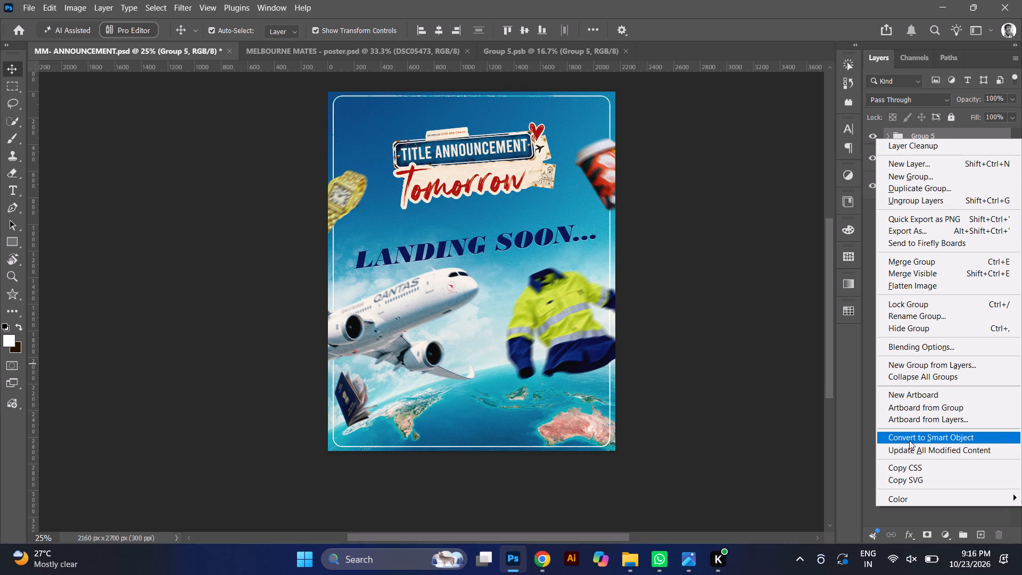
pyautogui.click(888, 132)
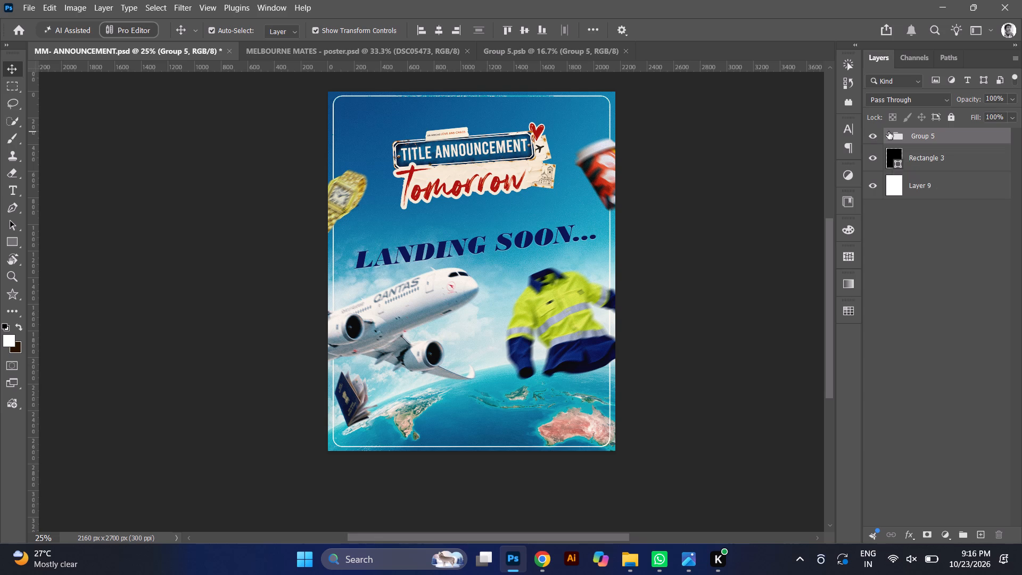
pyautogui.click(888, 132)
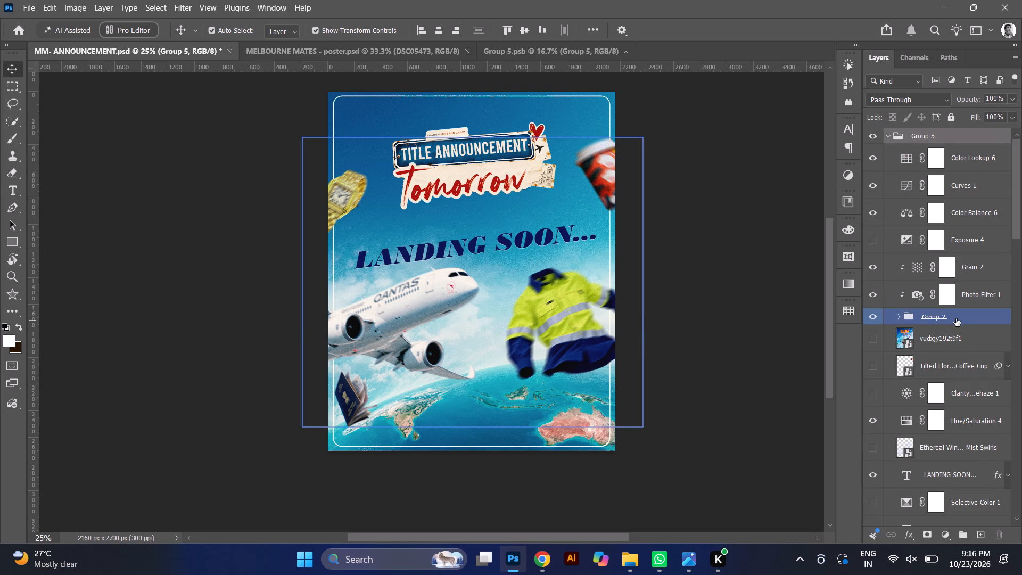
pyautogui.keyDown('ctrl'); pyautogui.click(959, 270); pyautogui.keyUp('ctrl')
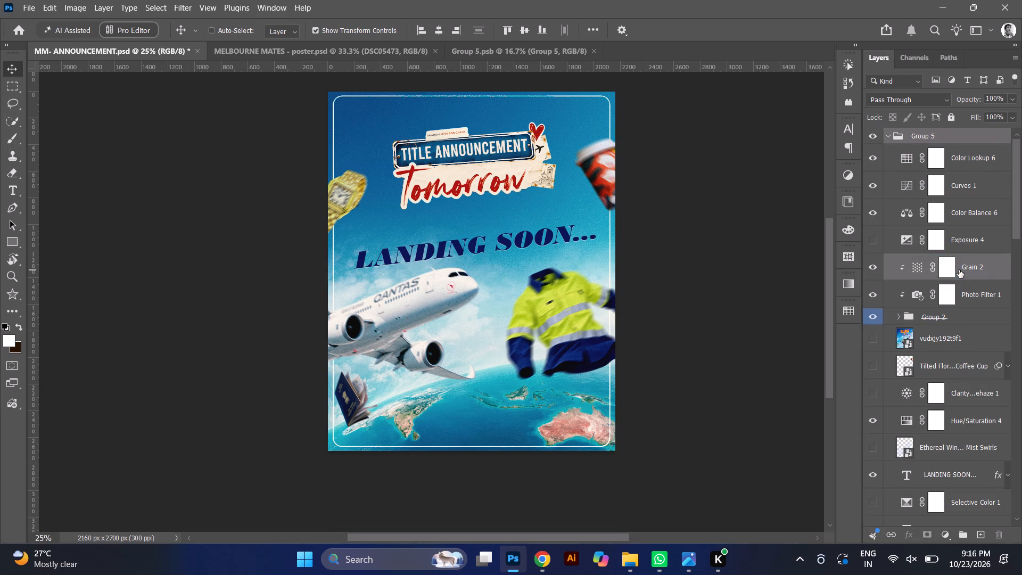
pyautogui.keyDown('ctrl'); pyautogui.click(970, 293); pyautogui.keyUp('ctrl')
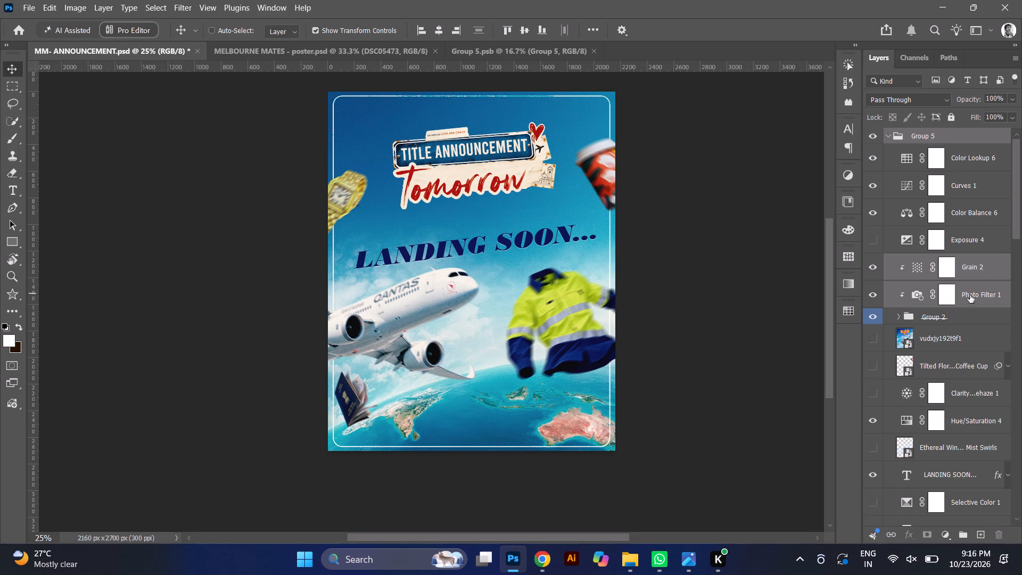
pyautogui.keyDown('ctrl'); pyautogui.click(967, 242); pyautogui.keyUp('ctrl')
pyautogui.keyDown('ctrl'); pyautogui.click(965, 218); pyautogui.keyUp('ctrl')
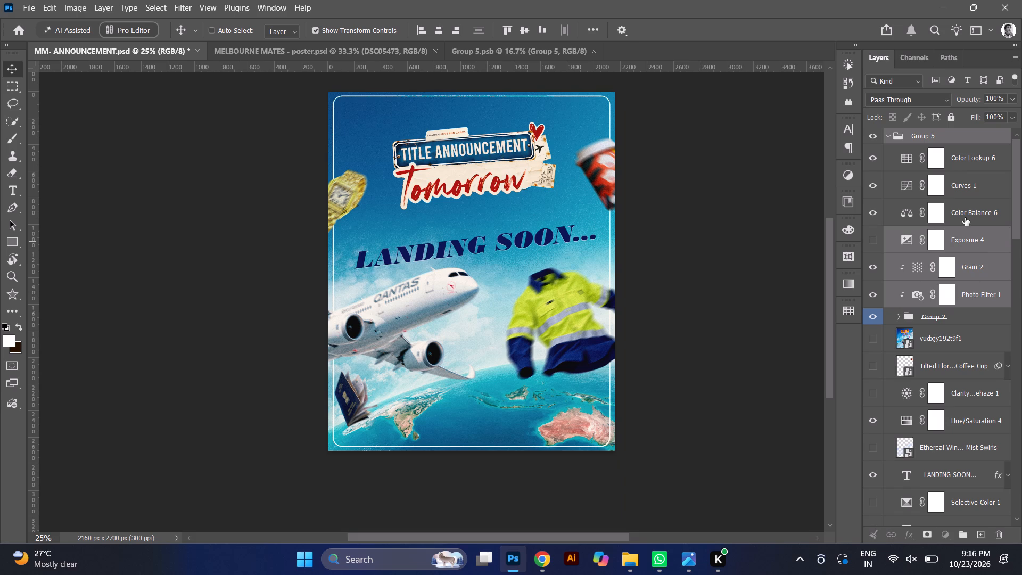
pyautogui.keyDown('ctrl'); pyautogui.click(957, 194); pyautogui.keyUp('ctrl')
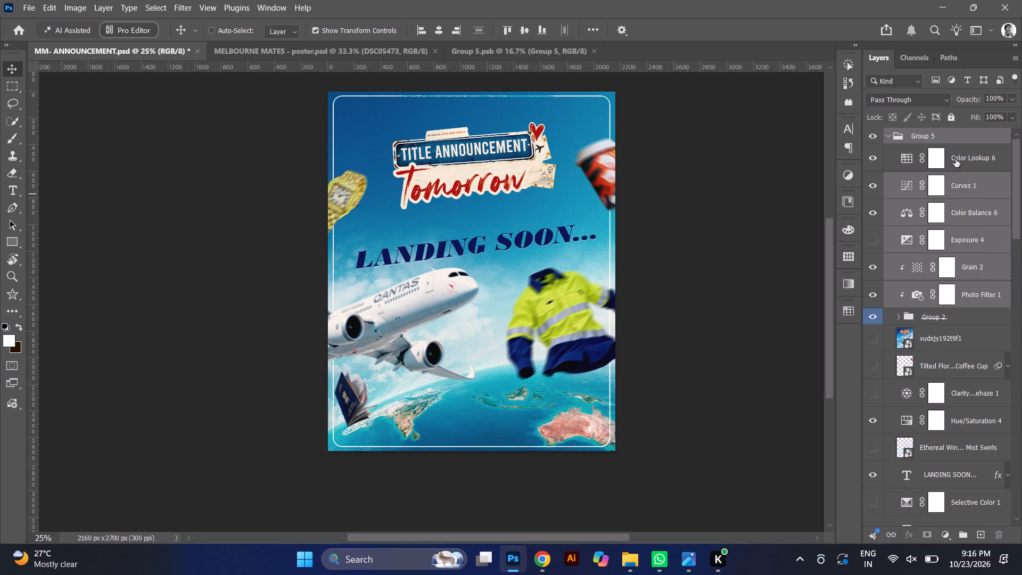
pyautogui.keyDown('ctrl'); pyautogui.click(955, 159); pyautogui.keyUp('ctrl')
pyautogui.keyDown('ctrl'); pyautogui.click(967, 321); pyautogui.keyUp('ctrl')
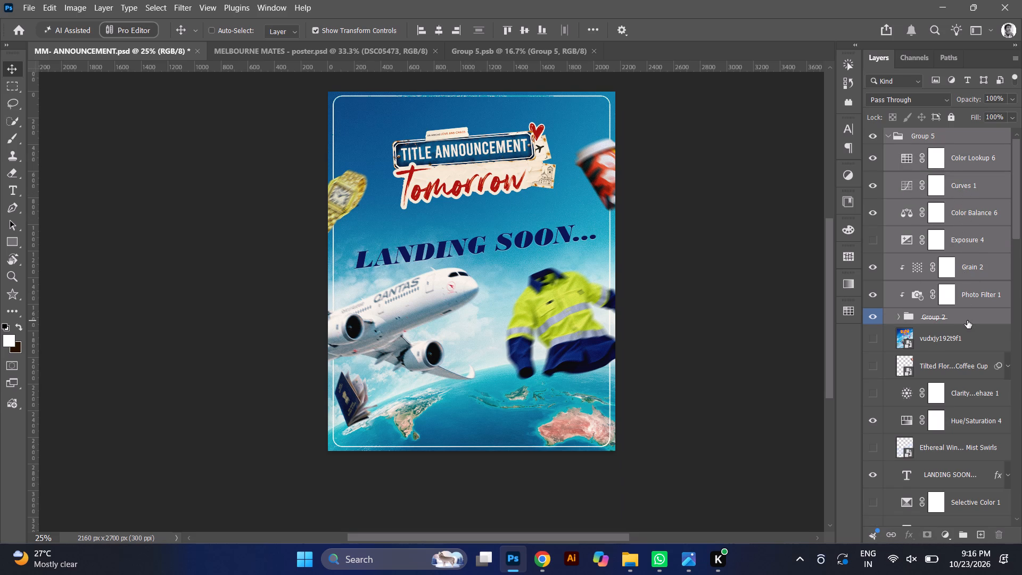
pyautogui.keyDown('ctrl'); pyautogui.click(941, 138); pyautogui.keyUp('ctrl')
pyautogui.moveTo(947, 157); pyautogui.dragTo(949, 129)
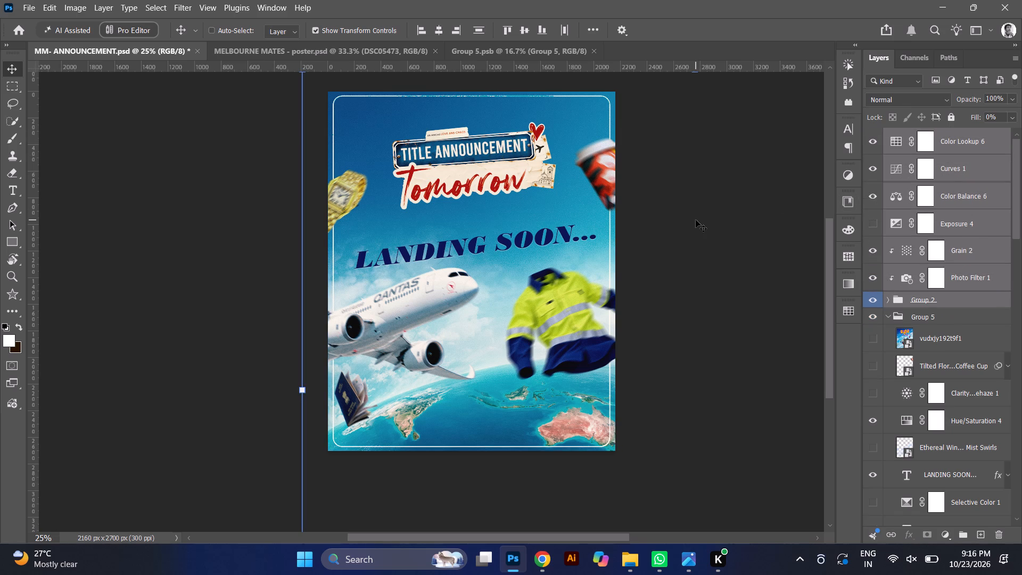
# Collapse Group 5 and convert it to a smart object.
pyautogui.hotkey('ctrl', '+')
pyautogui.hotkey('ctrl', '+')
pyautogui.hotkey('ctrl', '+')
pyautogui.hotkey('ctrl', '+')
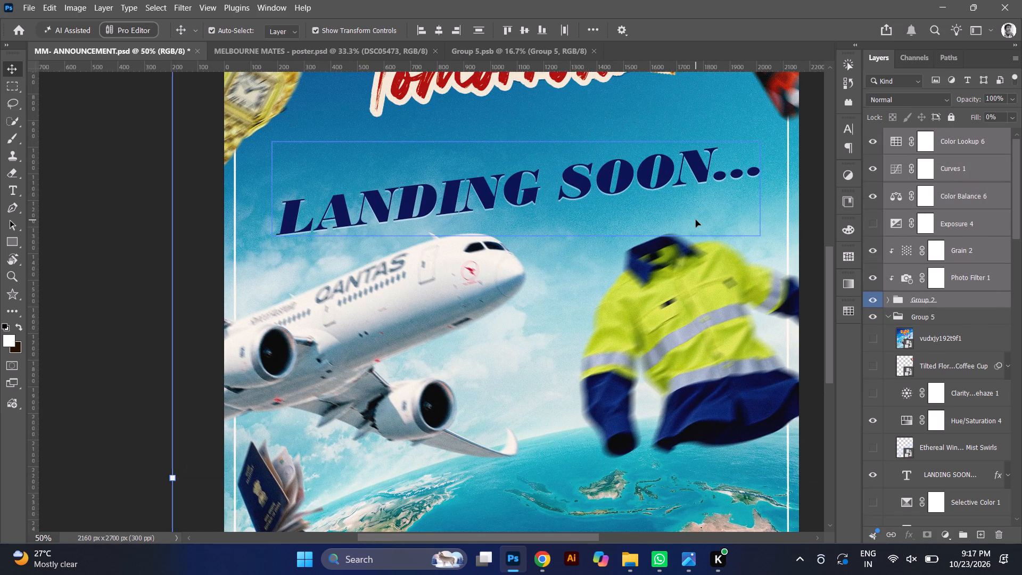
pyautogui.click(886, 317)
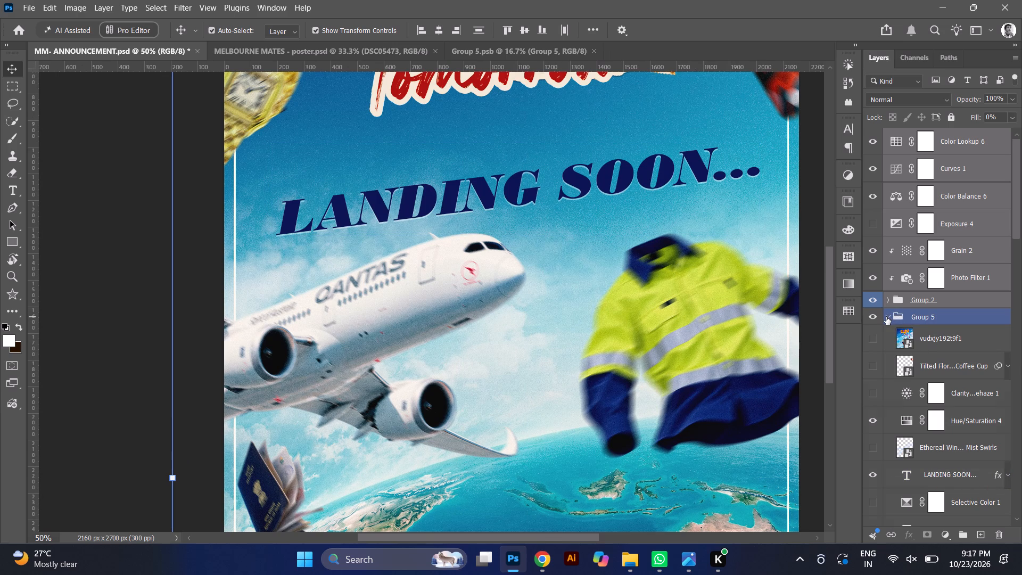
pyautogui.rightClick(935, 321)
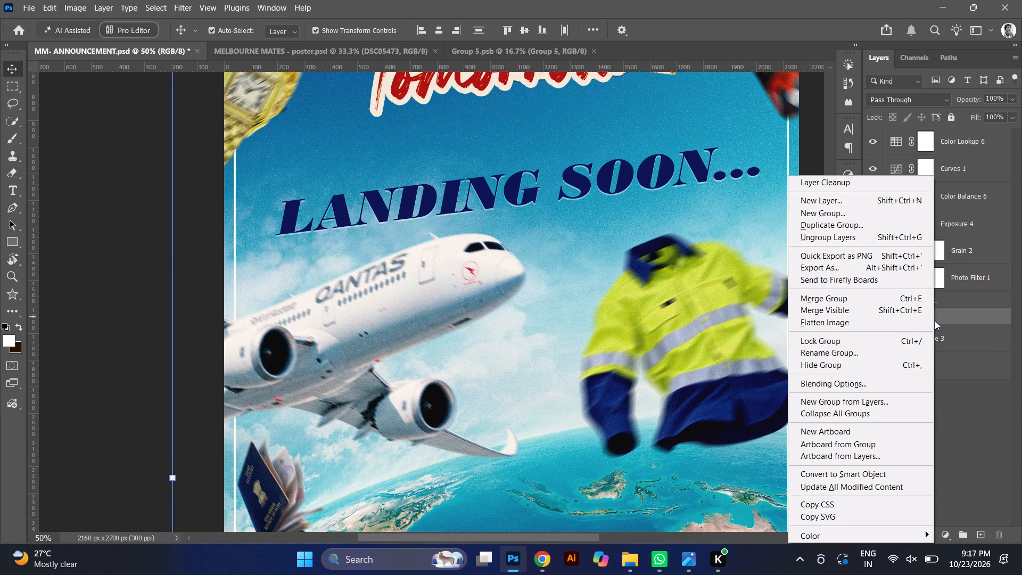
pyautogui.click(832, 476)
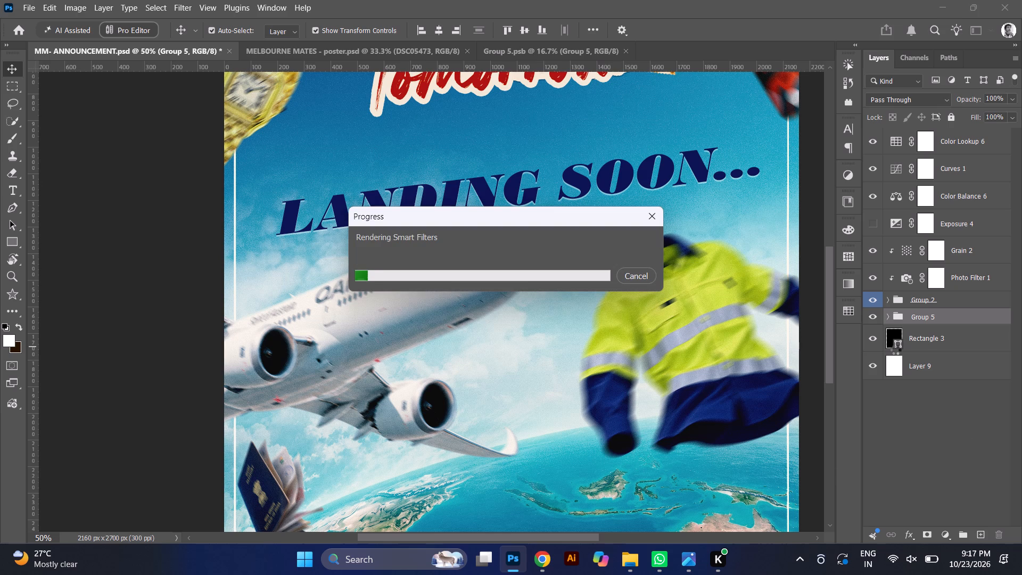
pyautogui.hotkey('ctrl', '-')
pyautogui.hotkey('ctrl', '-')
pyautogui.hotkey('ctrl', '-')
pyautogui.hotkey('ctrl', '-')
pyautogui.hotkey('ctrl', '-')
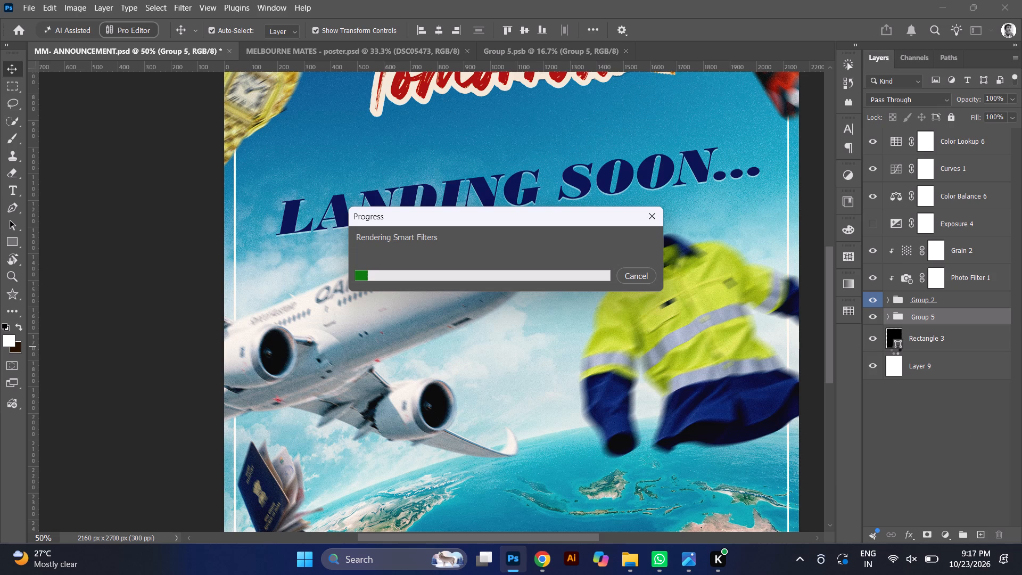
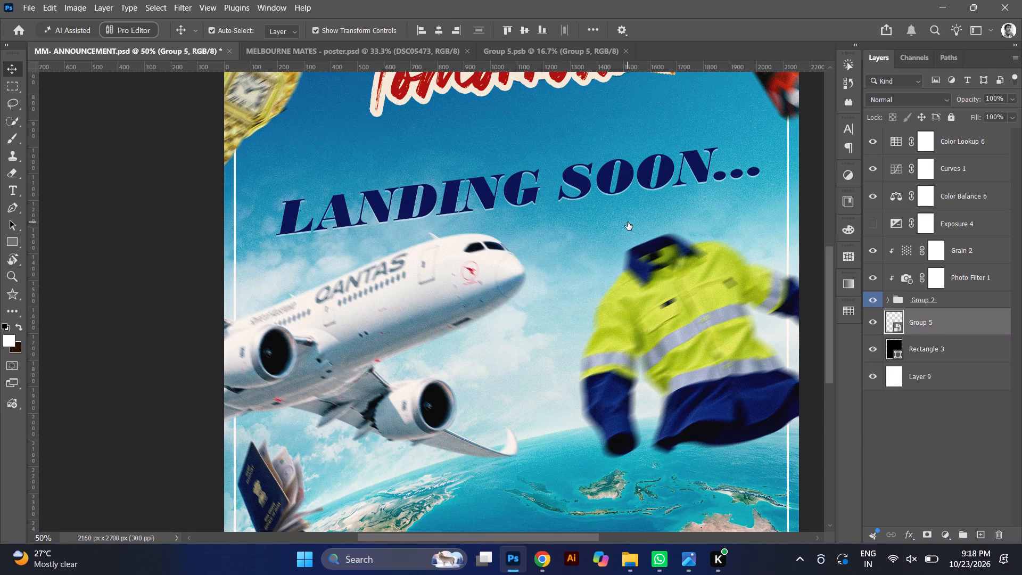
# Clip the Group 5 smart object to the rounded Rectangle 3 with a clipping mask and check the whole poster.
pyautogui.scroll(4, 628, 222)
pyautogui.rightClick(935, 326)
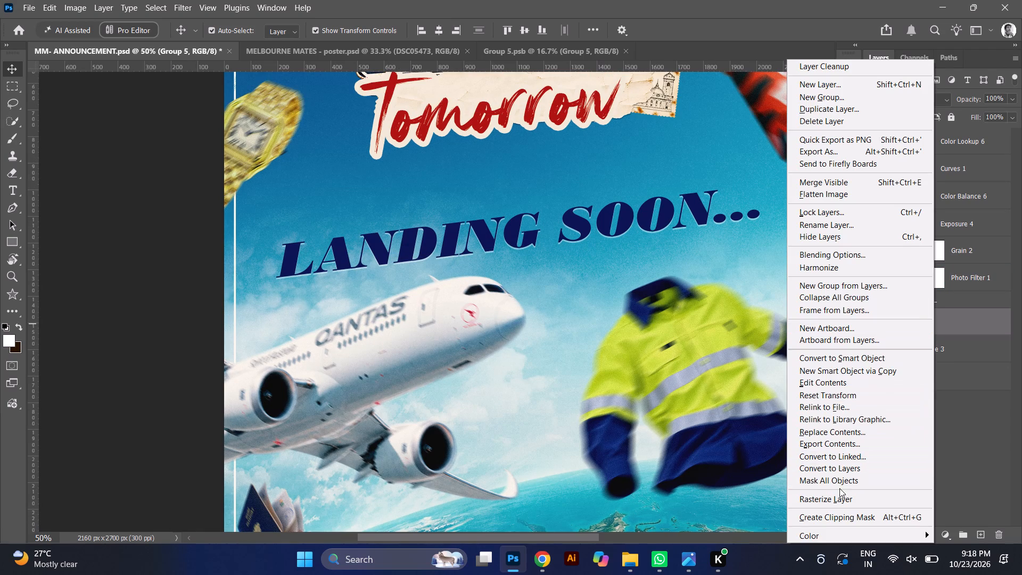
pyautogui.click(823, 519)
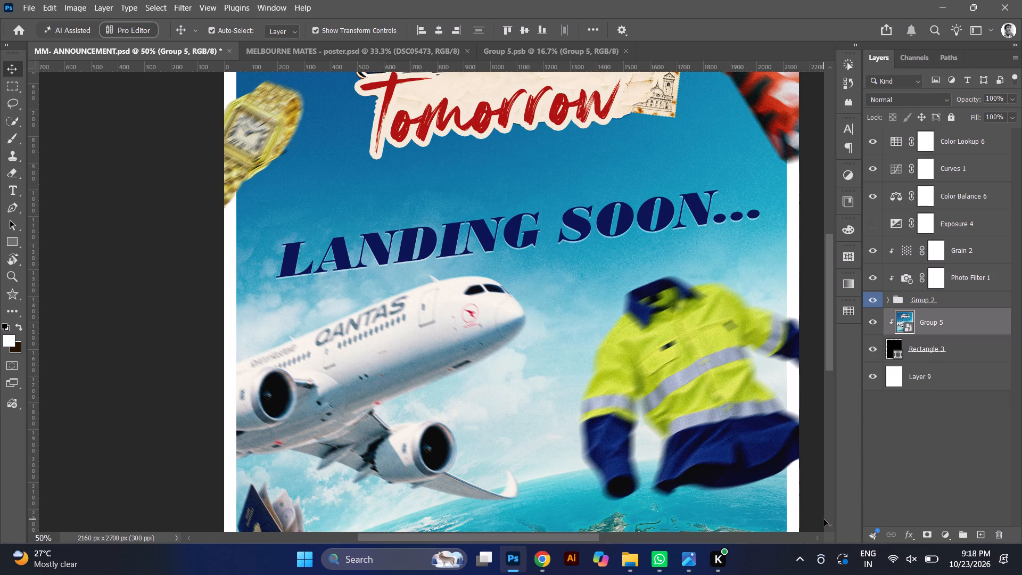
pyautogui.hotkey('ctrl', '-')
pyautogui.hotkey('ctrl', '-')
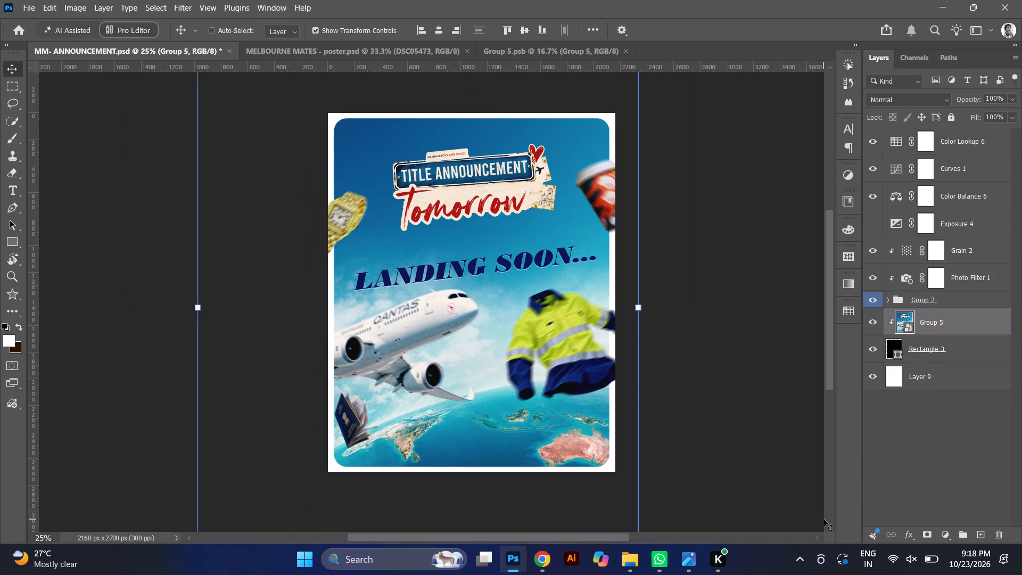
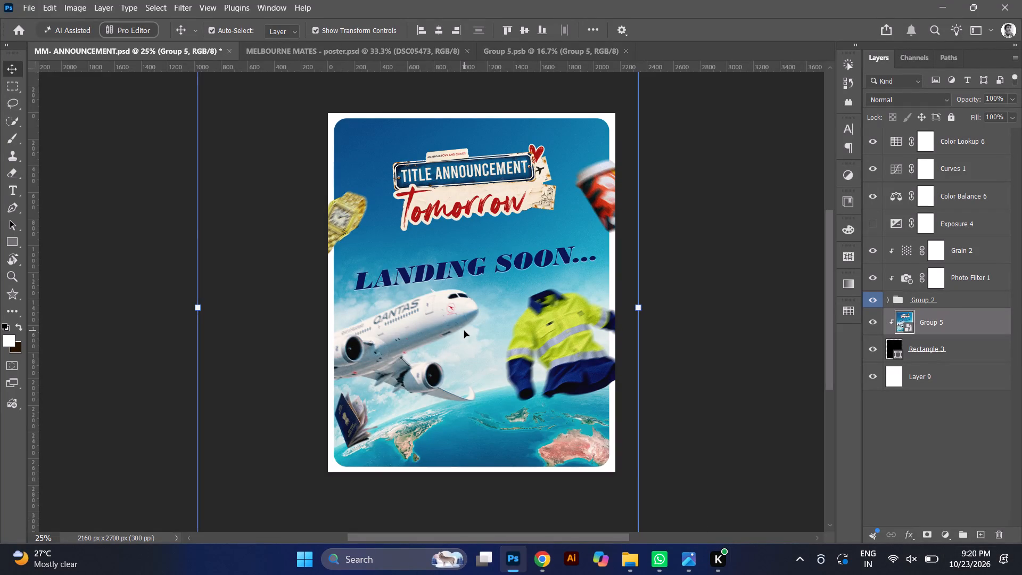
# Compare the announcement poster's airplane area with the open Group 5.psb and MELBOURNE MATES poster documents.
pyautogui.keyDown('ctrl'); pyautogui.click(439, 324); pyautogui.keyUp('ctrl')
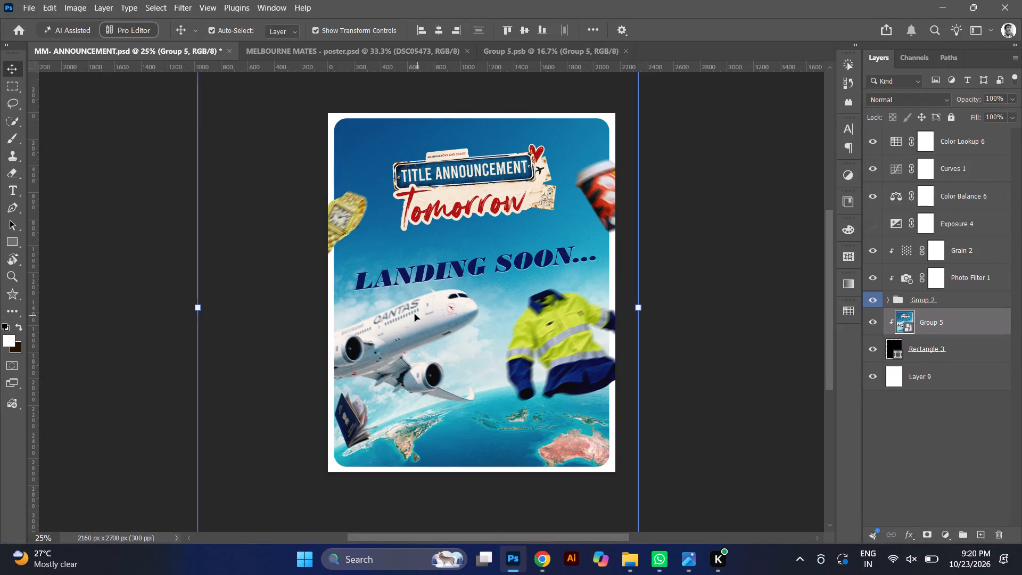
pyautogui.keyDown('ctrl'); pyautogui.click(414, 314); pyautogui.keyUp('ctrl')
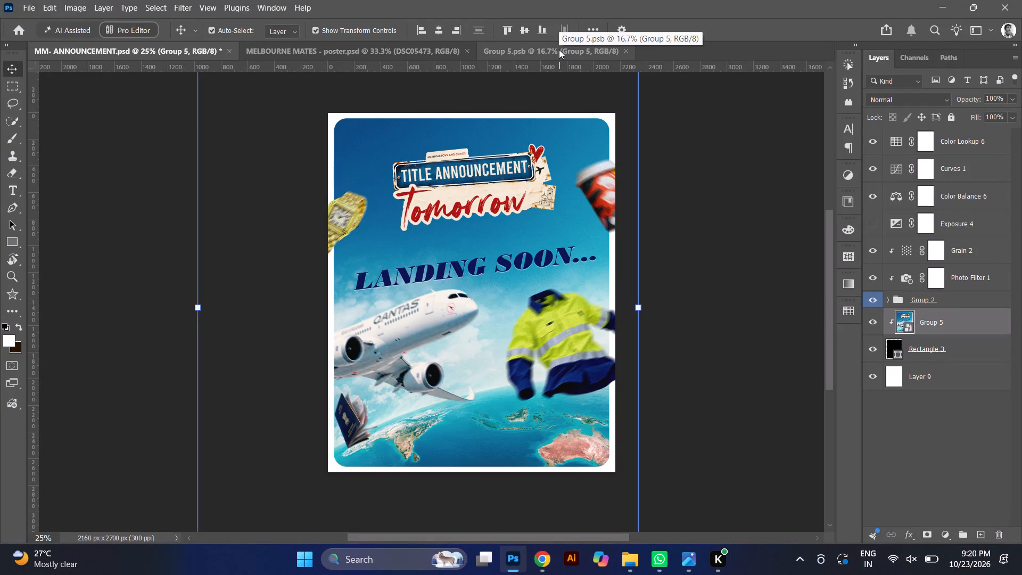
pyautogui.click(559, 50)
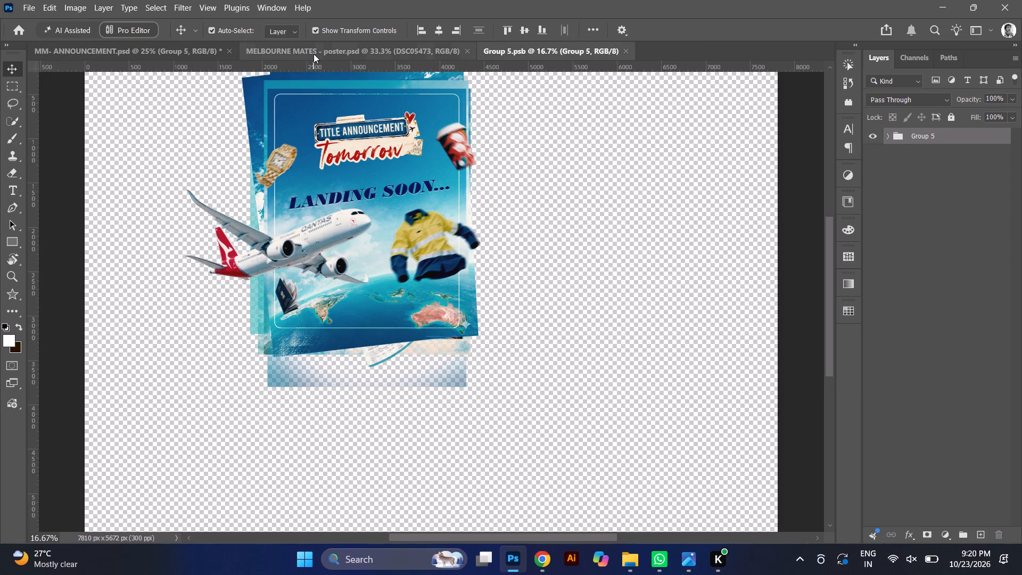
pyautogui.click(316, 52)
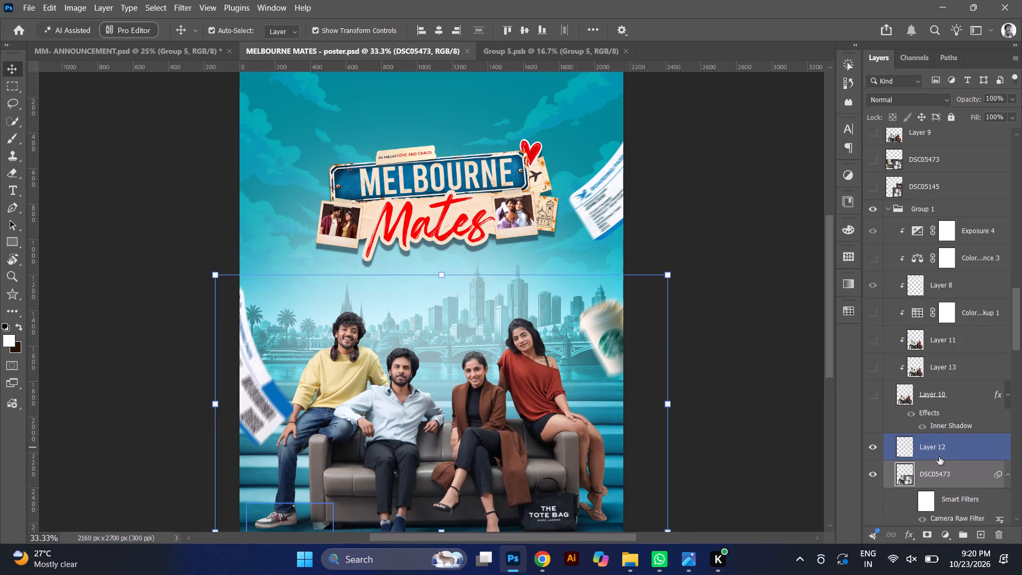
pyautogui.click(197, 47)
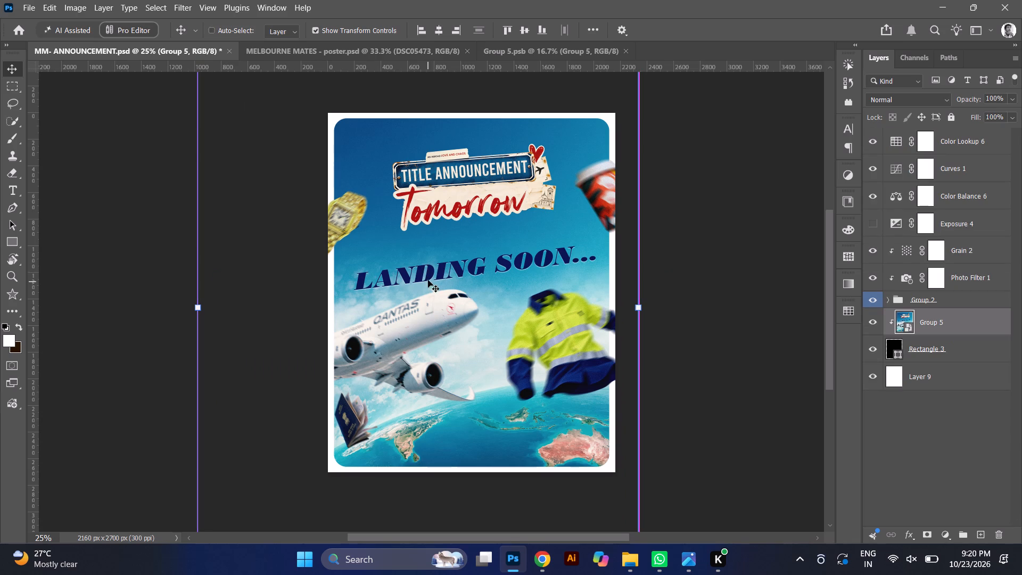
pyautogui.keyDown('ctrl'); pyautogui.click(424, 266); pyautogui.keyUp('ctrl')
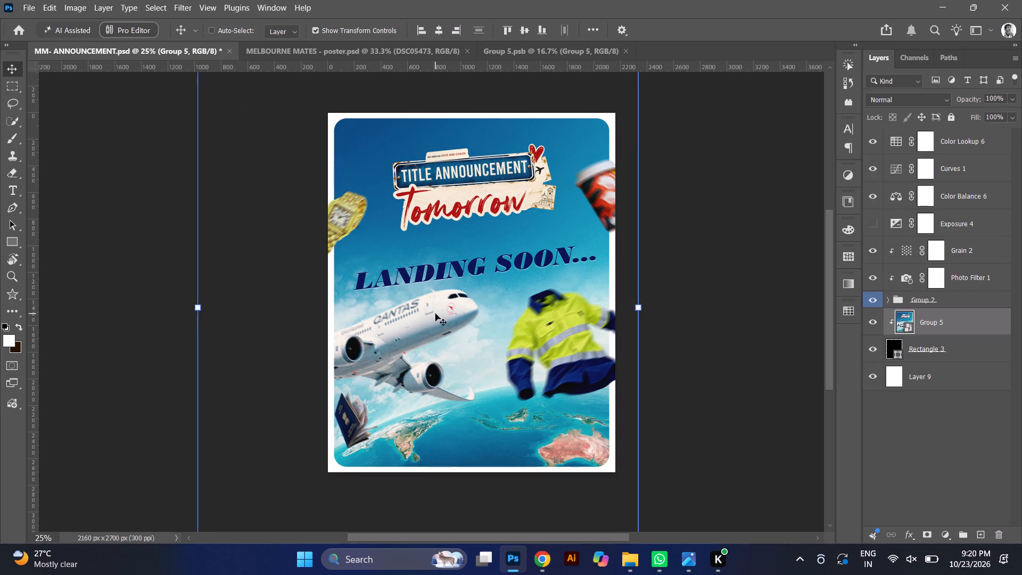
pyautogui.keyDown('ctrl'); pyautogui.click(435, 314); pyautogui.keyUp('ctrl')
# Open the Group 5 smart object, locate the Qantas airplane copy layer inside it, and open that layer's source image.
pyautogui.doubleClick(909, 330)
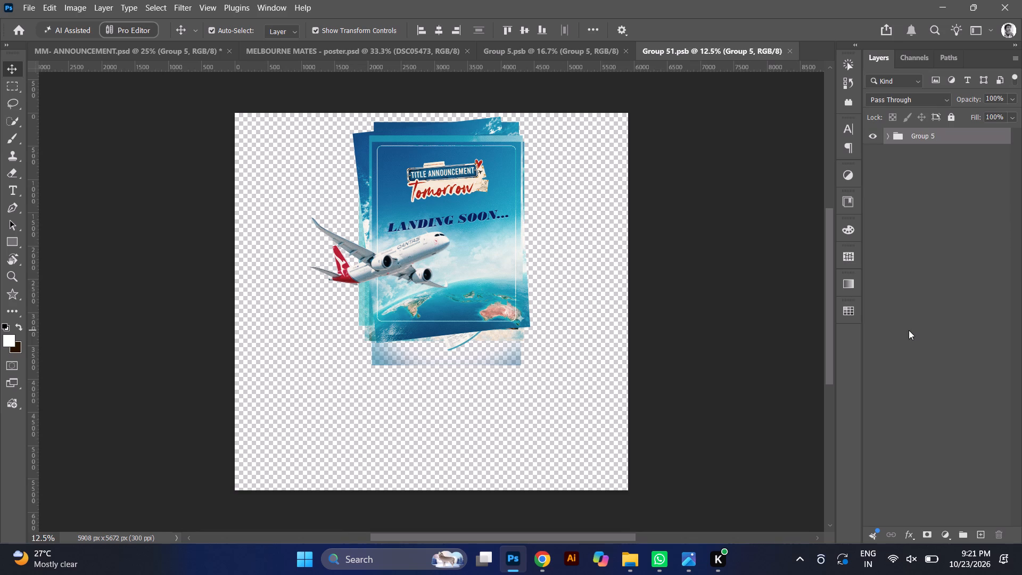
pyautogui.keyDown('ctrl'); pyautogui.click(364, 262); pyautogui.keyUp('ctrl')
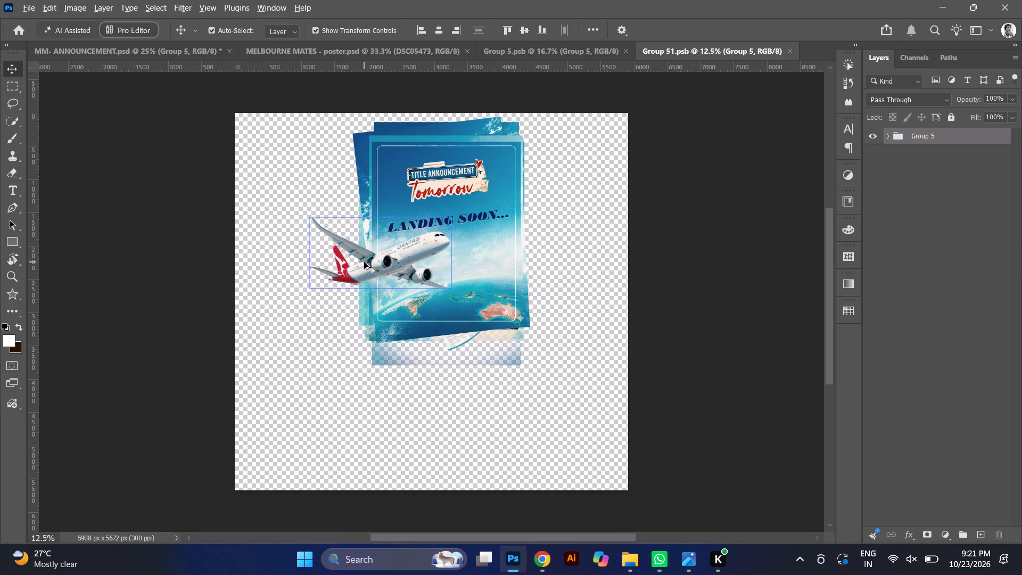
pyautogui.keyDown('alt'); pyautogui.click(364, 262); pyautogui.keyUp('alt')
pyautogui.scroll(-1, 918, 432)
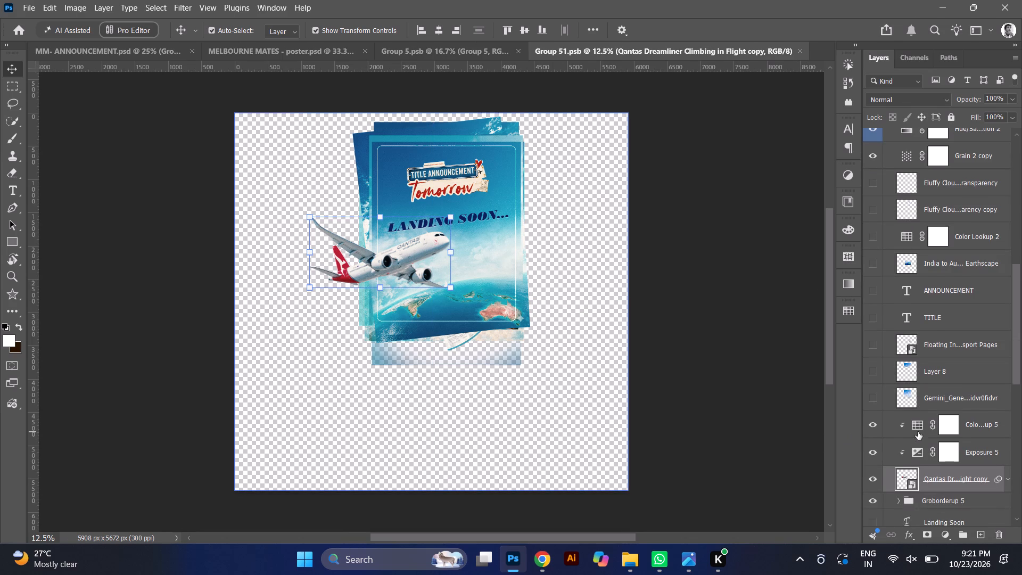
pyautogui.scroll(-1, 918, 432)
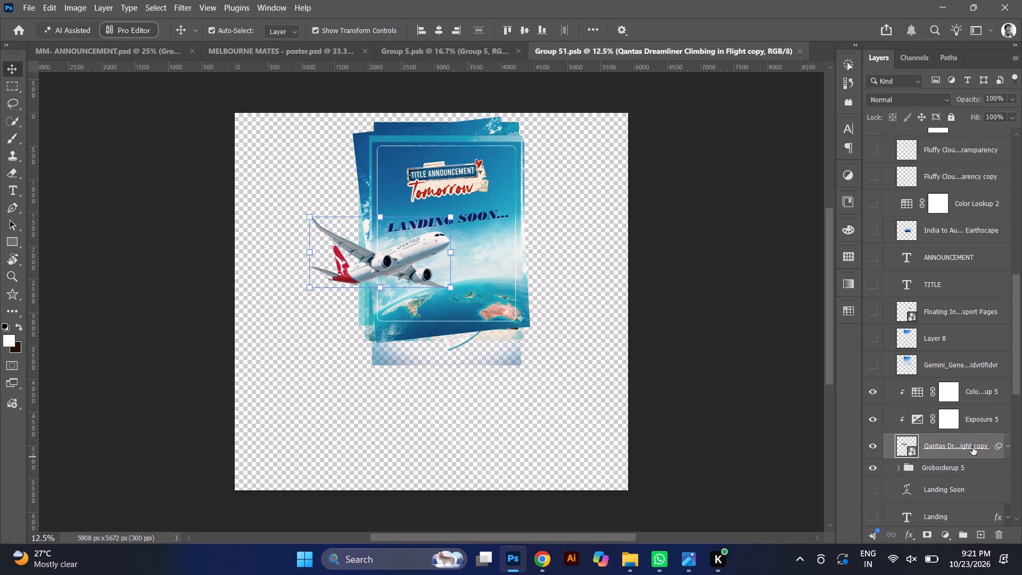
pyautogui.click(875, 443)
pyautogui.click(875, 443)
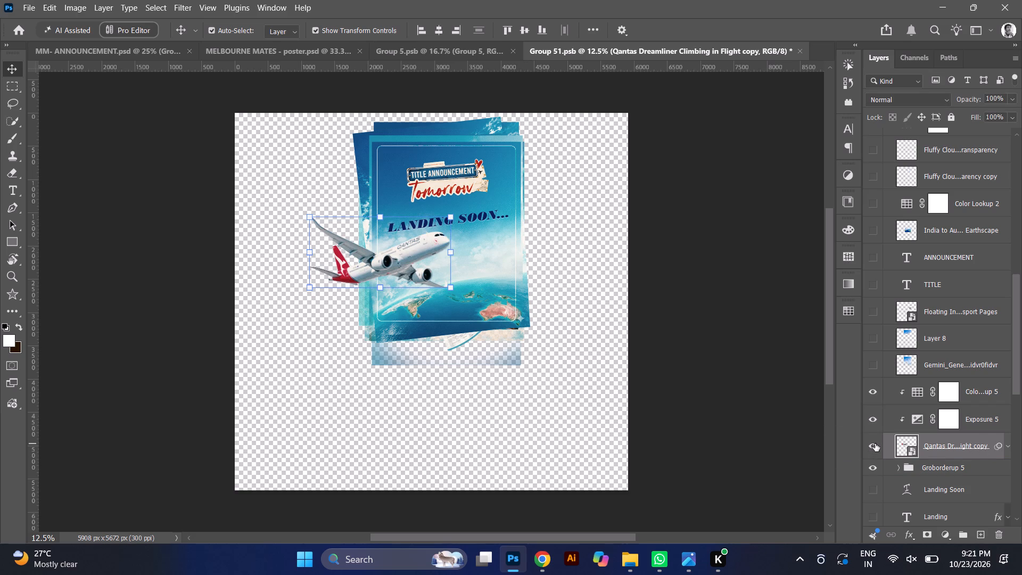
pyautogui.doubleClick(914, 453)
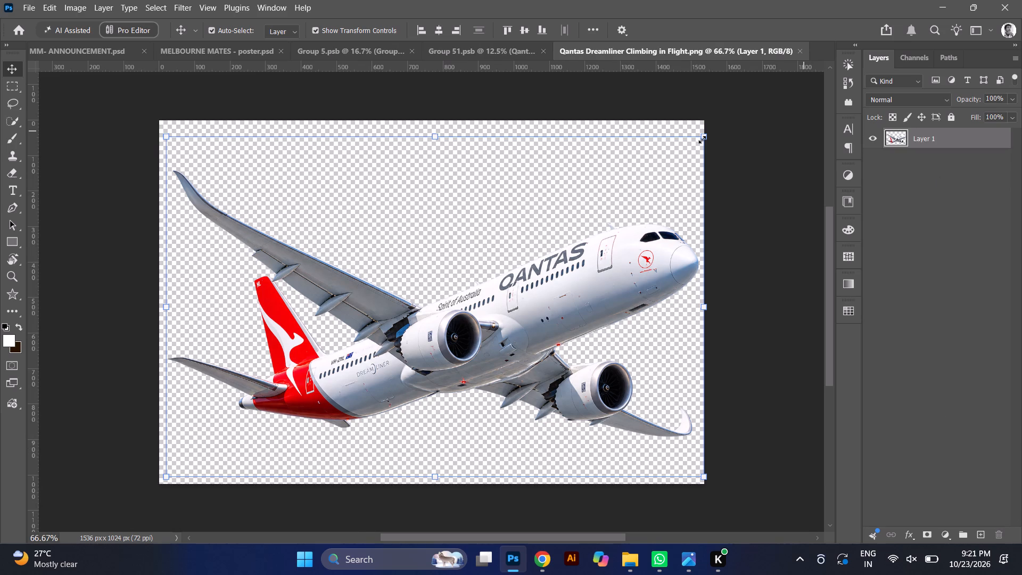
# Examine the Qantas airplane copy up close in Group 51.psb, checking it with its layer visibility off and on.
pyautogui.click(483, 50)
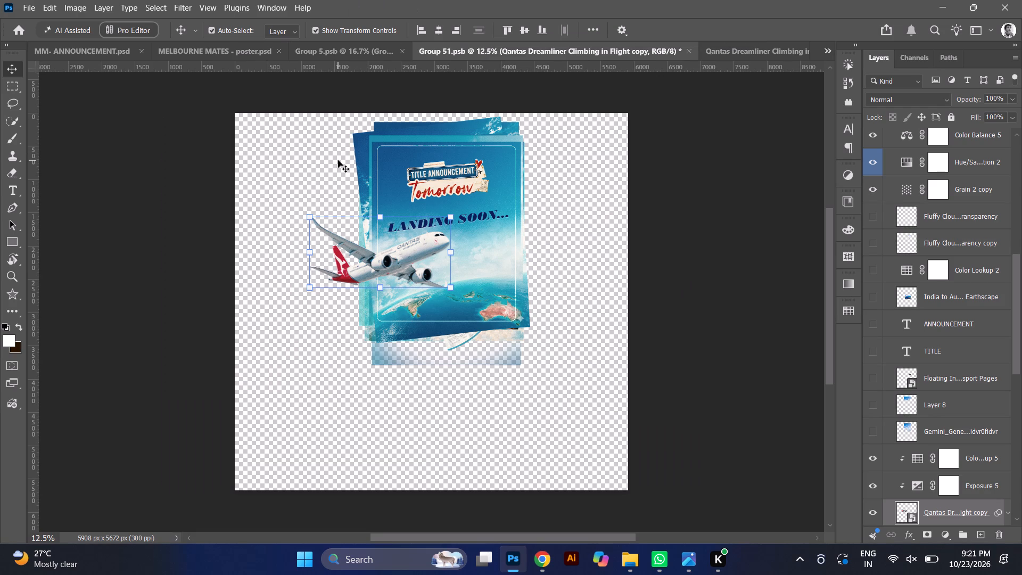
pyautogui.hotkey('ctrl', '+')
pyautogui.hotkey('ctrl', '+')
pyautogui.hotkey('ctrl', '+')
pyautogui.hotkey('ctrl', '+')
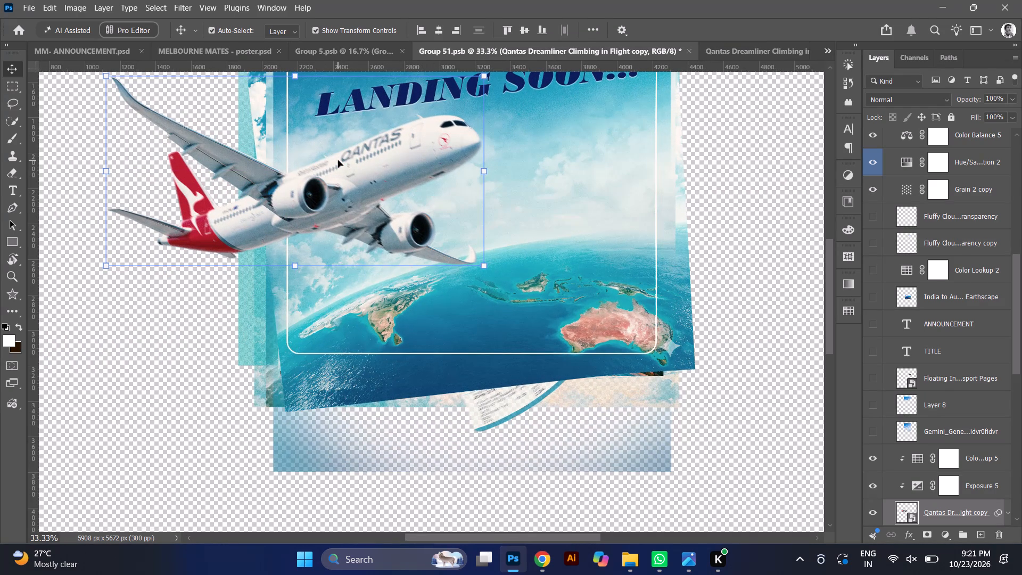
pyautogui.keyDown('ctrl'); pyautogui.click(250, 209); pyautogui.keyUp('ctrl')
pyautogui.scroll(-1, 965, 358)
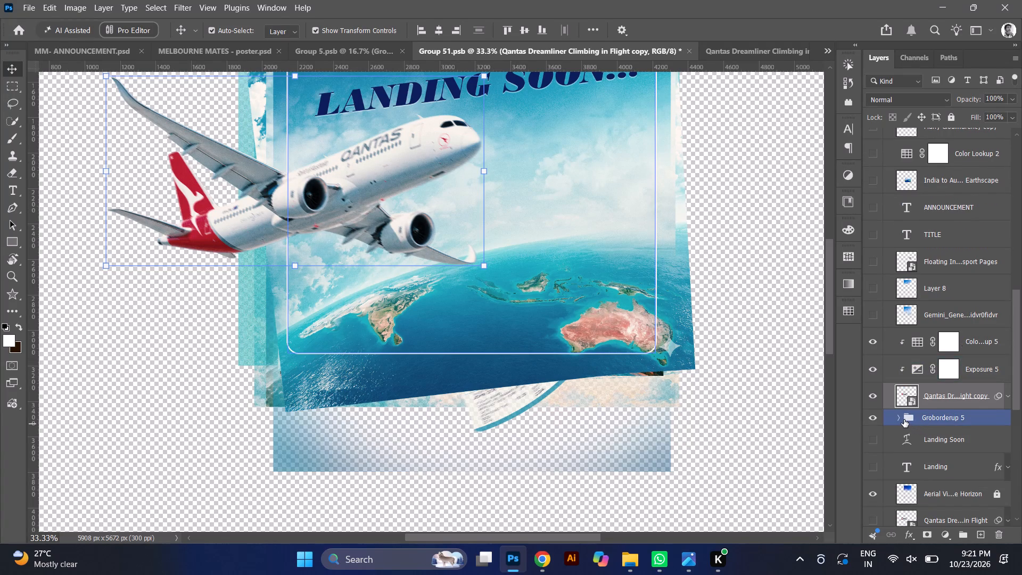
pyautogui.click(876, 399)
pyautogui.click(876, 399)
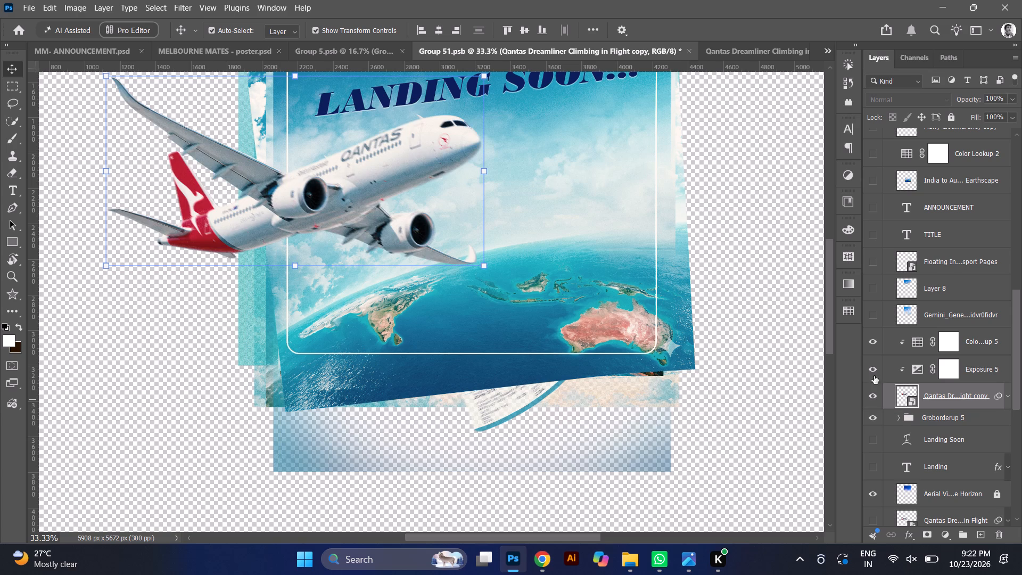
pyautogui.keyDown('ctrl'); pyautogui.click(280, 188); pyautogui.keyUp('ctrl')
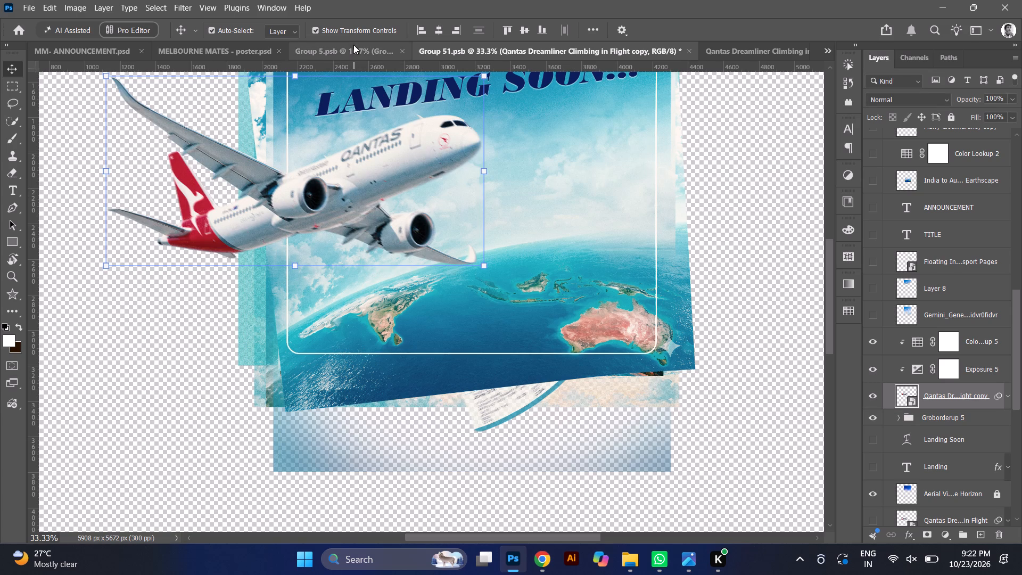
# Compare the airplane in Group 5.psb and its source PNG with the copy in Group 51.psb, inspecting its details and layer visibility.
pyautogui.click(353, 48)
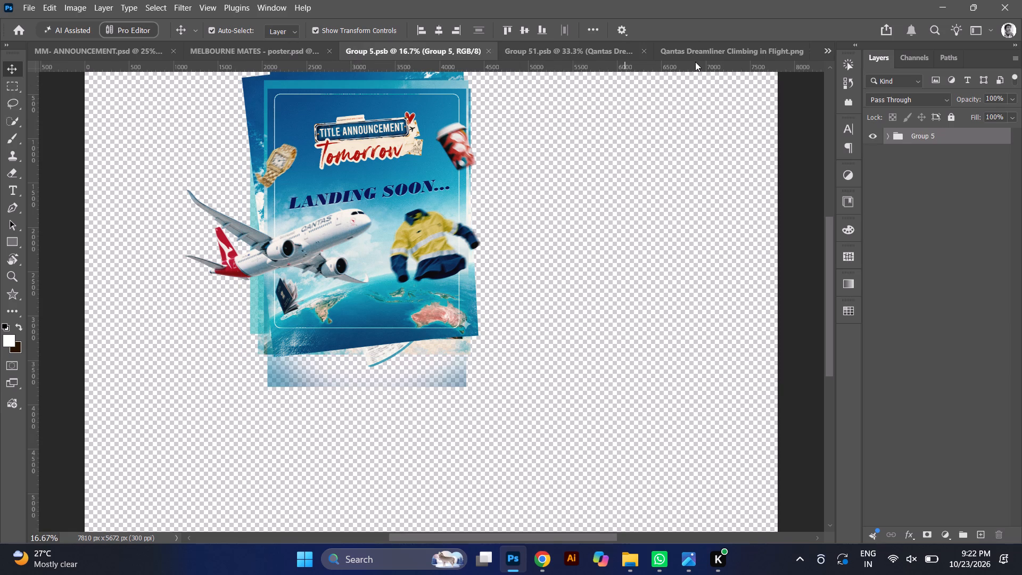
pyautogui.click(686, 54)
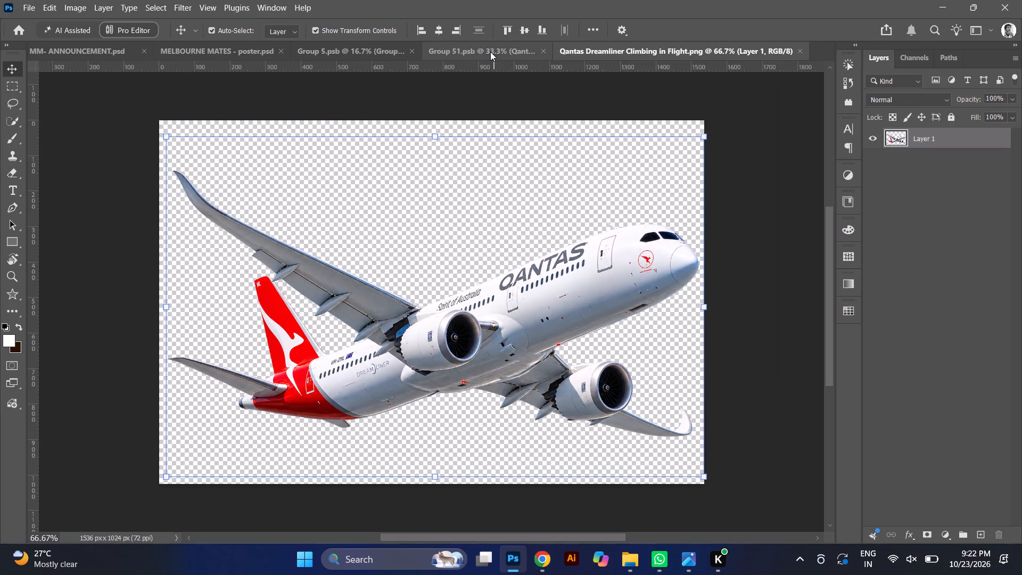
pyautogui.click(488, 50)
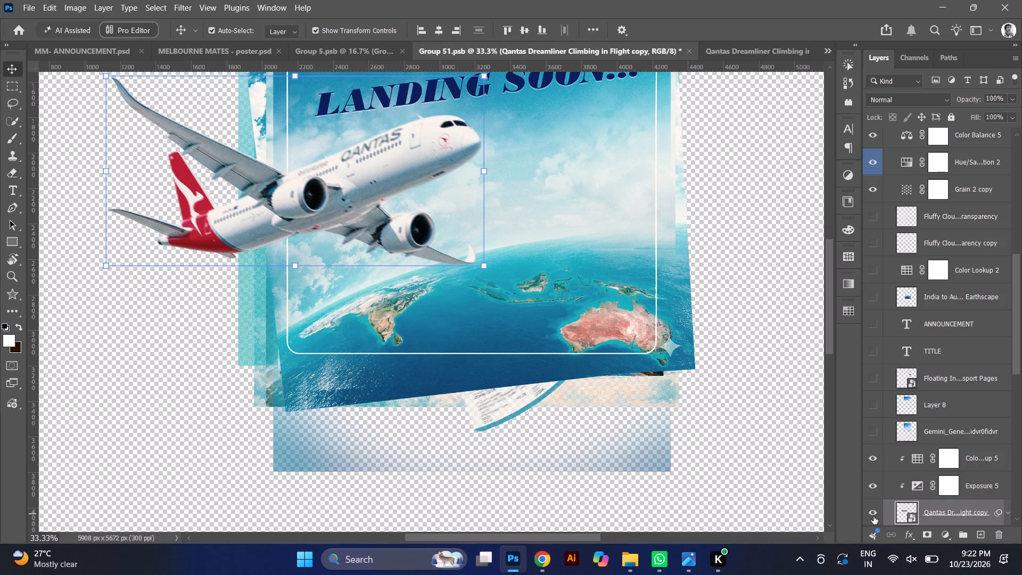
pyautogui.scroll(-1, 925, 474)
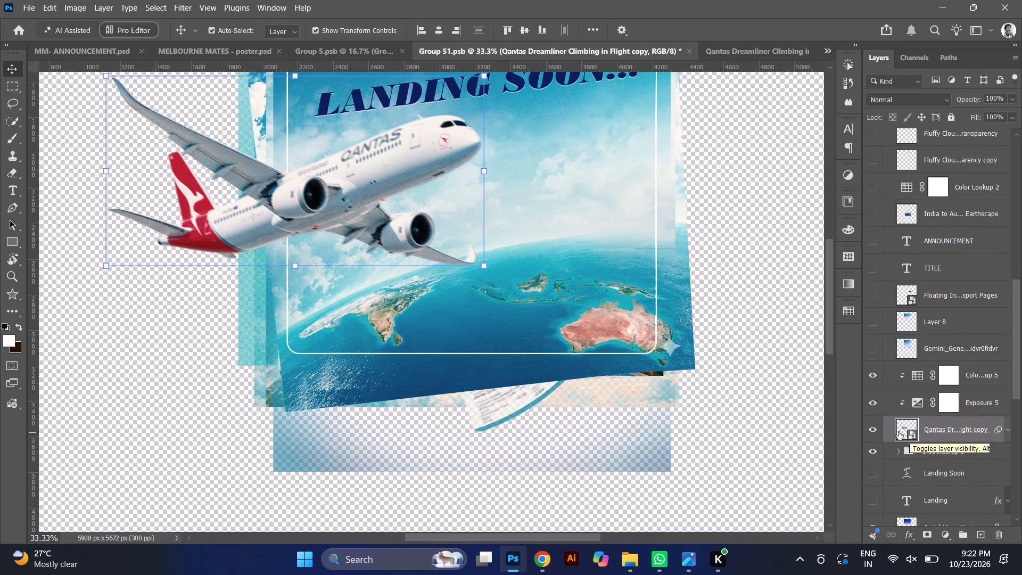
pyautogui.click(872, 428)
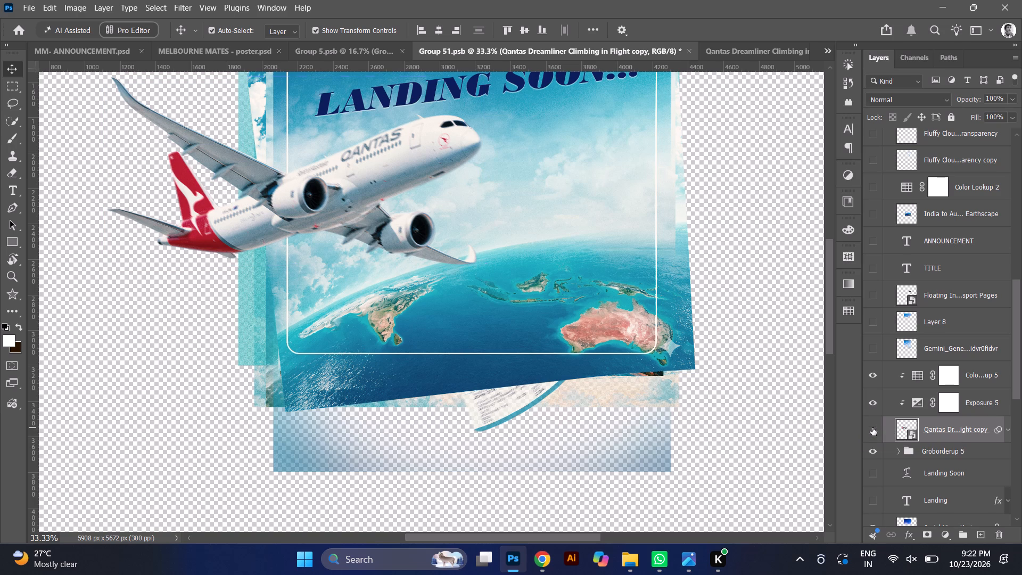
pyautogui.click(872, 428)
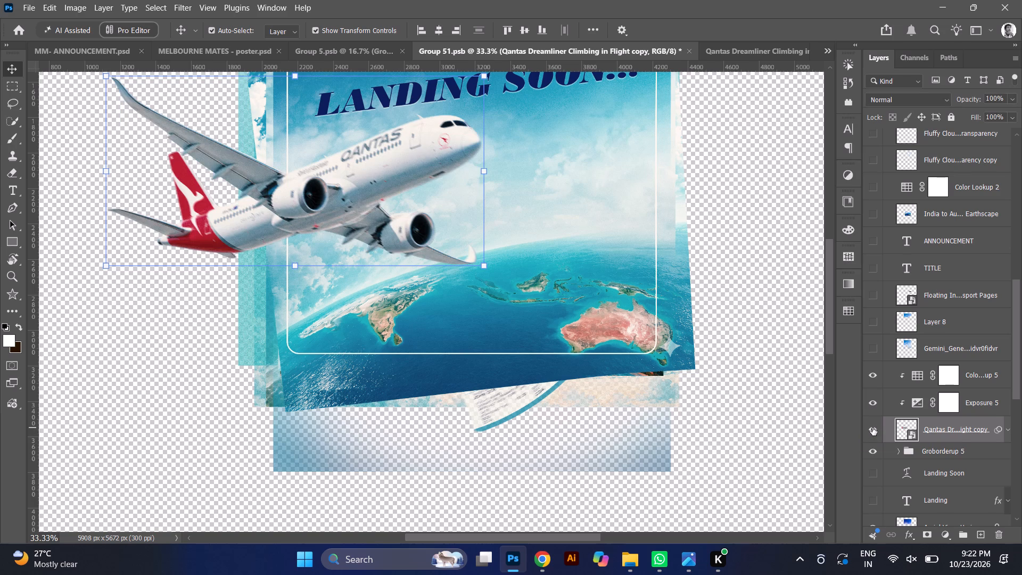
pyautogui.hotkey('ctrl', '+')
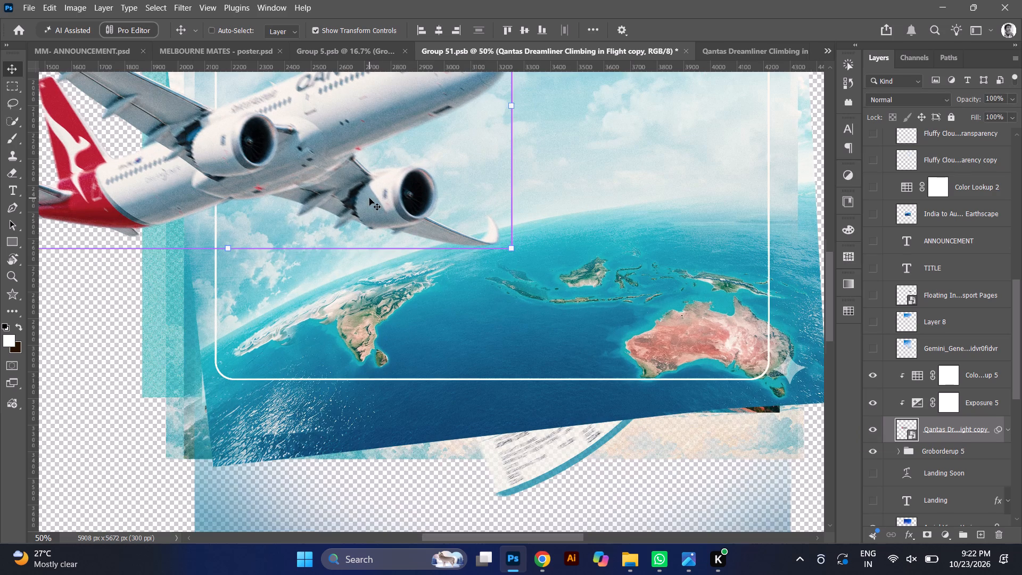
pyautogui.scroll(3, 369, 198)
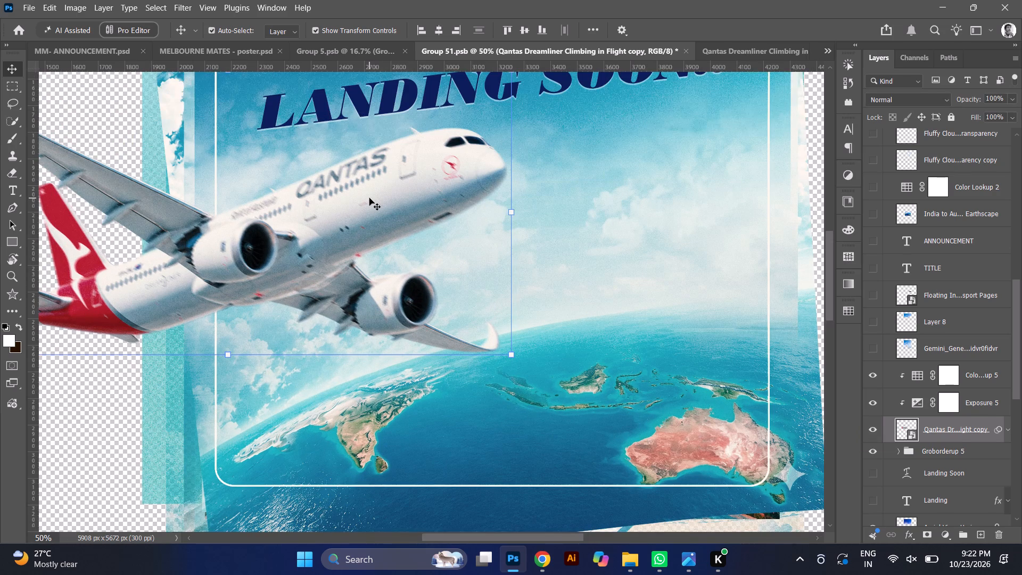
pyautogui.hotkey('ctrl', '+')
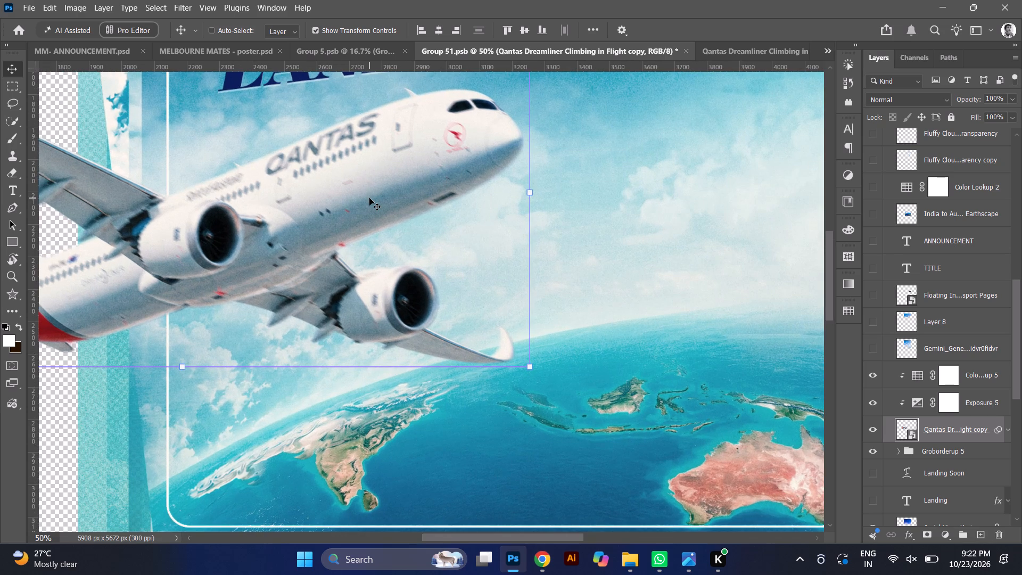
pyautogui.hotkey('ctrl', '+')
pyautogui.hotkey('ctrl', '-')
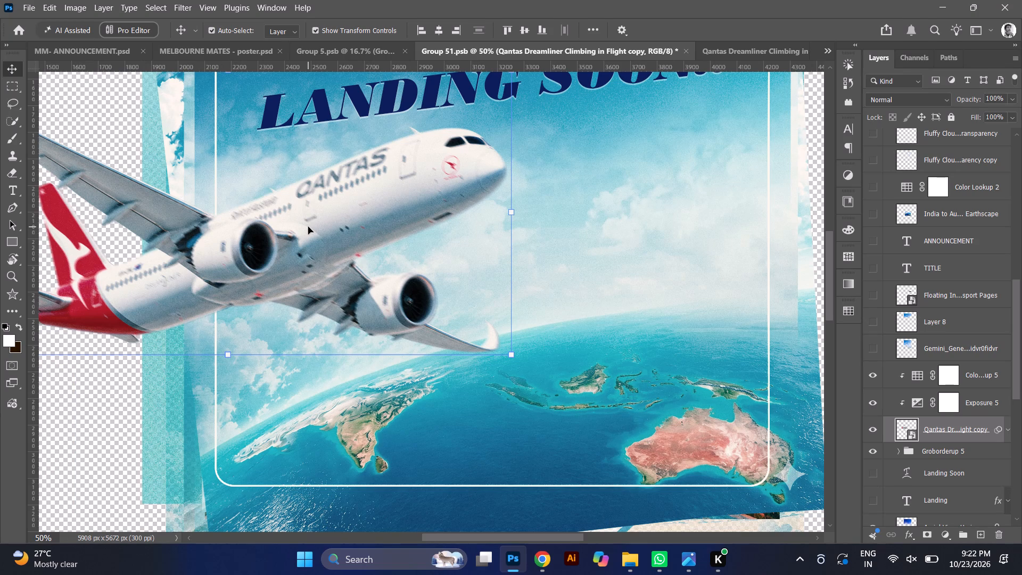
pyautogui.hscroll(-1, 219, 253)
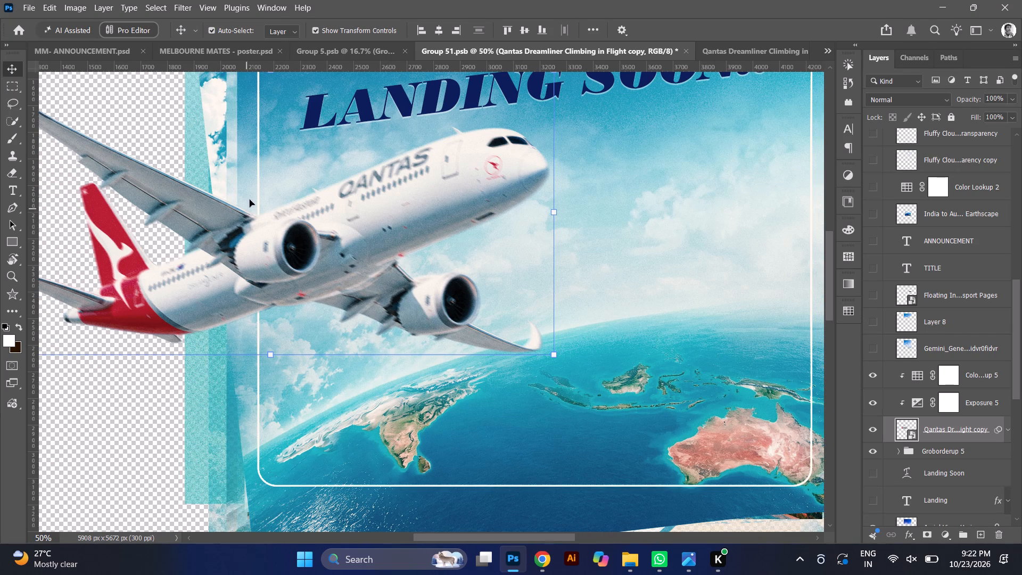
# Return to MM- ANNOUNCEMENT.psd and undo Group 5's clipping mask and smart object conversion, back to a regular layer group.
pyautogui.click(332, 48)
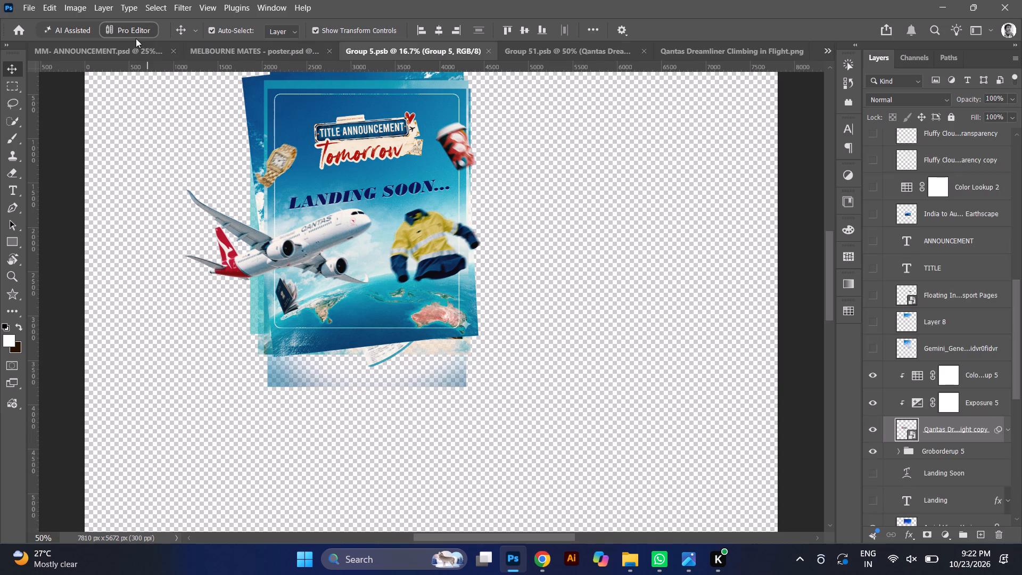
pyautogui.click(103, 50)
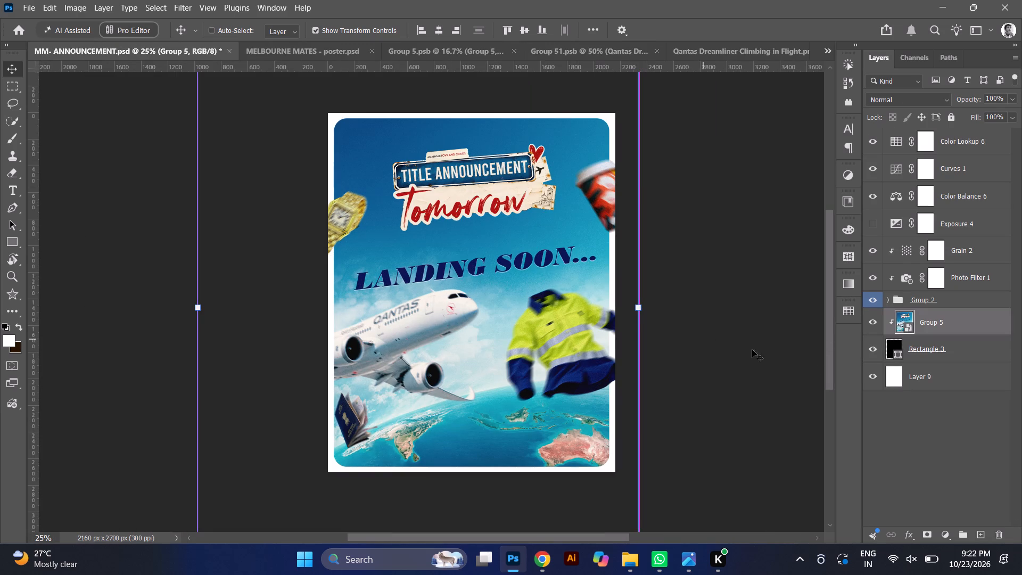
pyautogui.click(869, 322)
pyautogui.click(869, 322)
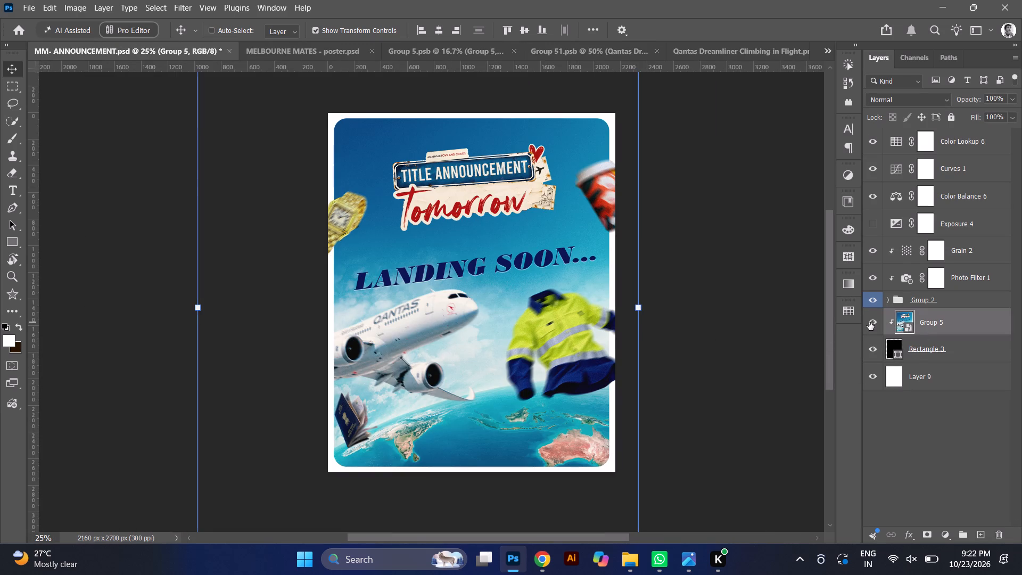
pyautogui.hotkey('ctrl', 'z')
pyautogui.hotkey('ctrl', 'z')
pyautogui.hotkey('ctrl', 'z')
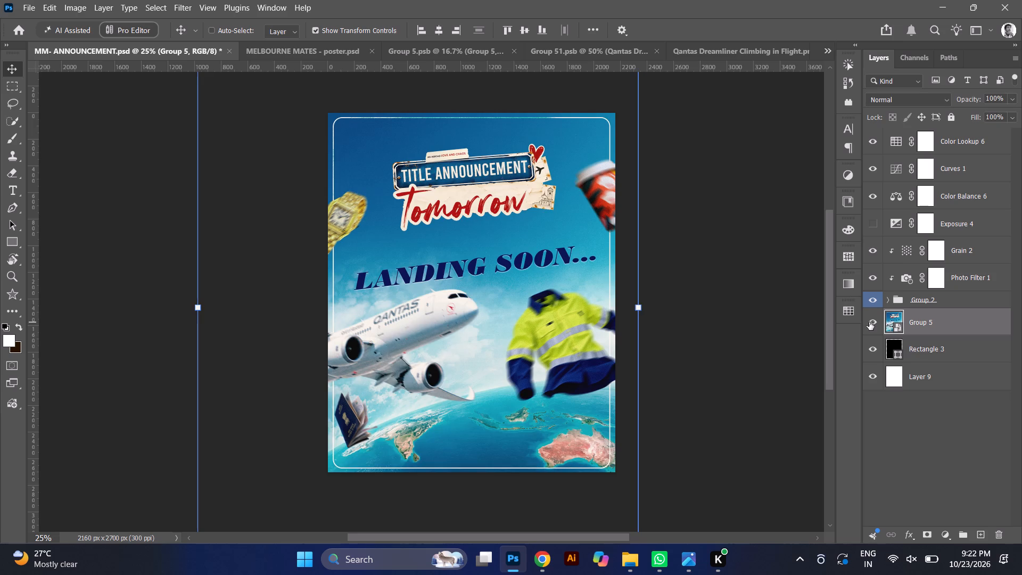
pyautogui.hotkey('ctrl', 'z')
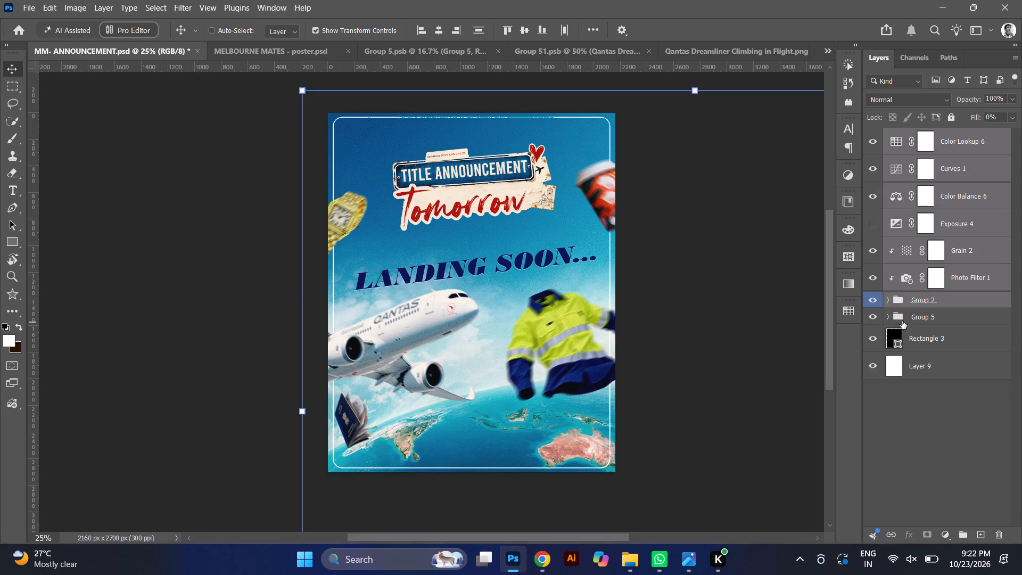
# Select the Qantas airplane copy layer in the poster and expand its list of smart filters.
pyautogui.keyDown('ctrl'); pyautogui.click(445, 302); pyautogui.keyUp('ctrl')
pyautogui.keyDown('alt'); pyautogui.click(377, 314); pyautogui.keyUp('alt')
pyautogui.scroll(-1, 897, 454)
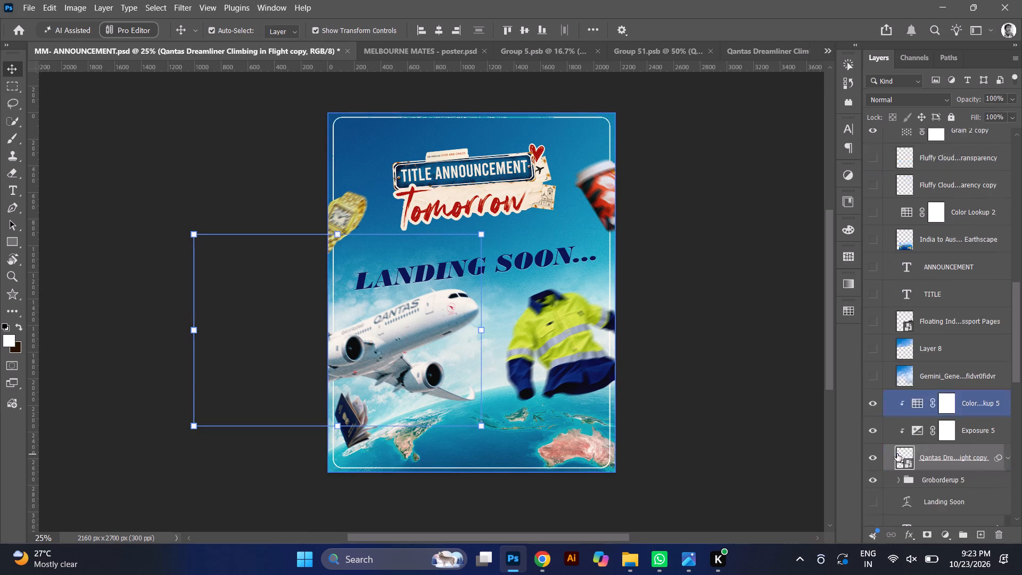
pyautogui.scroll(-1, 897, 454)
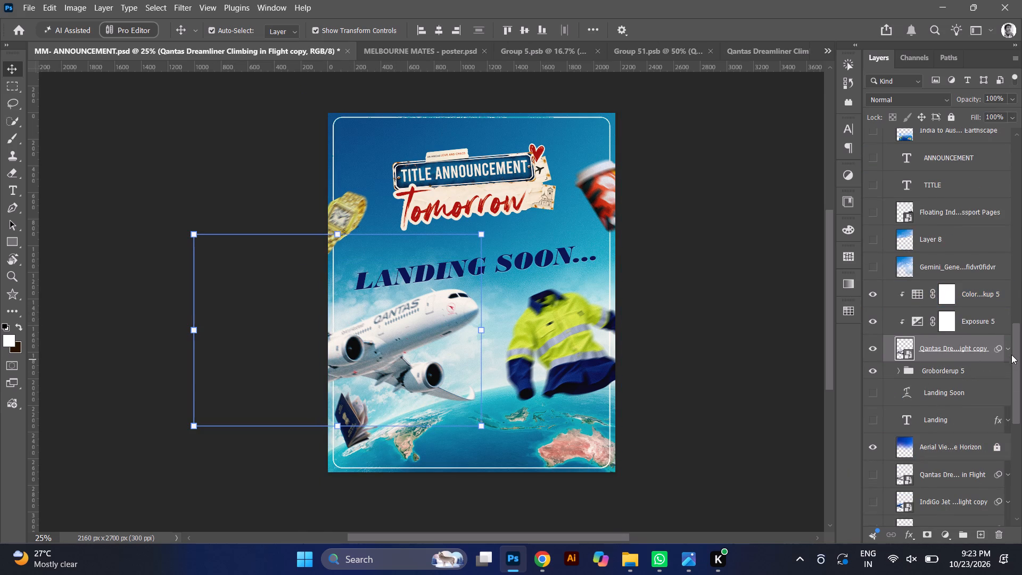
pyautogui.click(1010, 351)
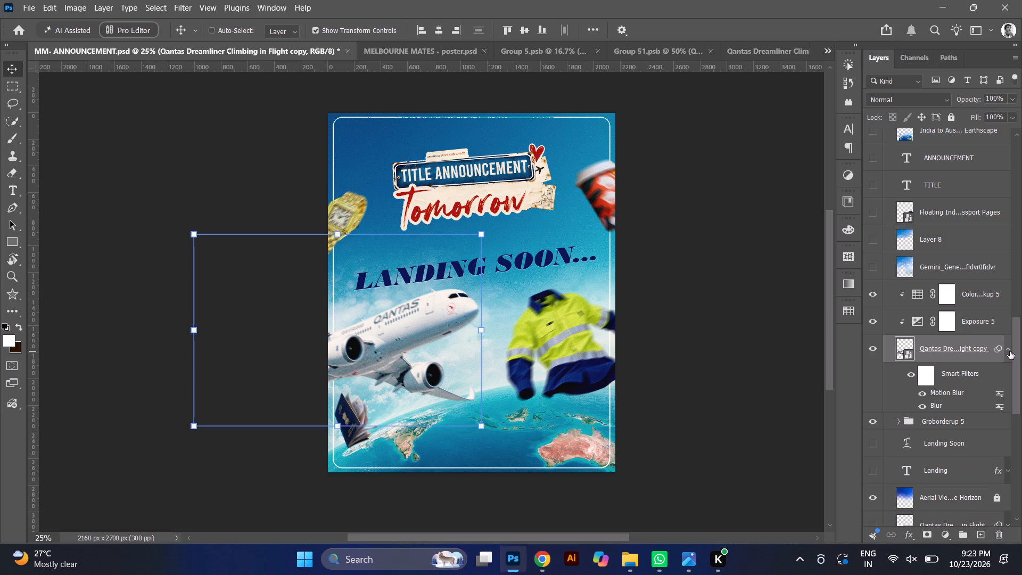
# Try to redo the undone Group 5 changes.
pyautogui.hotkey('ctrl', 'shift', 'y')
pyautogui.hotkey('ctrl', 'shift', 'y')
# Switch to Chrome and search Google in a new tab for "REDO SHORTCUT IN PS".
pyautogui.click(543, 555)
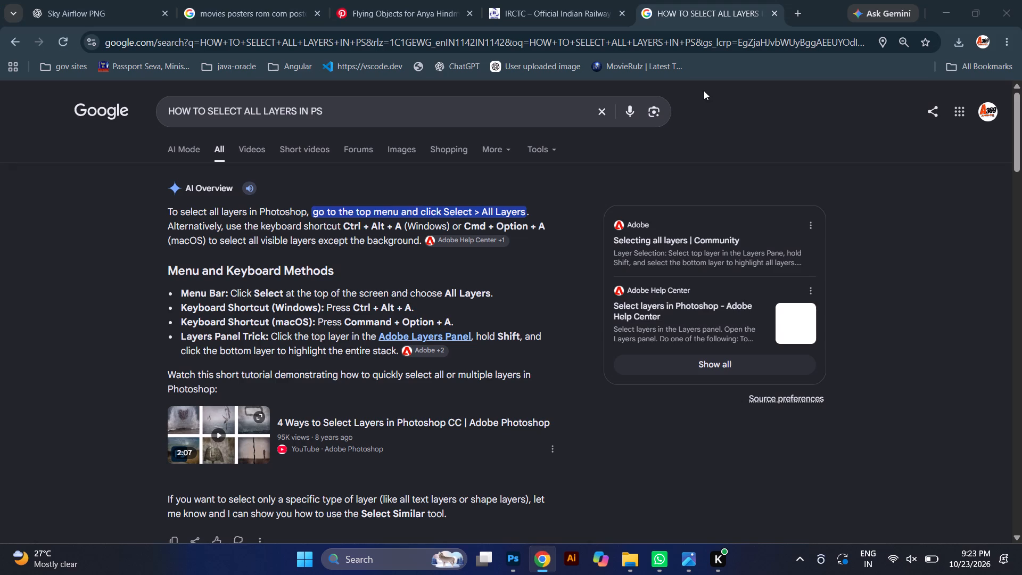
pyautogui.click(800, 9)
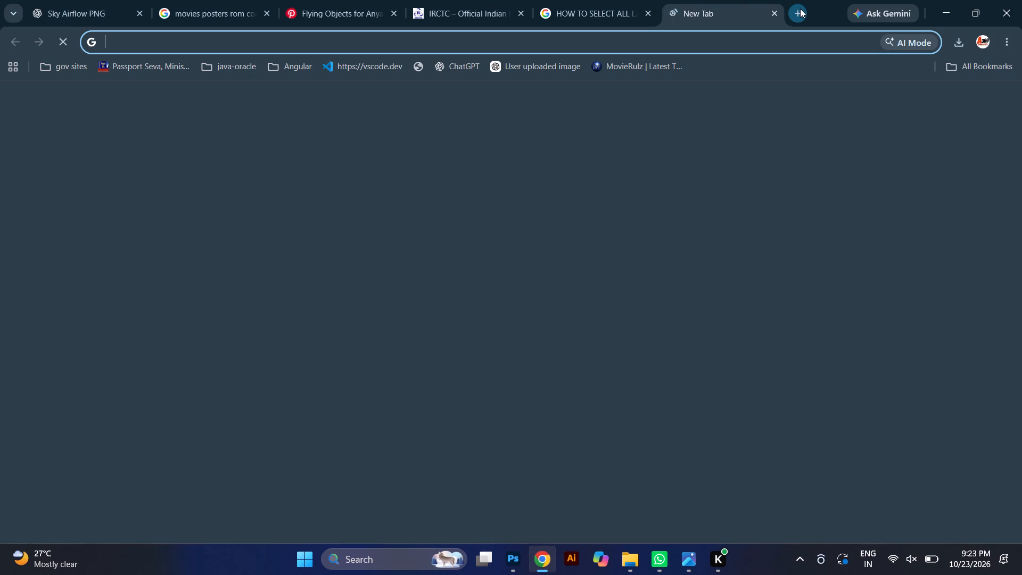
pyautogui.write('REDO')
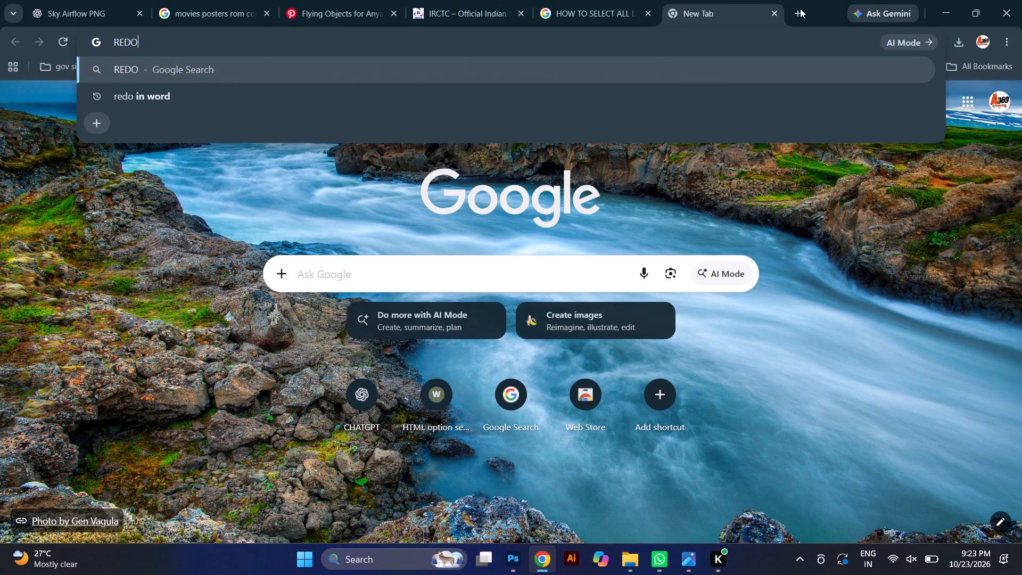
pyautogui.press('space')
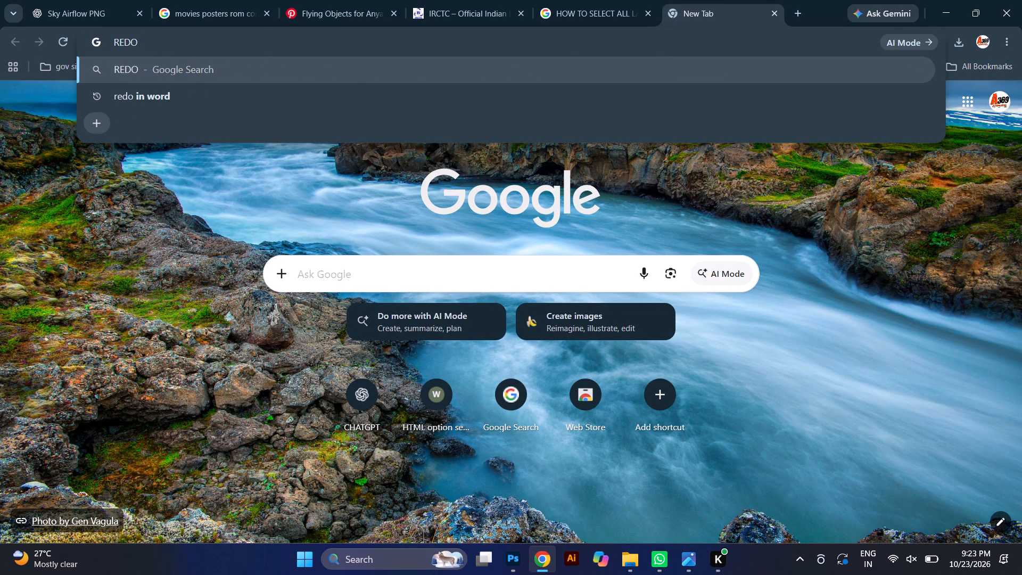
pyautogui.press('space')
pyautogui.press('BackSpace')
pyautogui.hotkey('ctrl', 'a')
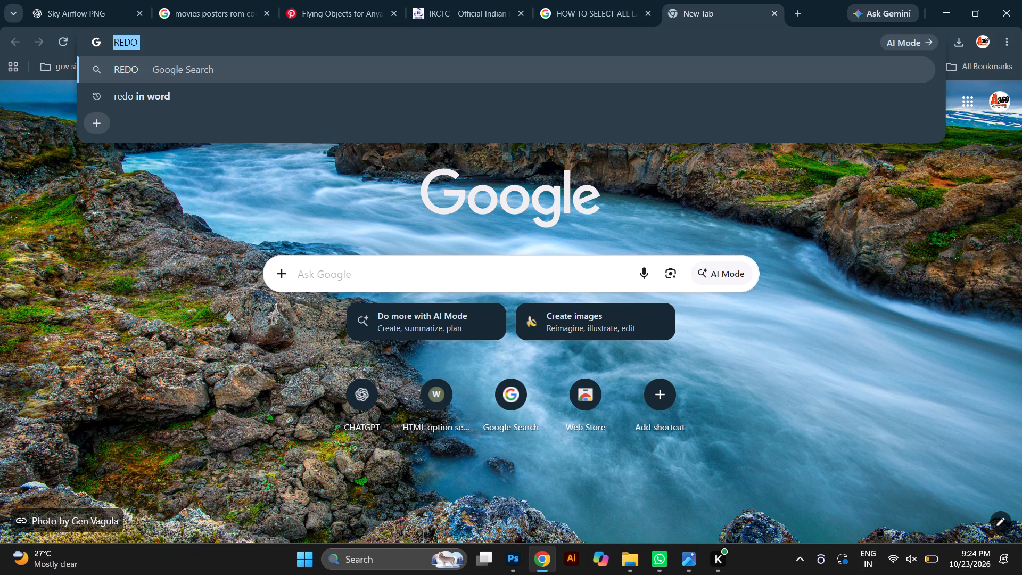
pyautogui.click(426, 47)
pyautogui.click(135, 39)
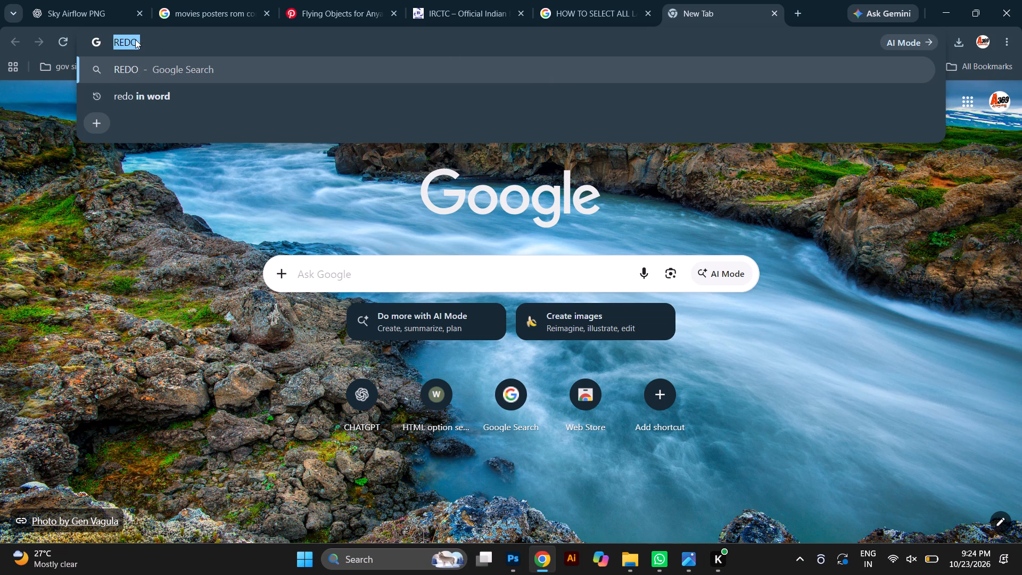
pyautogui.click(135, 39)
pyautogui.click(135, 39)
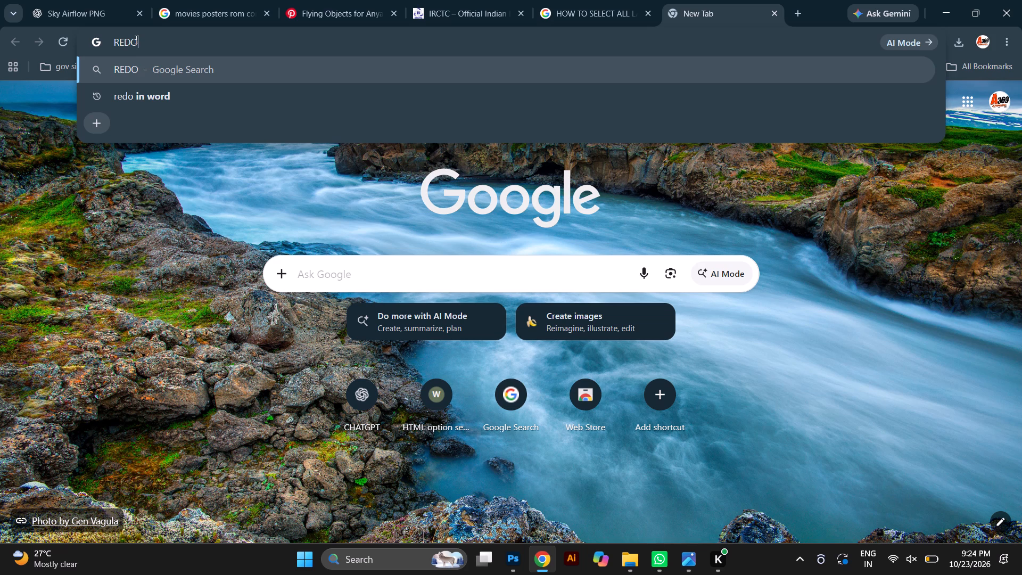
pyautogui.press('space')
pyautogui.write('SHORTCUT IN PS')
pyautogui.press('Return')
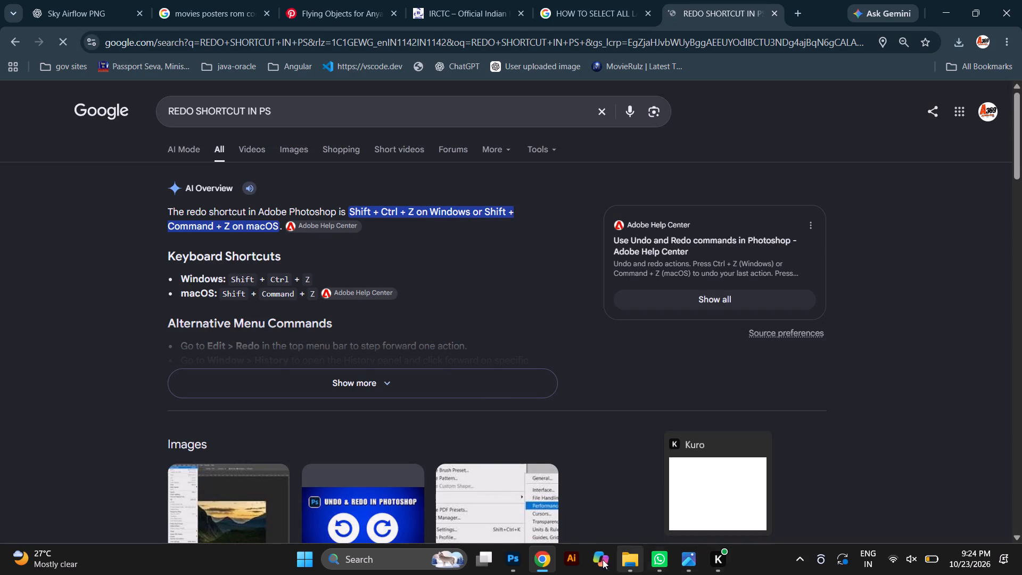
# Return to Photoshop and save MM- ANNOUNCEMENT.psd.
pyautogui.click(520, 569)
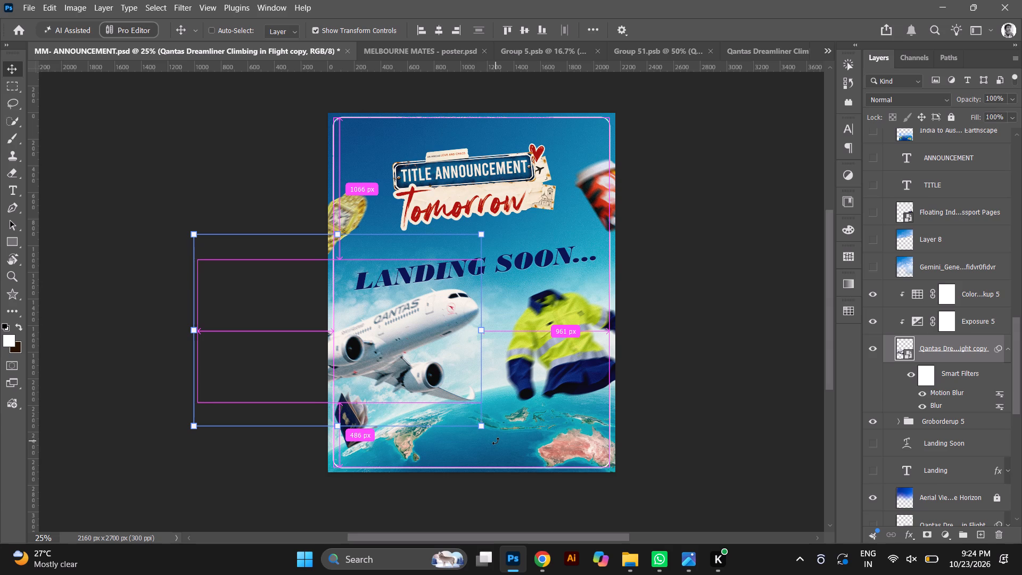
pyautogui.hotkey('ctrl', 's')
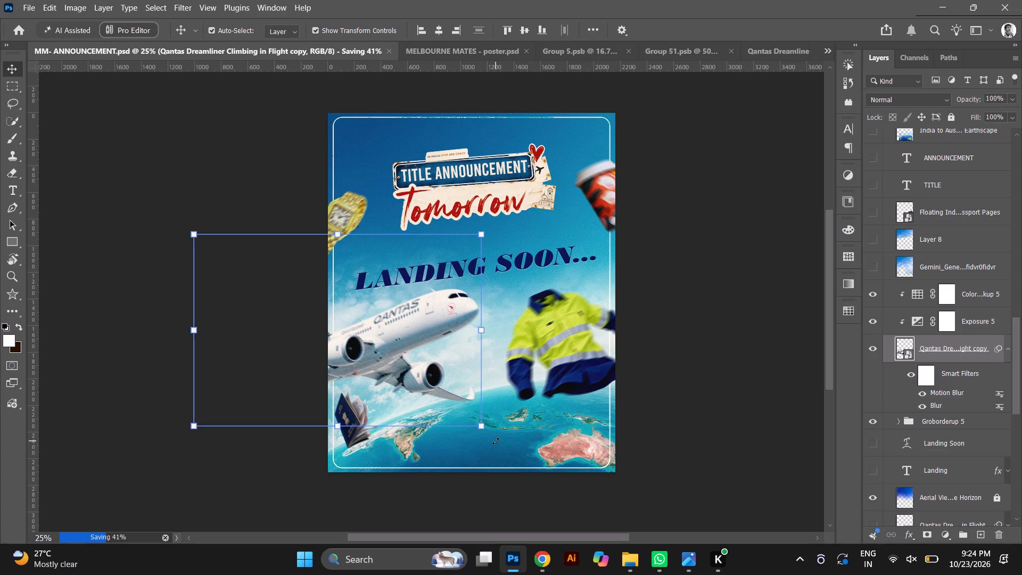
# Redo Group 5's smart object conversion and its clipping mask onto Rectangle 3.
pyautogui.hotkey('shift', 'z')
pyautogui.hotkey('shift', 'z')
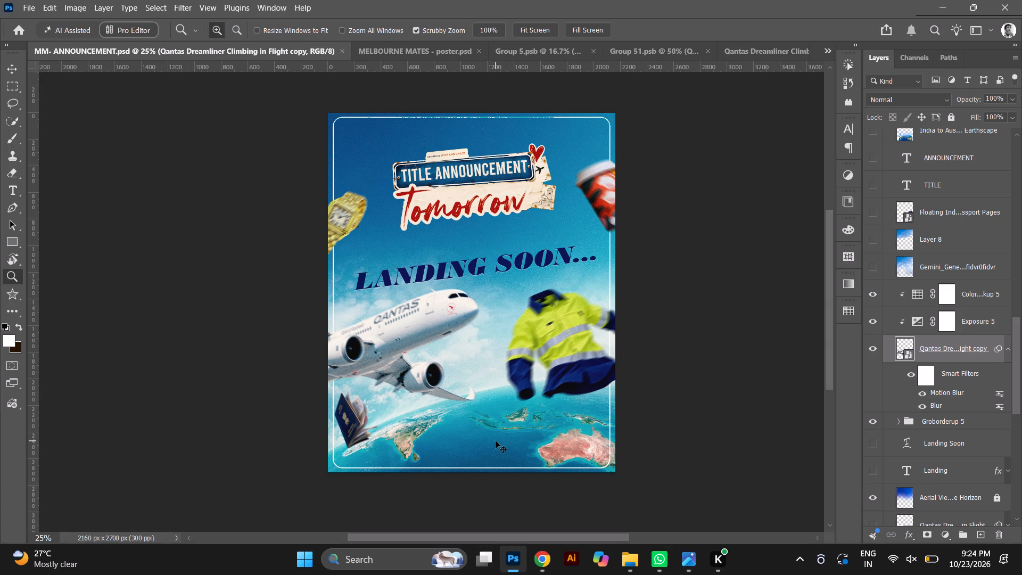
pyautogui.hotkey('ctrl', 'shift', 'z')
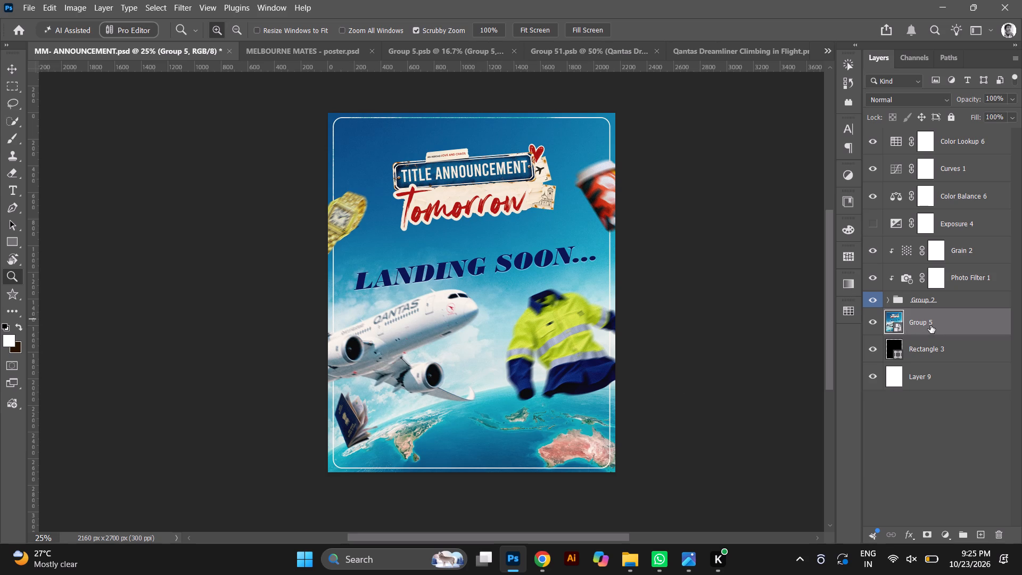
pyautogui.hotkey('ctrl', 'shift', 'z')
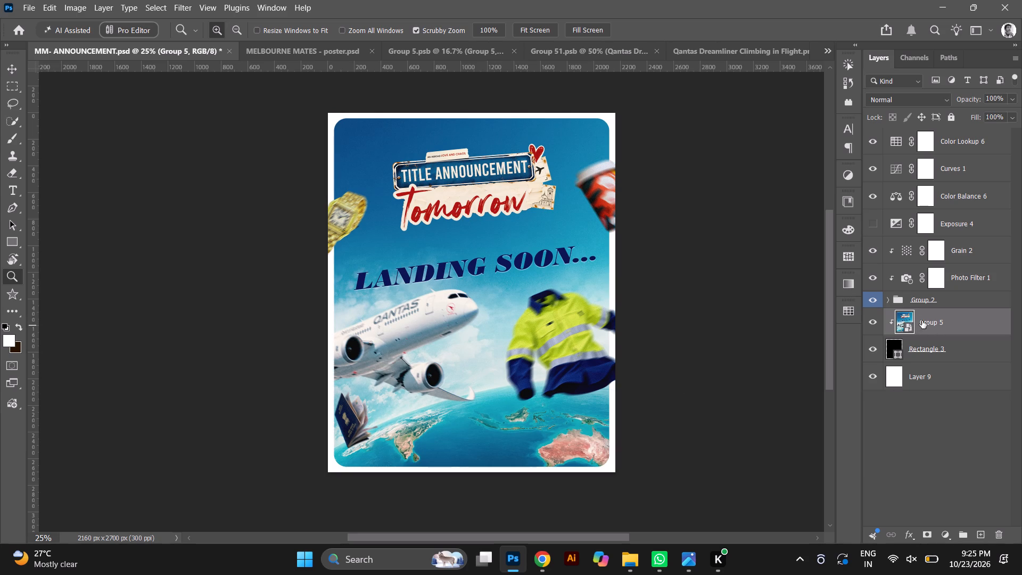
# Open the Group 5 smart object, turn off all smart filters on the Qantas airplane copy layer, and save Group 51.psb.
pyautogui.doubleClick(908, 326)
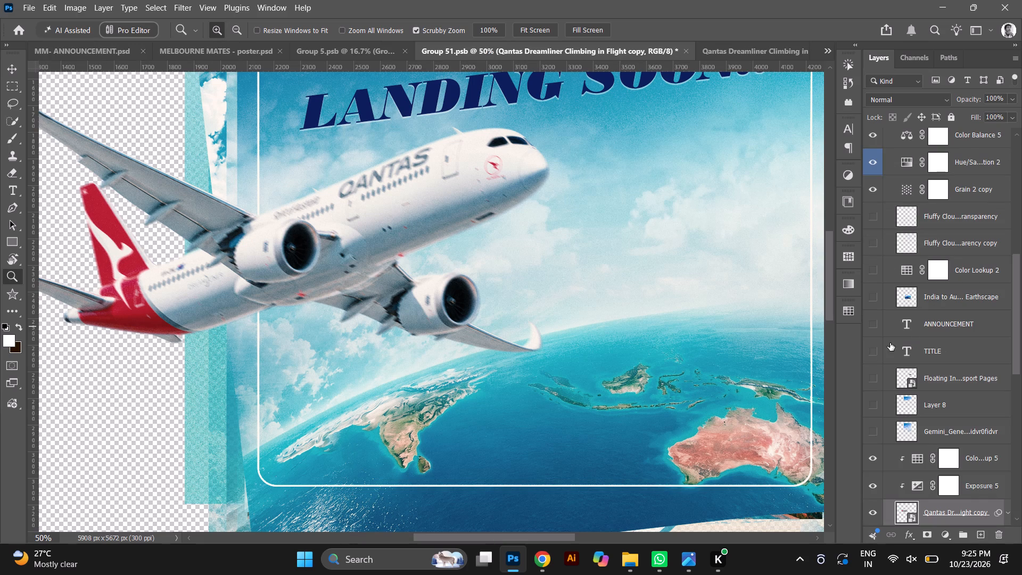
pyautogui.click(1005, 512)
pyautogui.scroll(-1, 1005, 512)
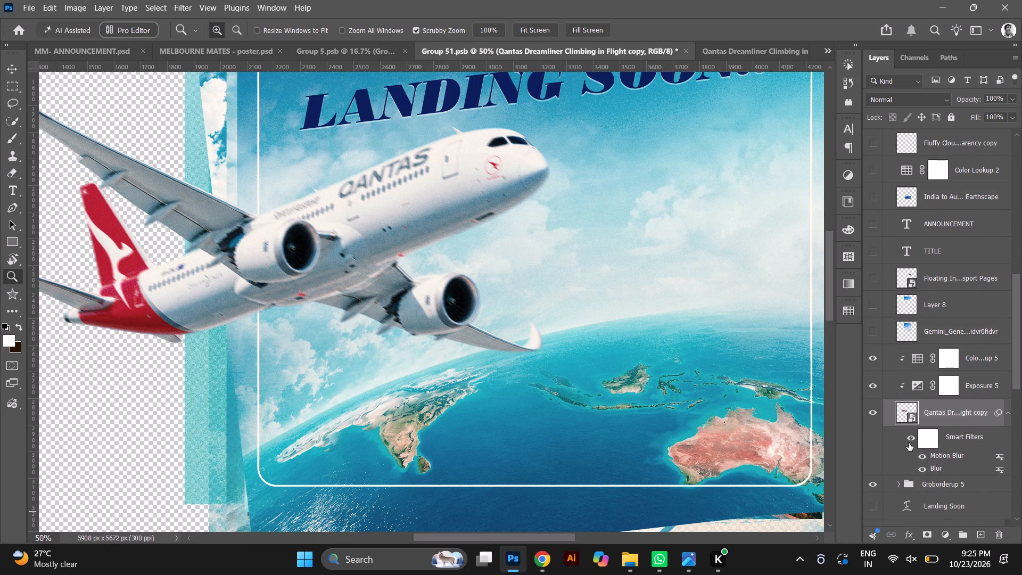
pyautogui.click(909, 443)
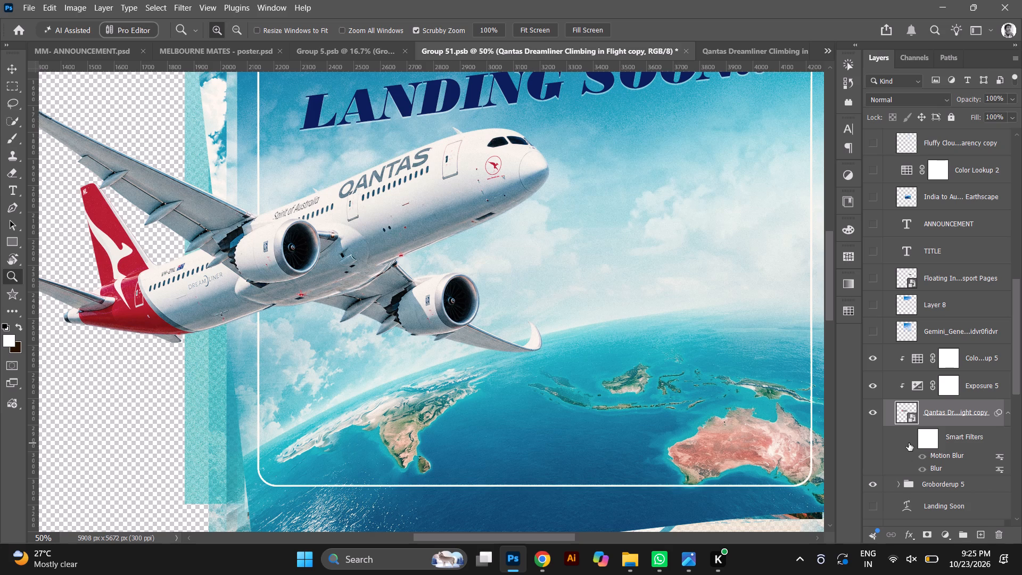
pyautogui.hotkey('ctrl', 's')
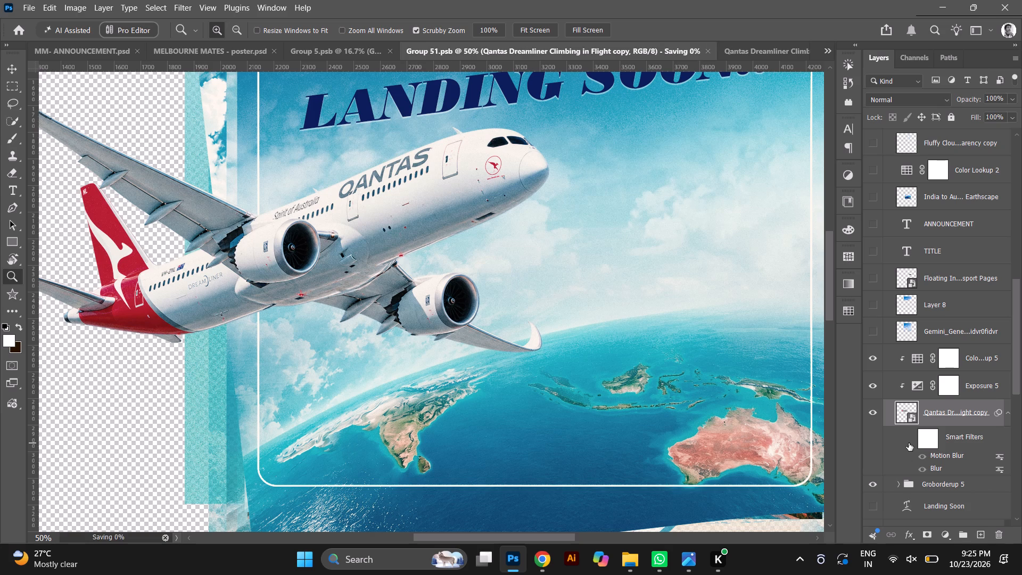
# Look over the MM- ANNOUNCEMENT and MELBOURNE MATES posters, and examine the airplane and surrounding artwork in Group 5.psb.
pyautogui.click(51, 53)
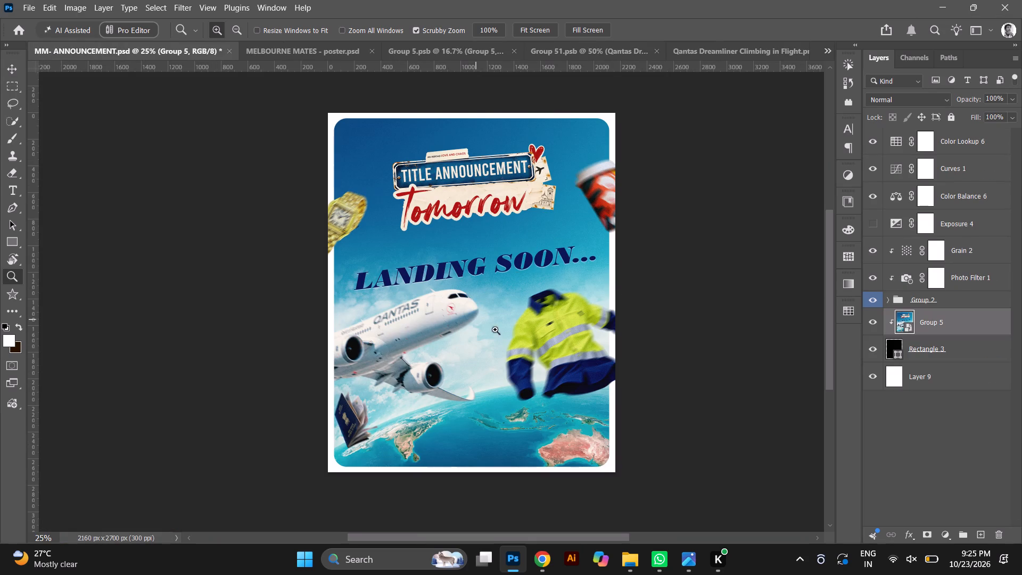
pyautogui.click(322, 53)
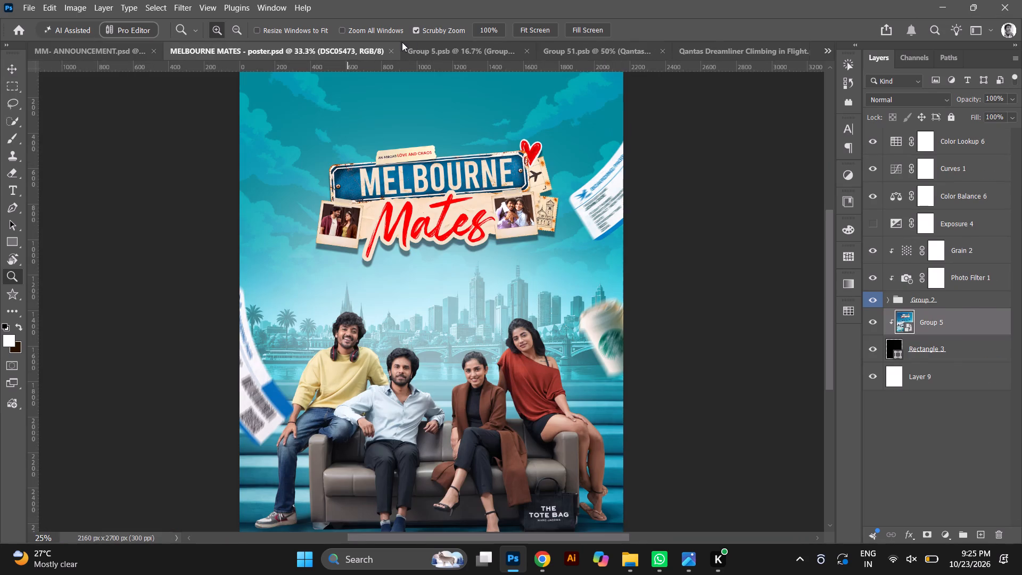
pyautogui.click(422, 48)
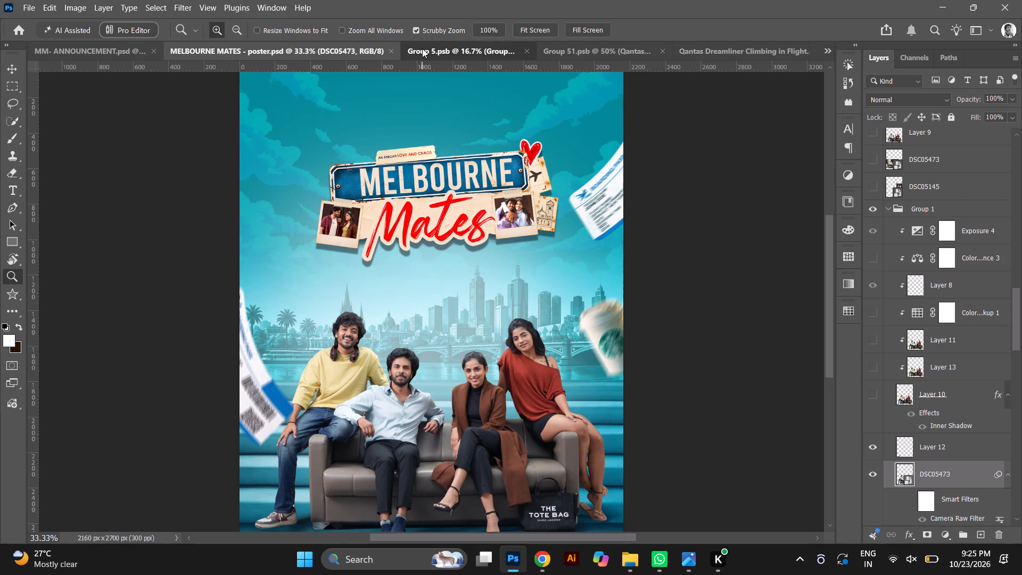
pyautogui.click(422, 48)
pyautogui.hotkey('ctrl', '+')
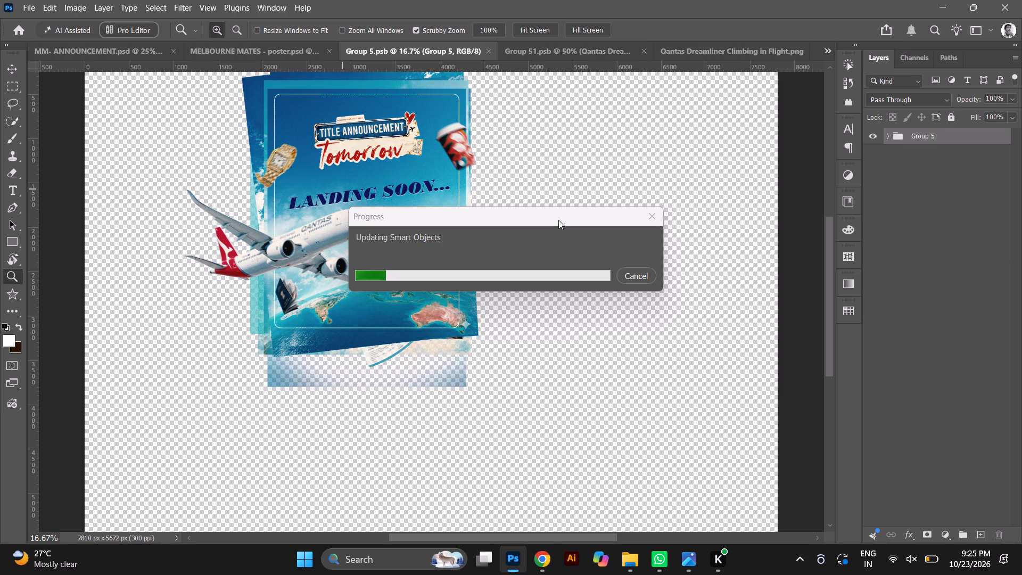
pyautogui.click(143, 53)
pyautogui.moveTo(506, 217); pyautogui.dragTo(358, 221)
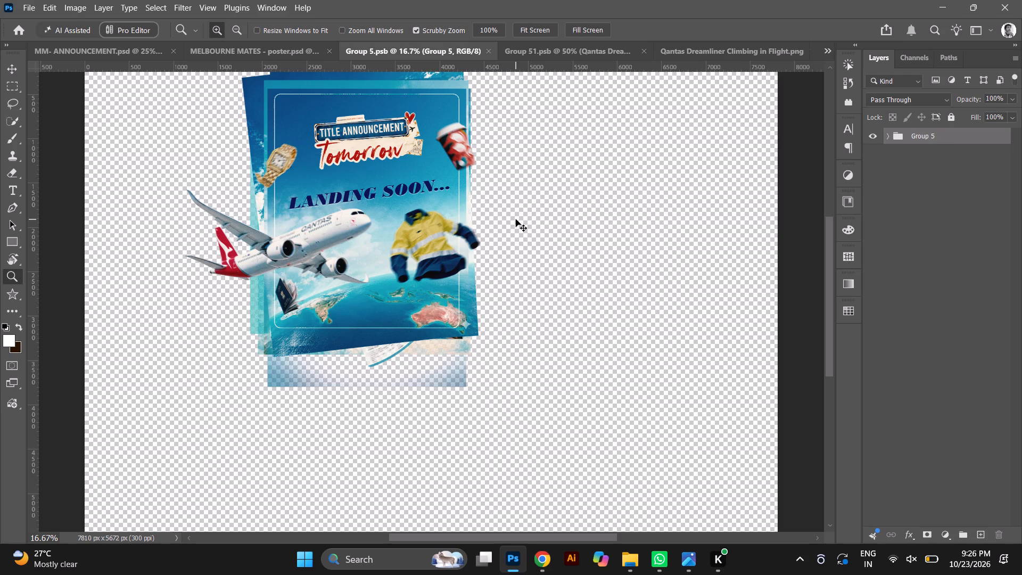
pyautogui.hotkey('ctrl', '+')
pyautogui.hotkey('ctrl', '+')
pyautogui.hotkey('ctrl', '+')
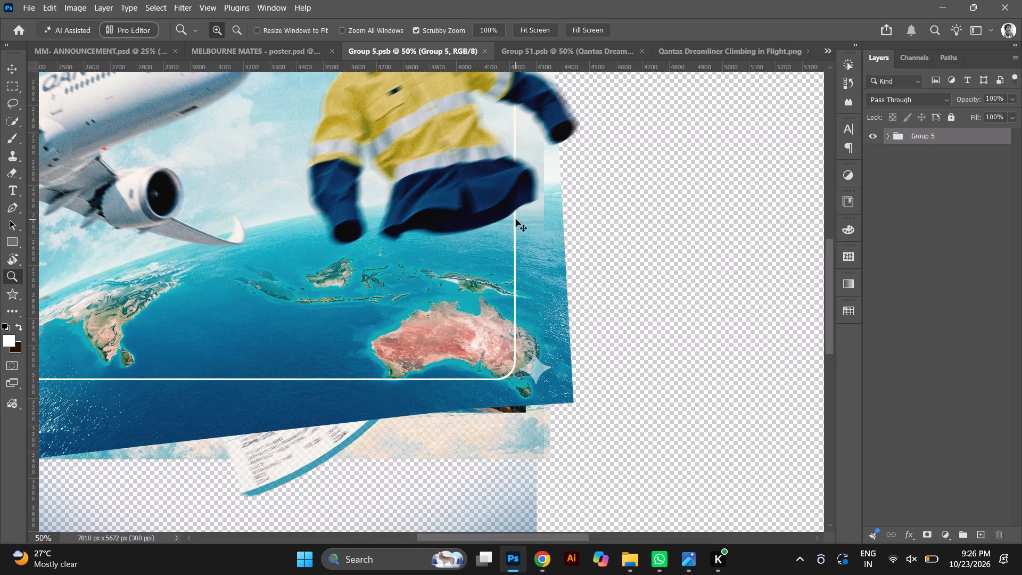
pyautogui.hscroll(-4, 516, 219)
pyautogui.hscroll(-1, 244, 201)
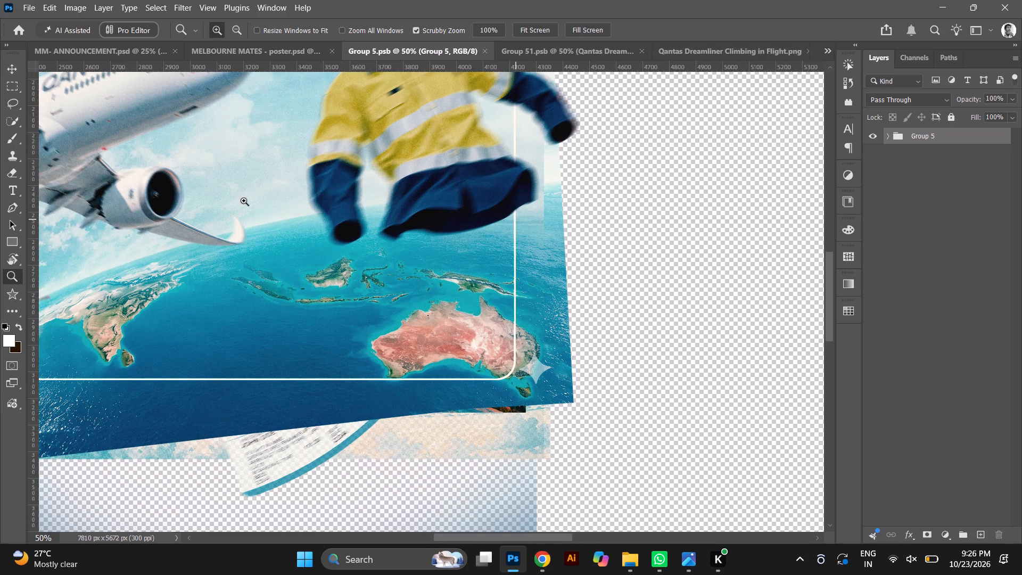
pyautogui.hscroll(-1, 244, 201)
pyautogui.scroll(3, 244, 201)
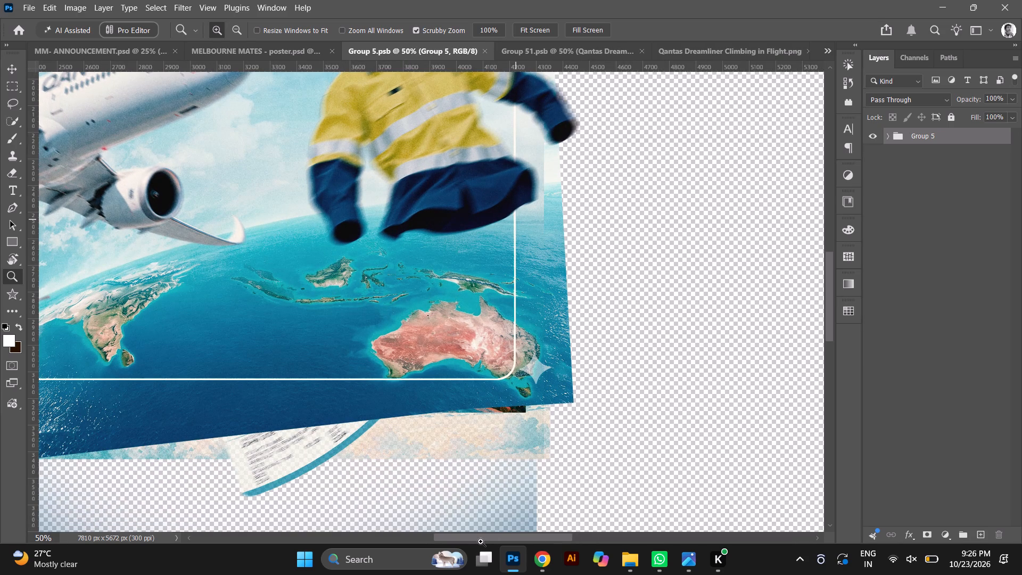
pyautogui.click(481, 541)
pyautogui.doubleClick(479, 536)
pyautogui.keyDown('ctrl'); pyautogui.scroll(7, 576, 182); pyautogui.keyUp('ctrl')
pyautogui.hotkey('ctrl', '-')
pyautogui.hotkey('ctrl', '-')
pyautogui.hotkey('ctrl', '-')
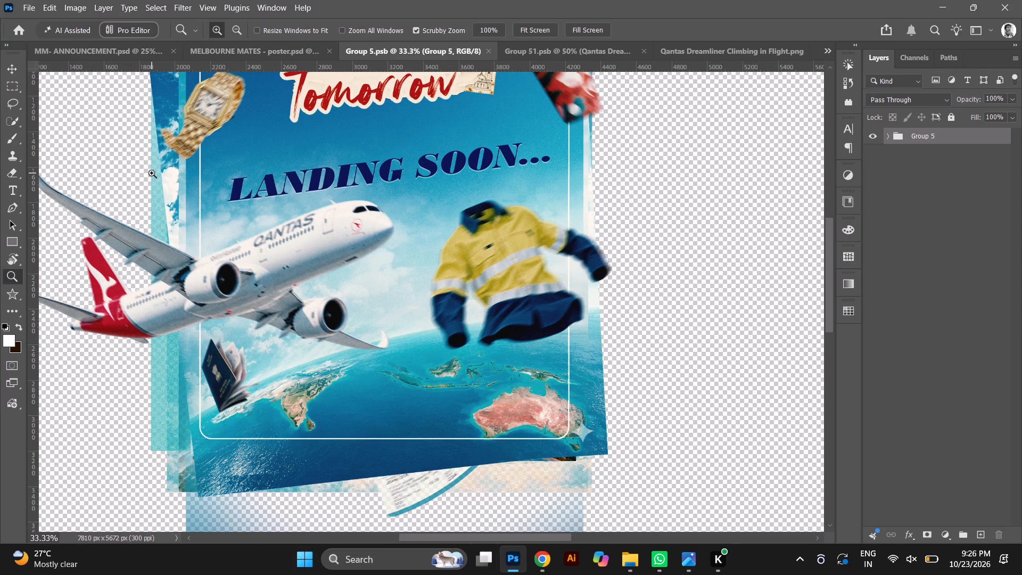
# Close the Group 5.psb document.
pyautogui.click(492, 51)
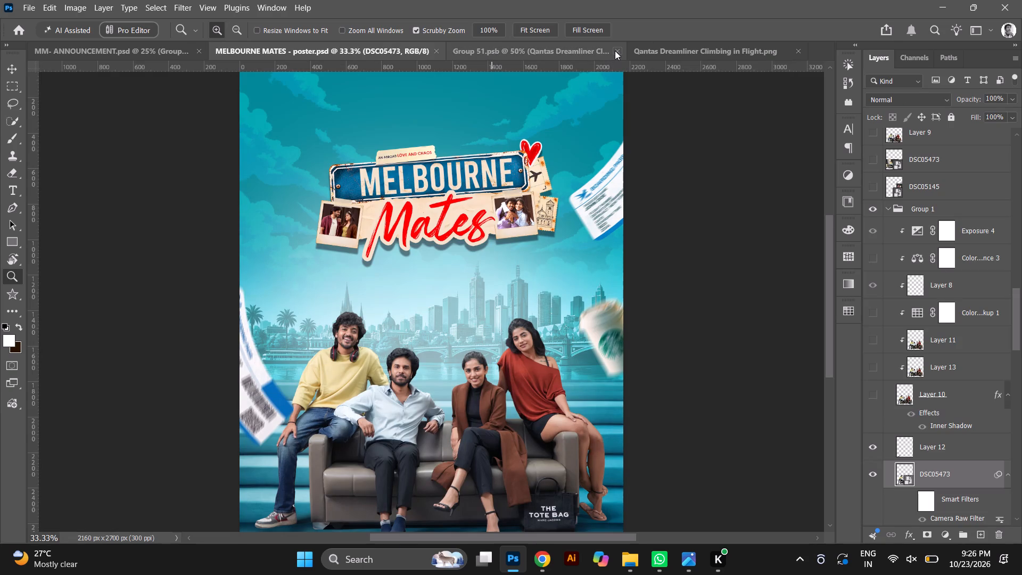
# In Group 51.psb, hide the LANDING SOON... text layer and save the smart object's contents.
pyautogui.click(581, 51)
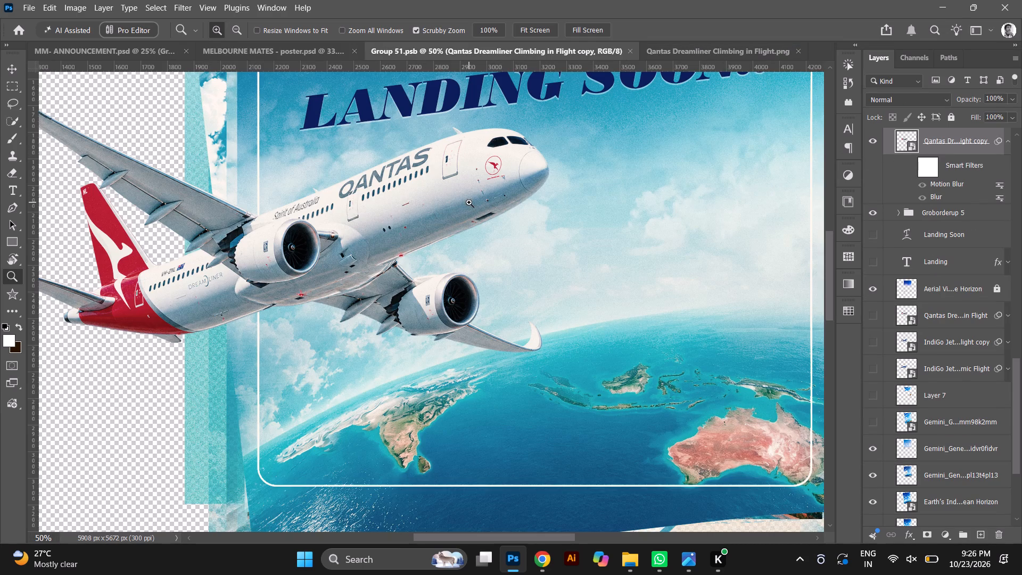
pyautogui.keyDown('ctrl'); pyautogui.click(451, 100); pyautogui.keyUp('ctrl')
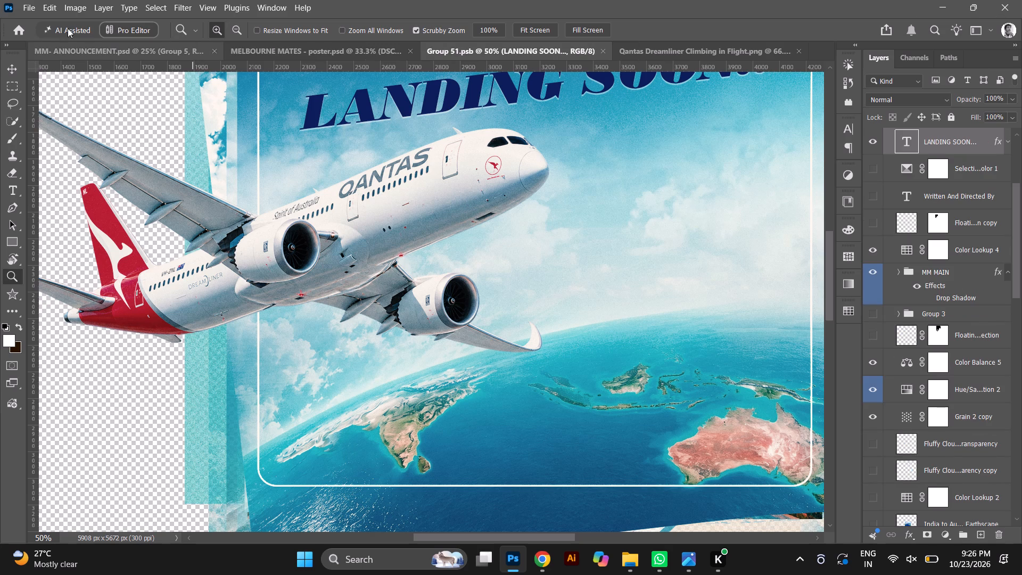
pyautogui.click(13, 65)
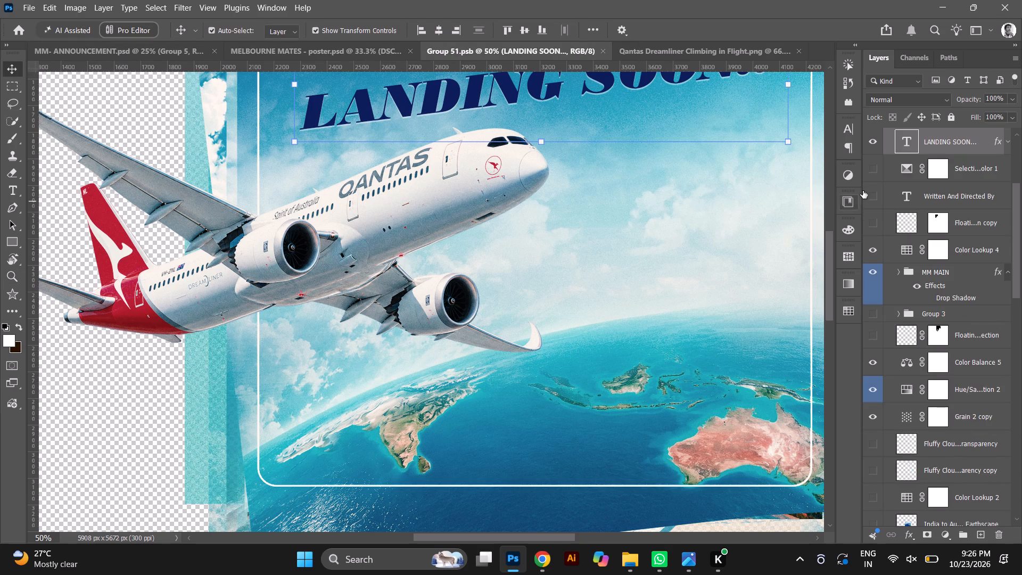
pyautogui.click(875, 145)
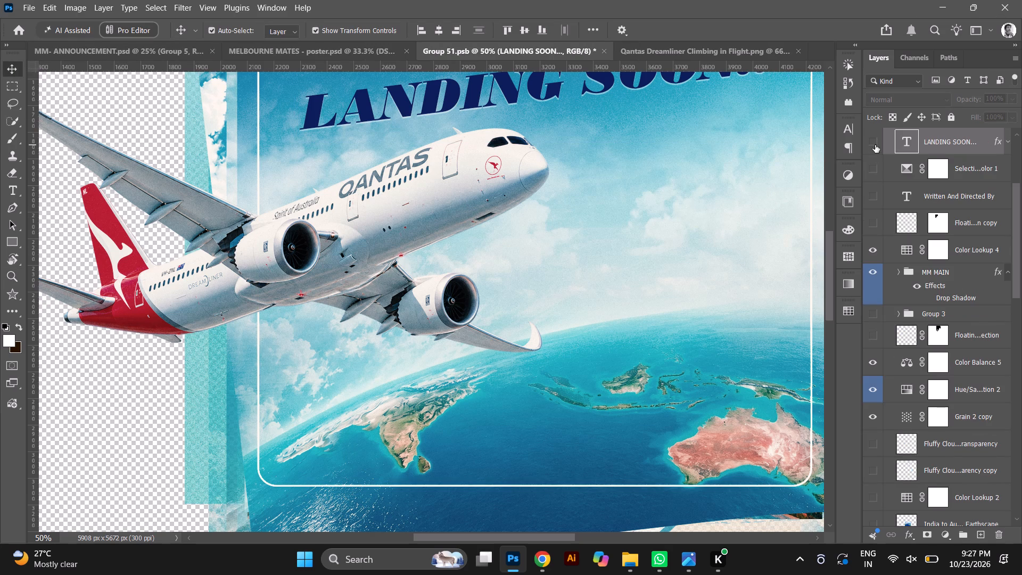
pyautogui.hotkey('ctrl', 's')
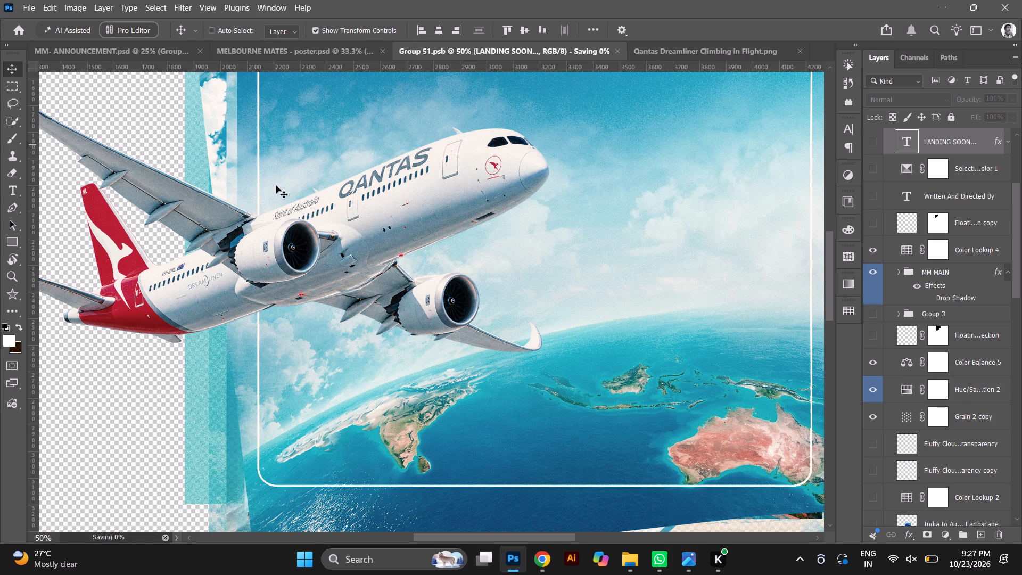
pyautogui.scroll(4, 276, 186)
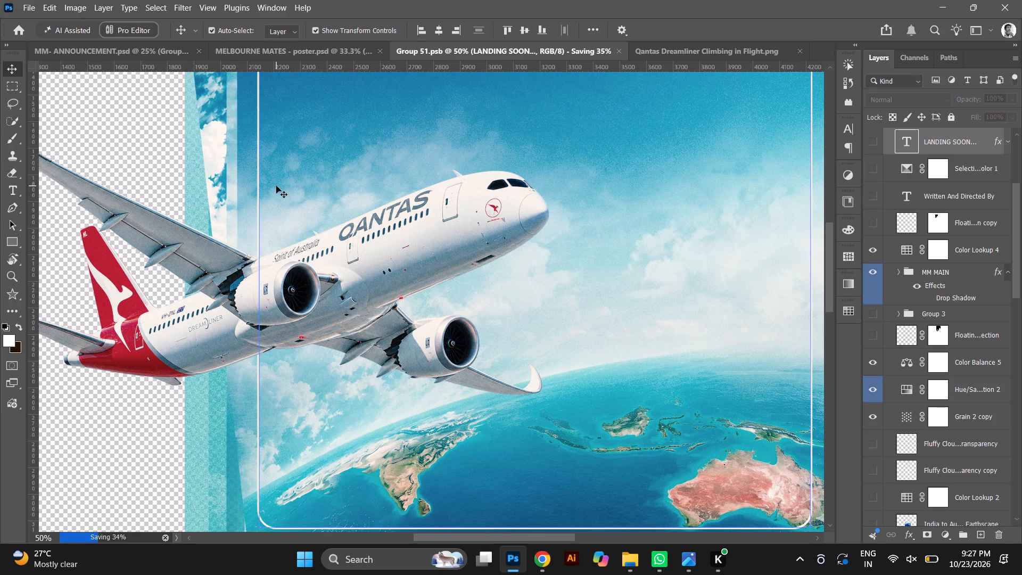
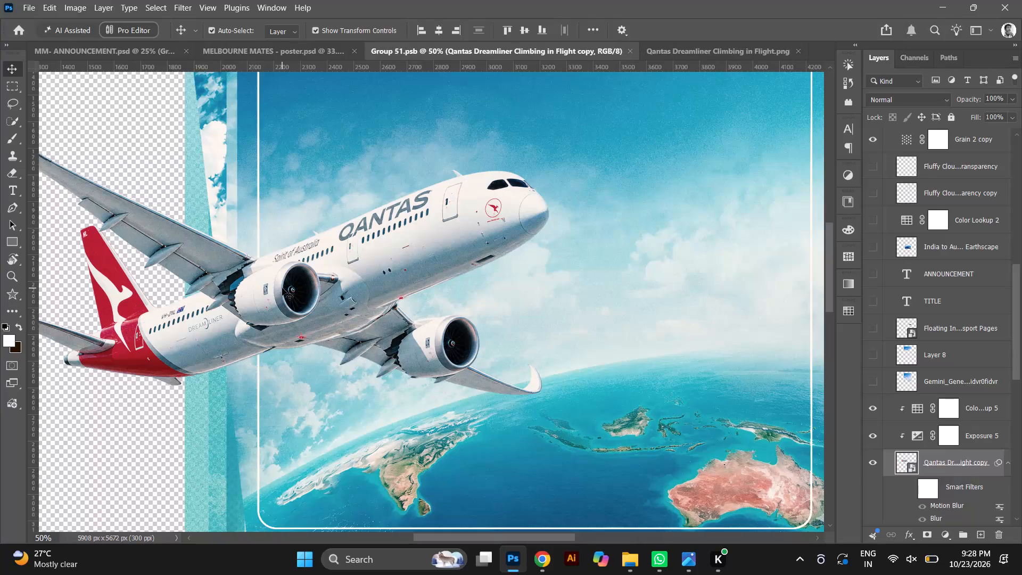
# Examine the updated airplane and the overall composition in the MM- ANNOUNCEMENT poster, both close up and as a whole.
pyautogui.click(61, 52)
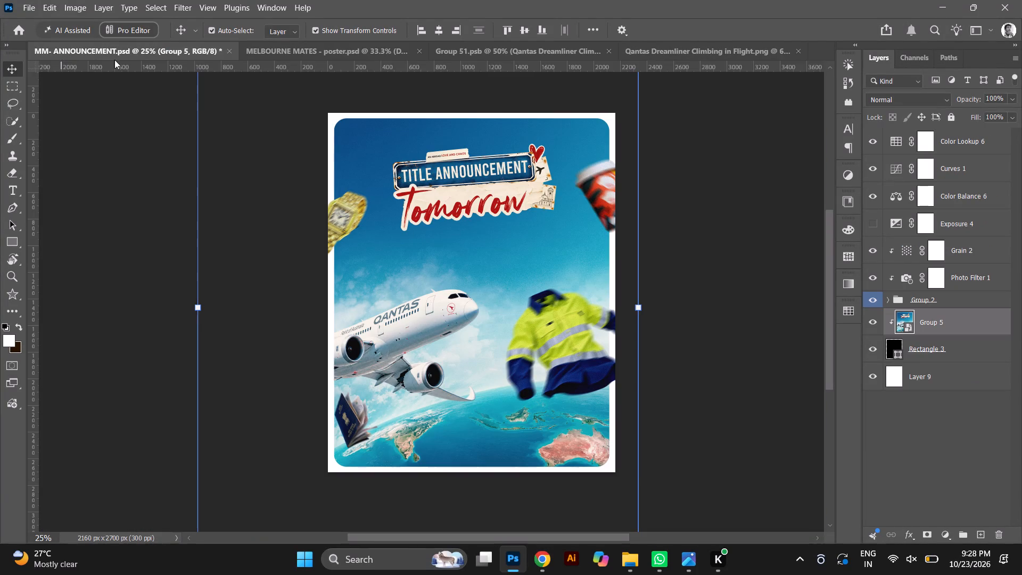
pyautogui.hotkey('ctrl', '+')
pyautogui.hotkey('ctrl', '+')
pyautogui.hotkey('ctrl', '+')
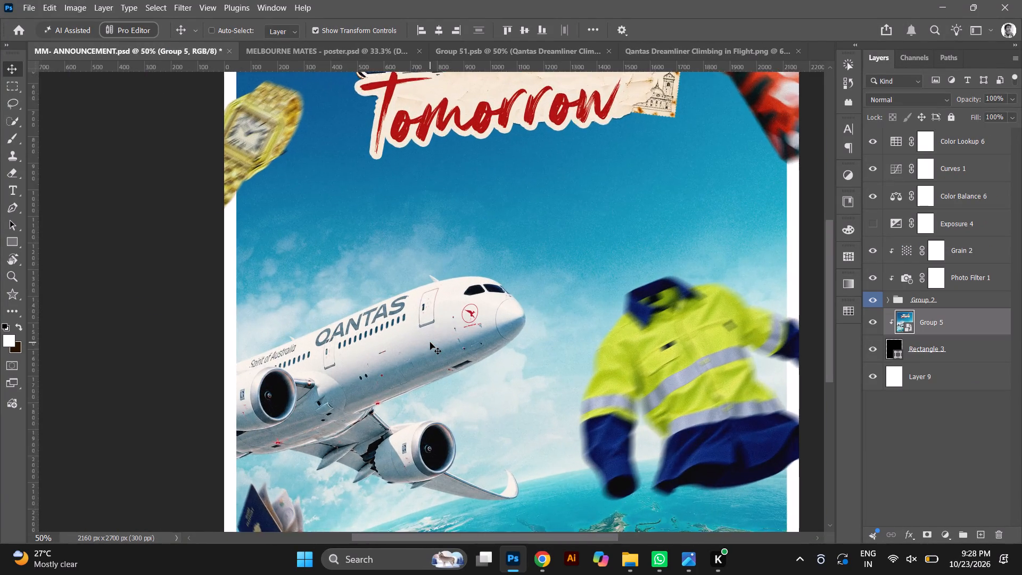
pyautogui.hotkey('ctrl', '+')
pyautogui.hotkey('ctrl', '+')
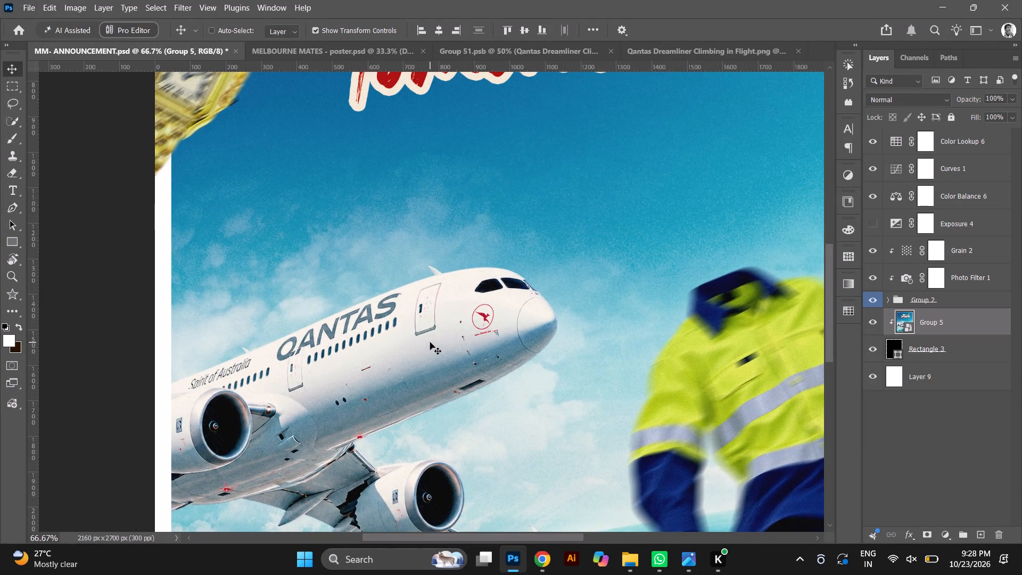
pyautogui.hotkey('ctrl', '-')
pyautogui.hotkey('ctrl', '-')
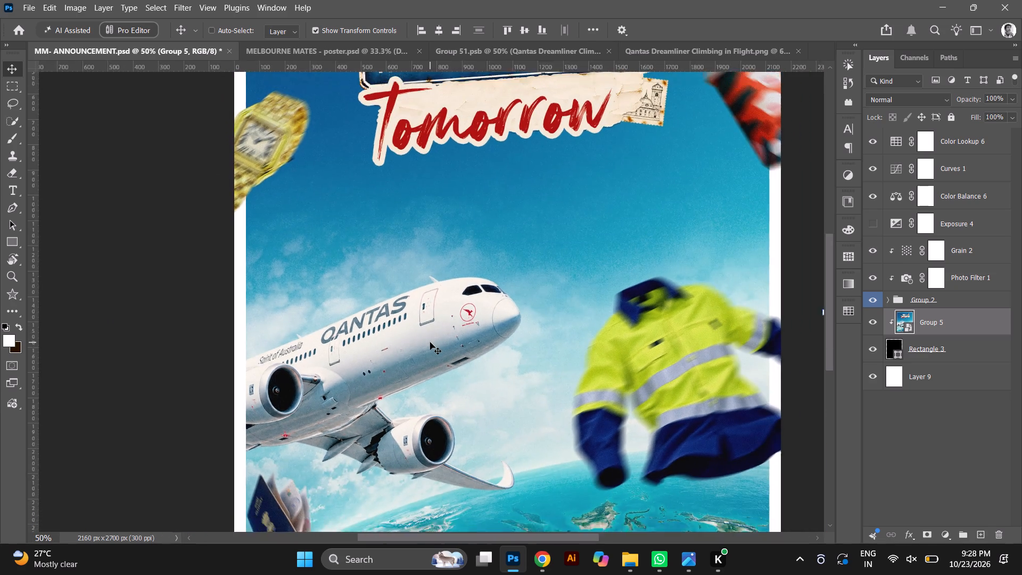
pyautogui.hotkey('ctrl', '-')
pyautogui.hotkey('ctrl', '+')
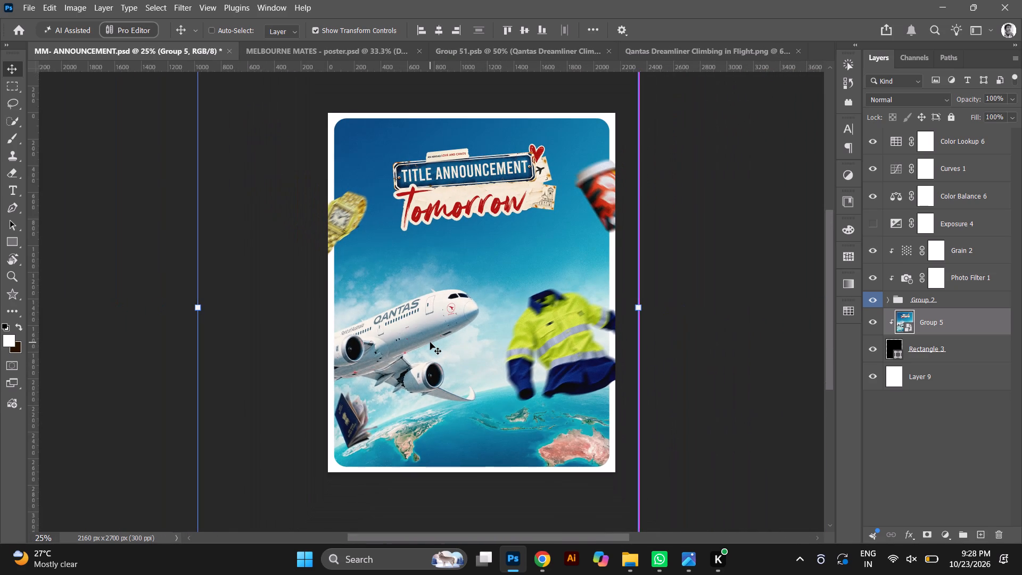
pyautogui.hotkey('ctrl', '-')
pyautogui.hotkey('ctrl', '+')
pyautogui.hotkey('ctrl', '-')
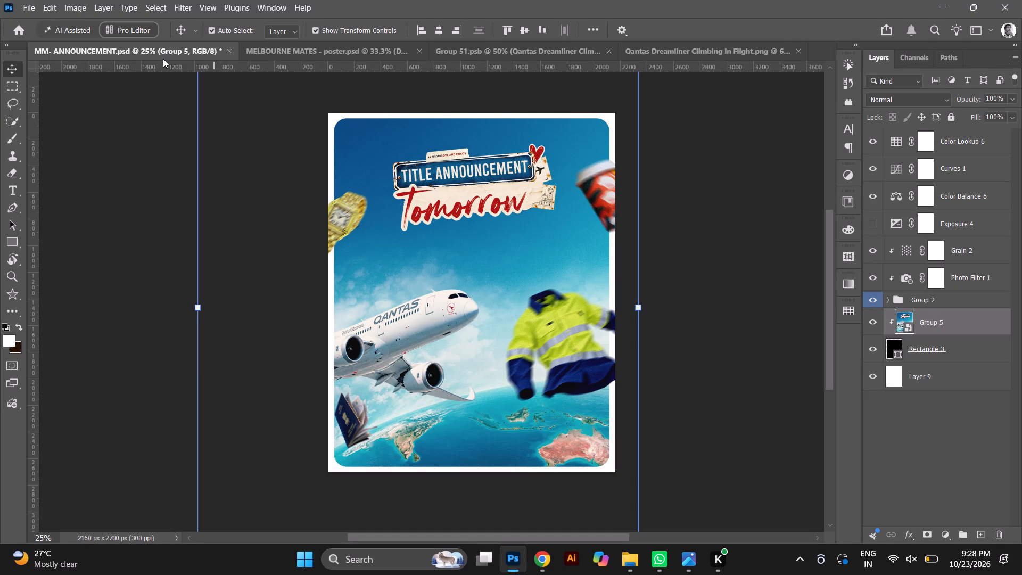
# Export the MM- ANNOUNCEMENT poster as a PNG at 2160 x 2700 px and 100% scale.
pyautogui.click(27, 0)
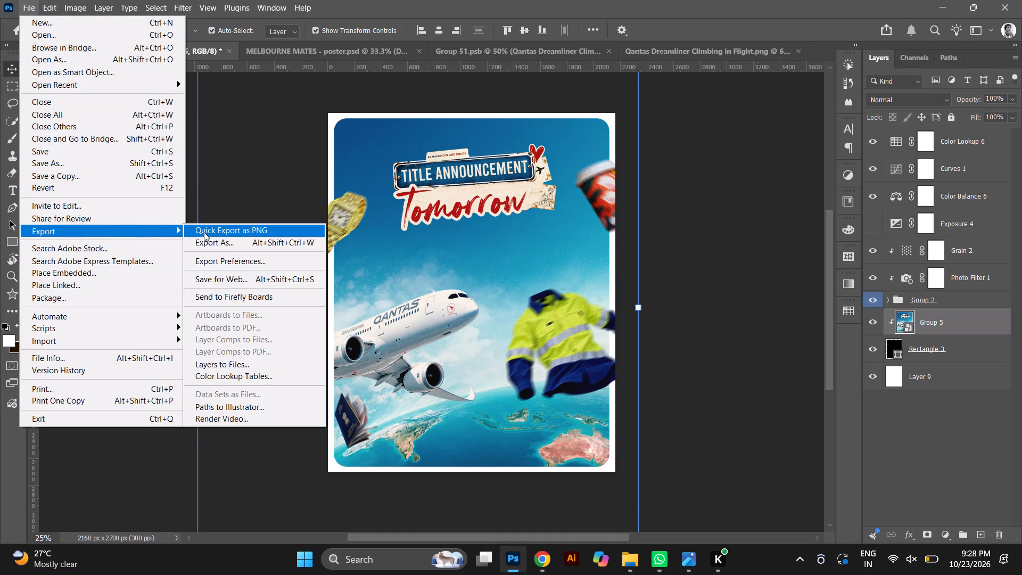
pyautogui.click(209, 243)
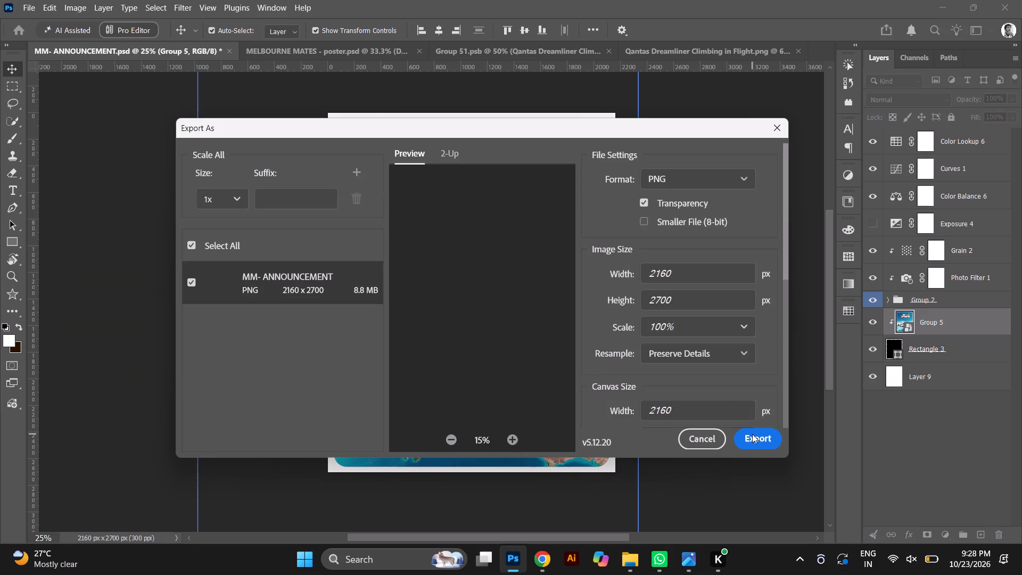
# Export the PNG to the Downloads folder under the file name MM- ANNOUNCEMENT V3.
pyautogui.click(752, 434)
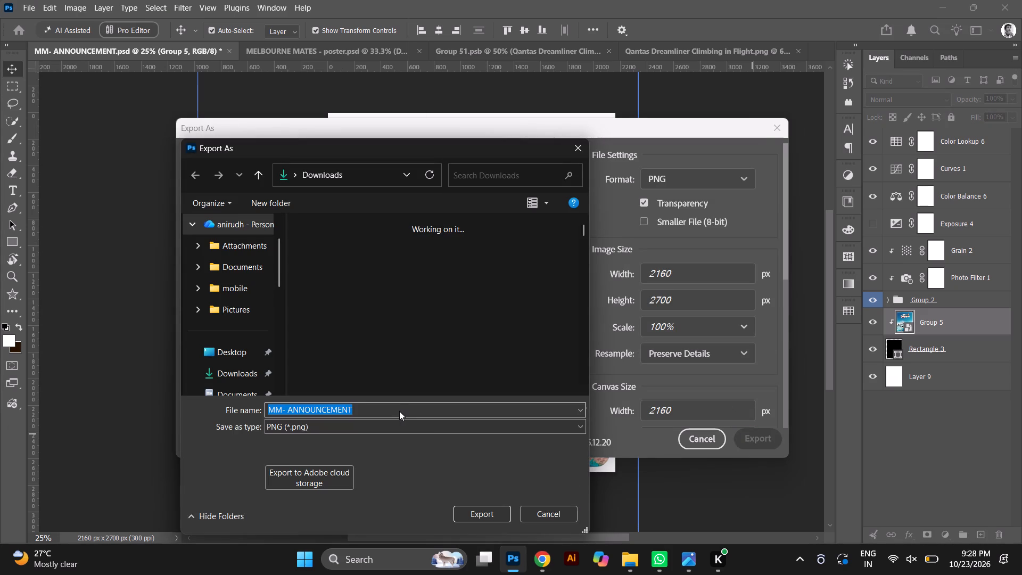
pyautogui.click(399, 411)
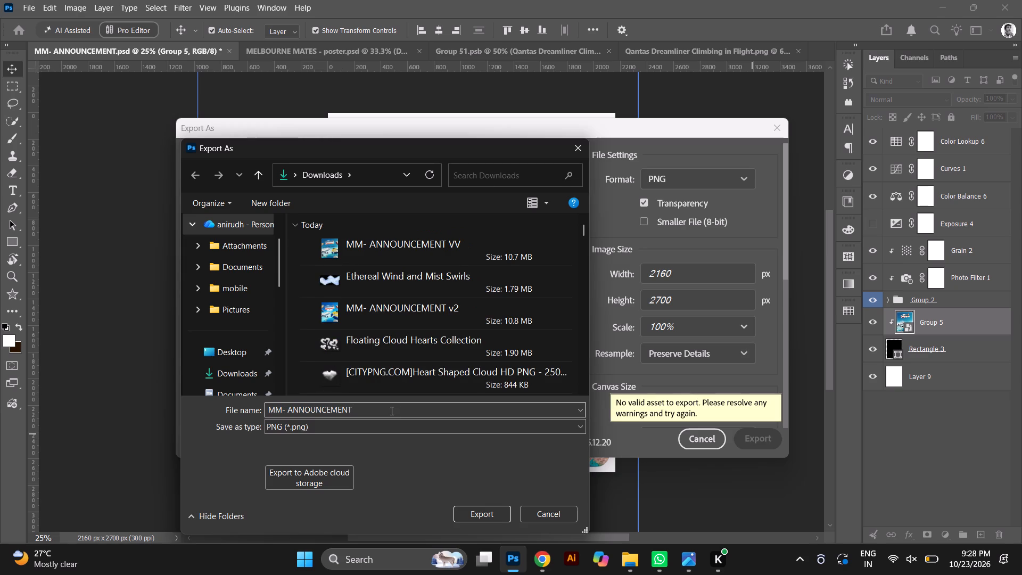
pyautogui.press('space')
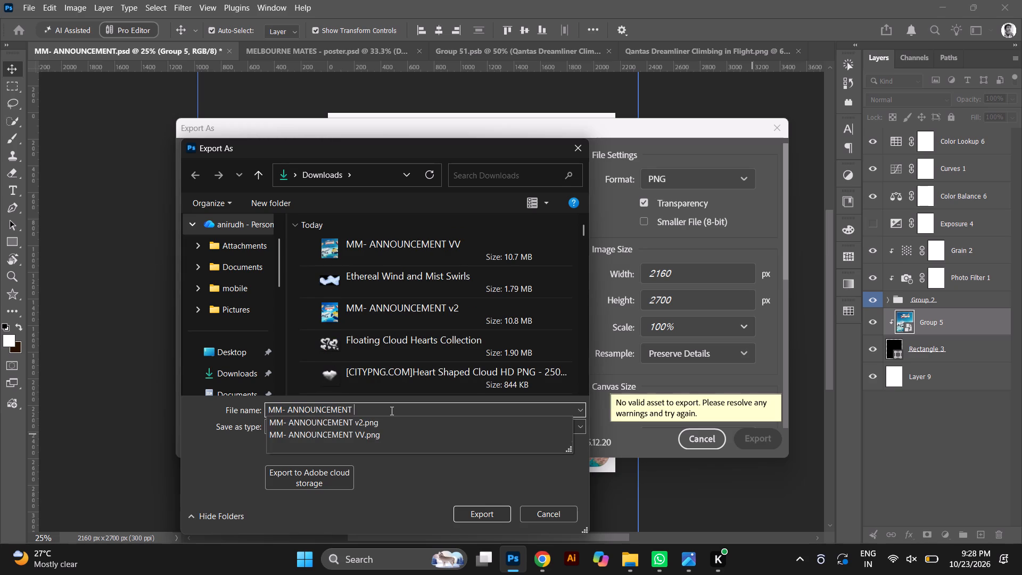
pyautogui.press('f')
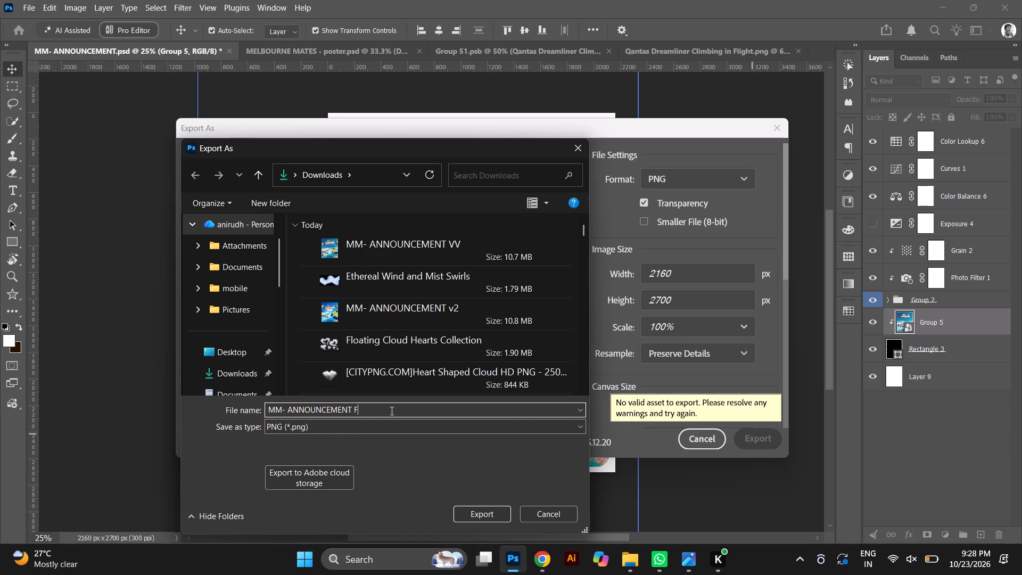
pyautogui.press('BackSpace')
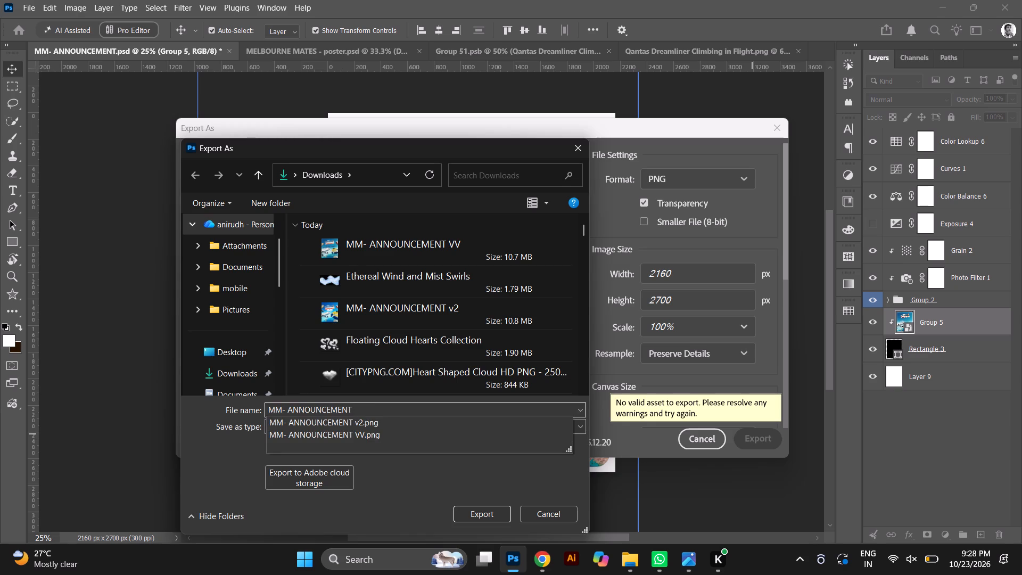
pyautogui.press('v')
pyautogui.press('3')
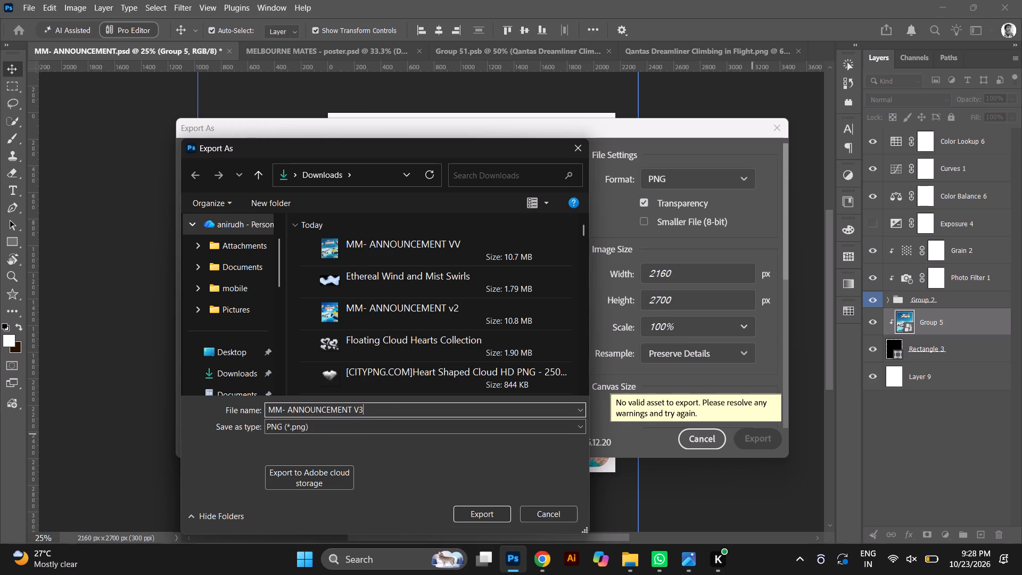